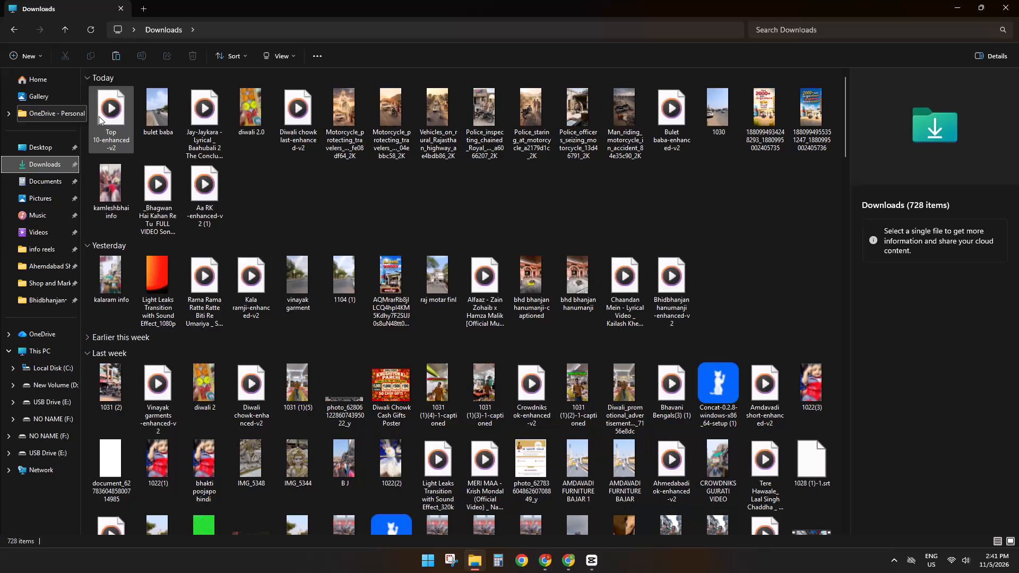
Check the Top 10-enhanced-v2 audio file in Downloads and the subfolders inside the desktop folder TOP 10 MARKET.
{"action": "left_click", "coordinate": [99, 116]}
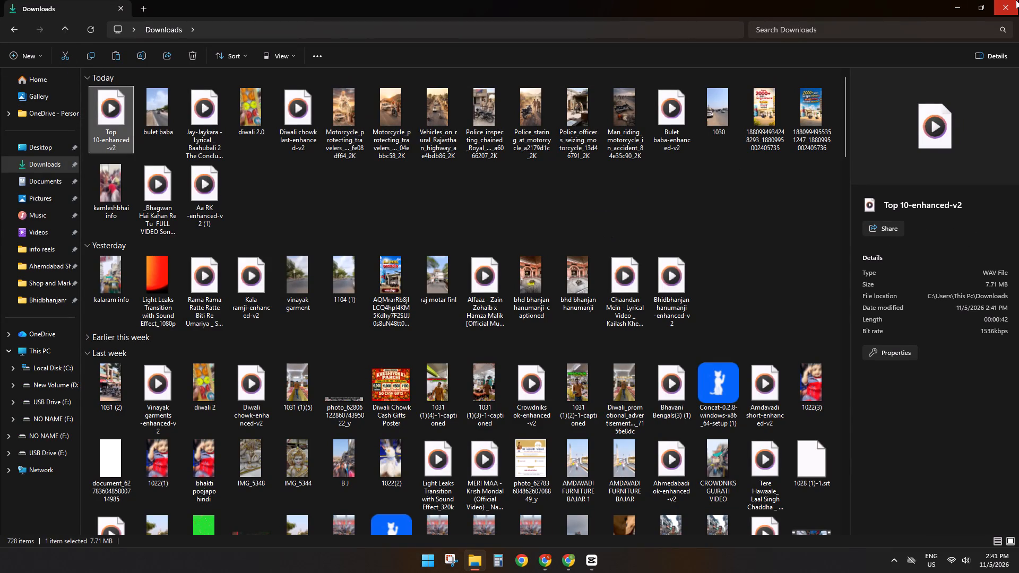
{"action": "left_click", "coordinate": [34, 146]}
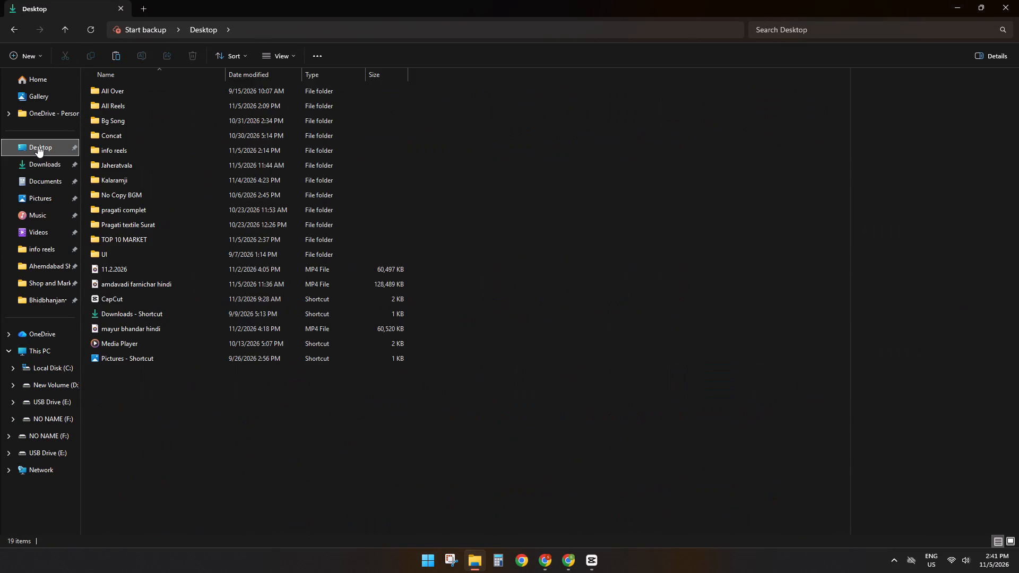
{"action": "left_click", "coordinate": [44, 159]}
{"action": "left_click", "coordinate": [44, 157]}
{"action": "left_click", "coordinate": [44, 150]}
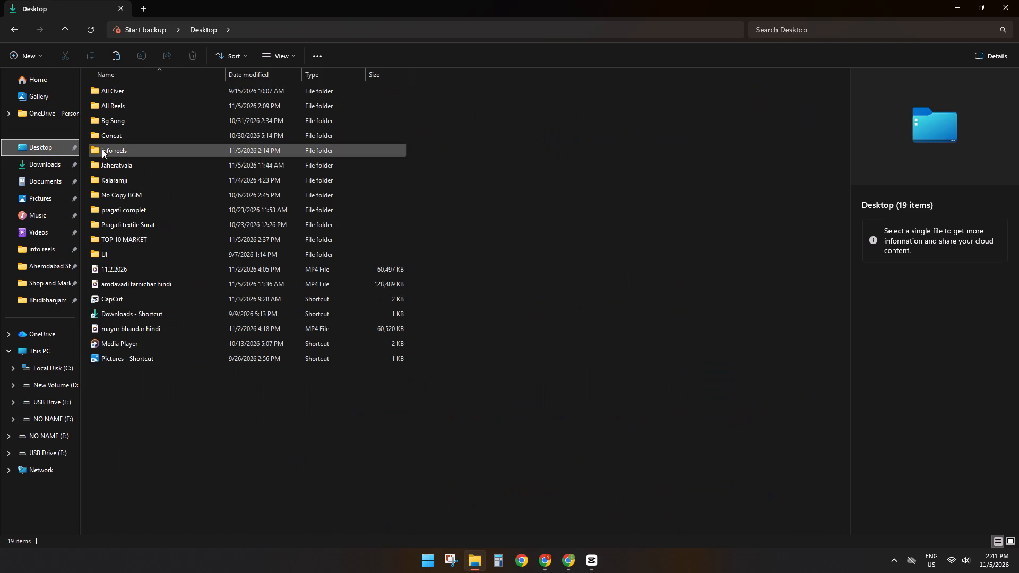
{"action": "left_click", "coordinate": [119, 170]}
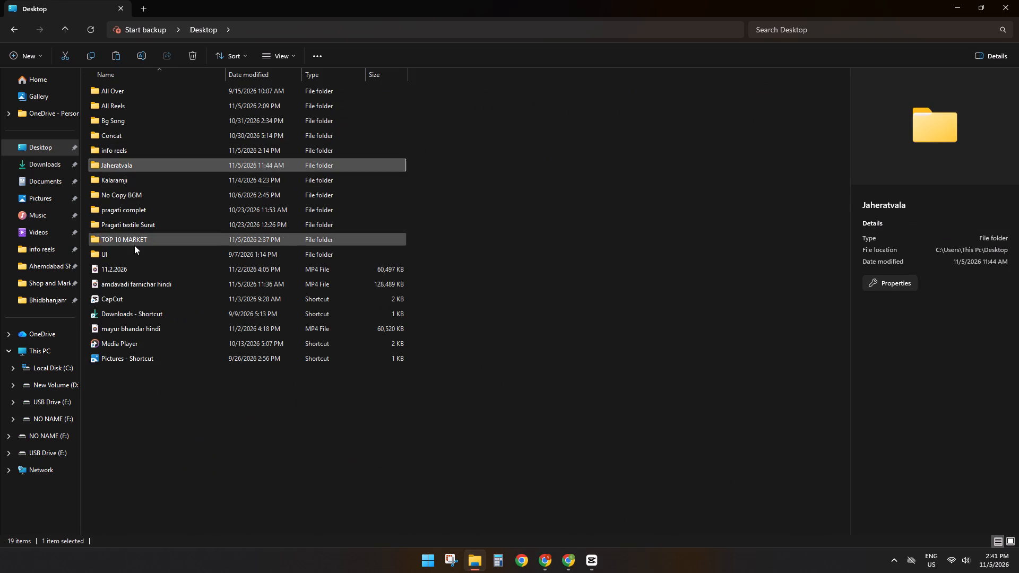
{"action": "left_click", "coordinate": [134, 246]}
{"action": "double_click", "coordinate": [134, 235]}
{"action": "left_click_drag", "start_coordinate": [213, 227], "coordinate": [153, 89]}
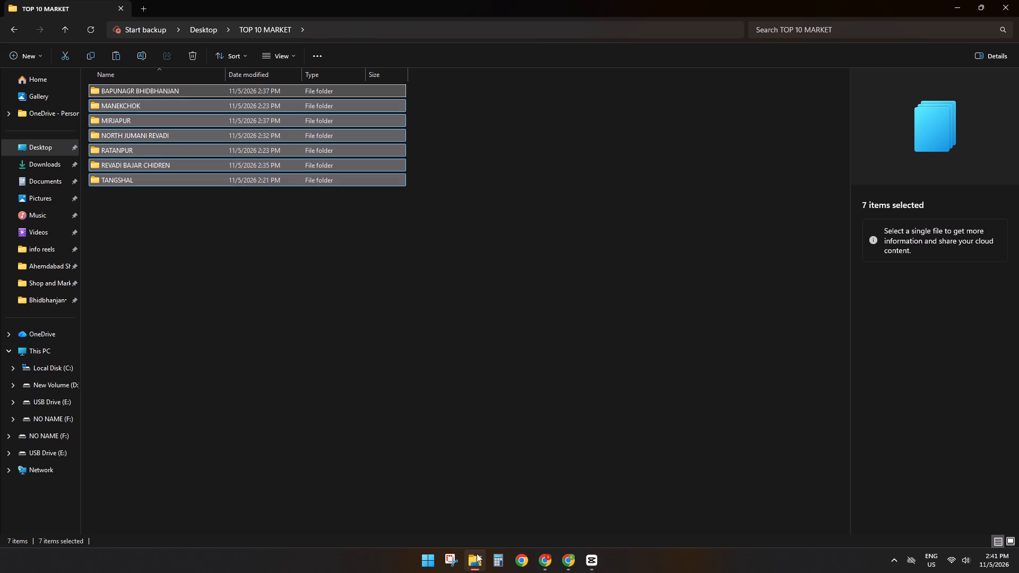
Switch to CapCut, close the bulet baba project and start a new project.
{"action": "left_click", "coordinate": [598, 565]}
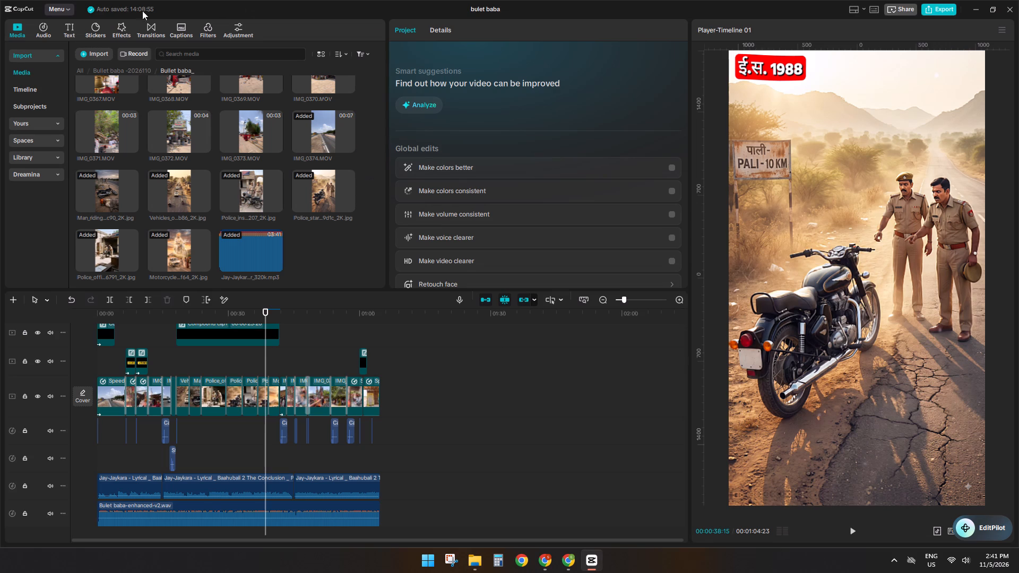
{"action": "left_click", "coordinate": [1012, 4]}
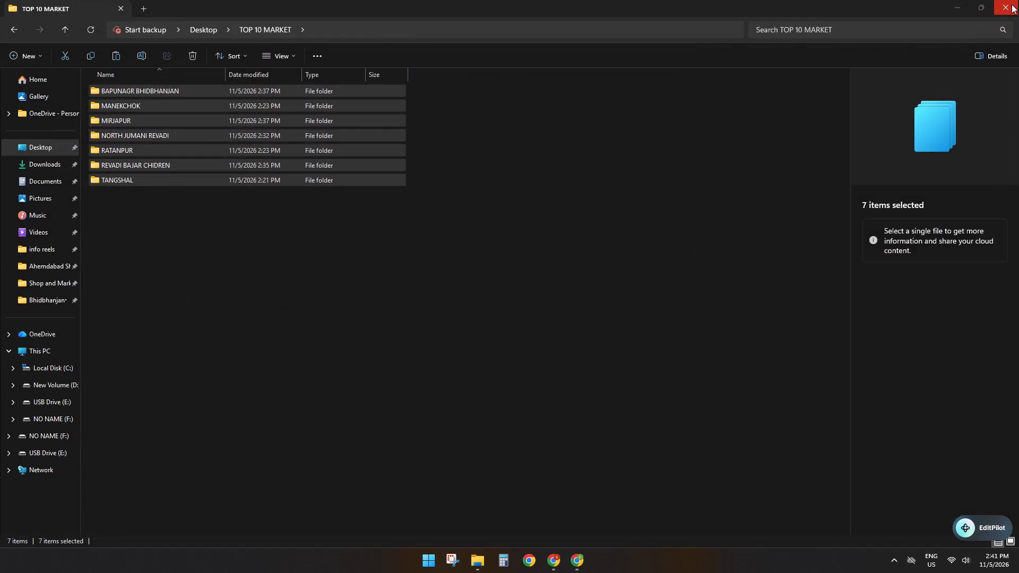
{"action": "left_click", "coordinate": [509, 70]}
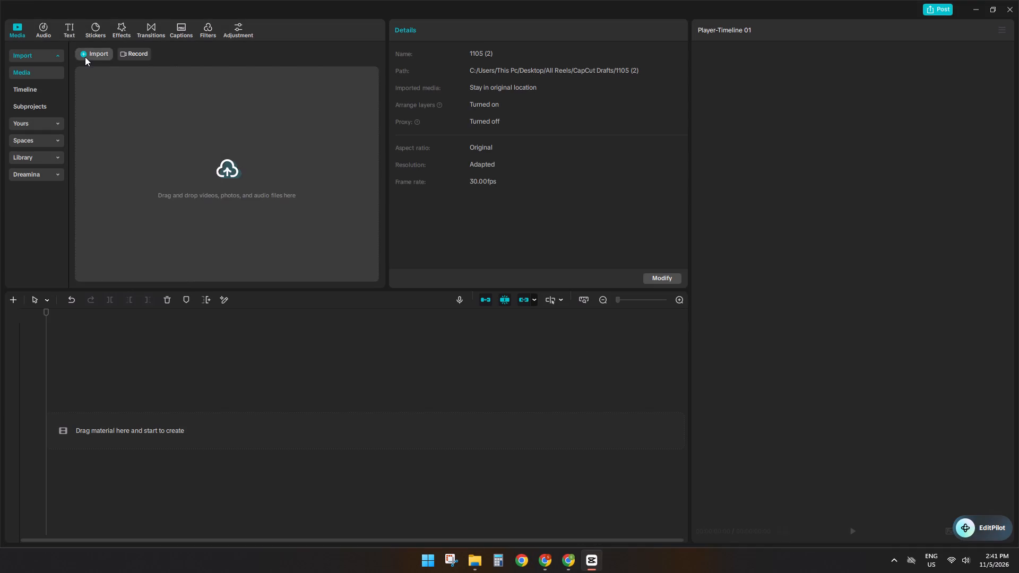
Import Top 10-enhanced-v2.wav from Downloads and place it at the start of the timeline.
{"action": "left_click", "coordinate": [85, 56]}
{"action": "left_click", "coordinate": [99, 64]}
{"action": "left_click", "coordinate": [97, 59]}
{"action": "left_click", "coordinate": [105, 74]}
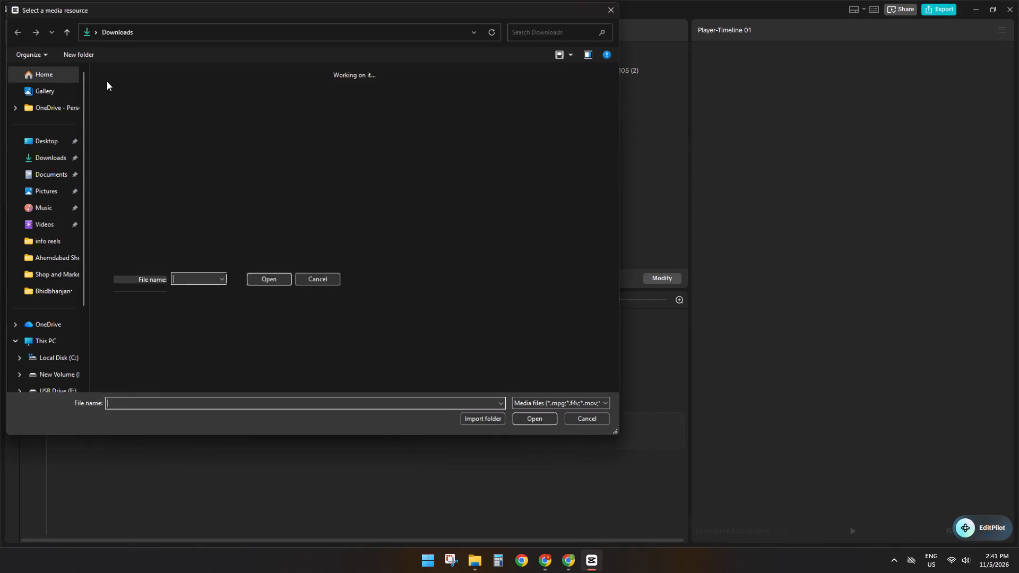
{"action": "double_click", "coordinate": [108, 113]}
{"action": "left_click_drag", "start_coordinate": [116, 99], "coordinate": [236, 379]}
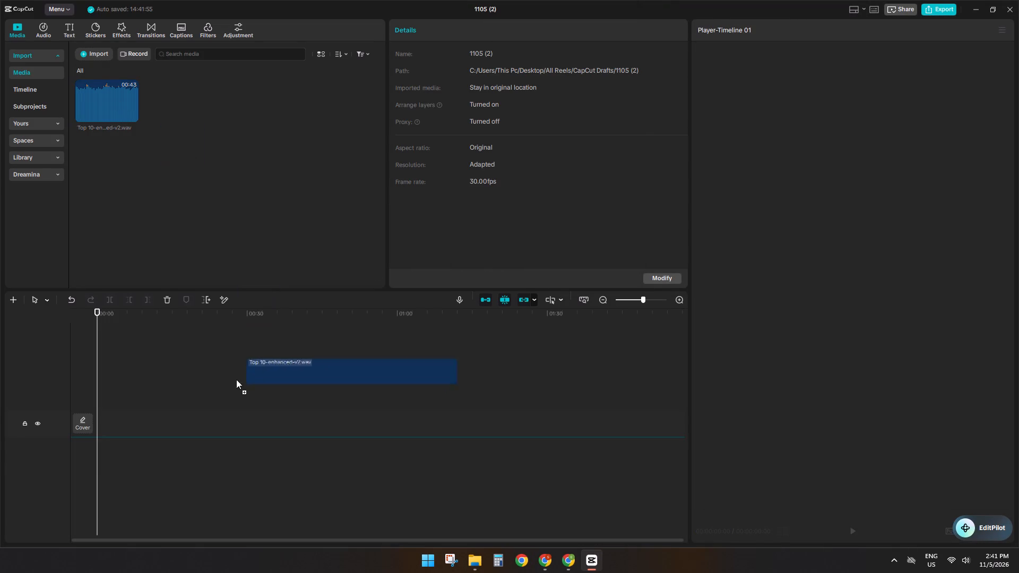
{"action": "left_click_drag", "start_coordinate": [236, 379], "coordinate": [128, 406]}
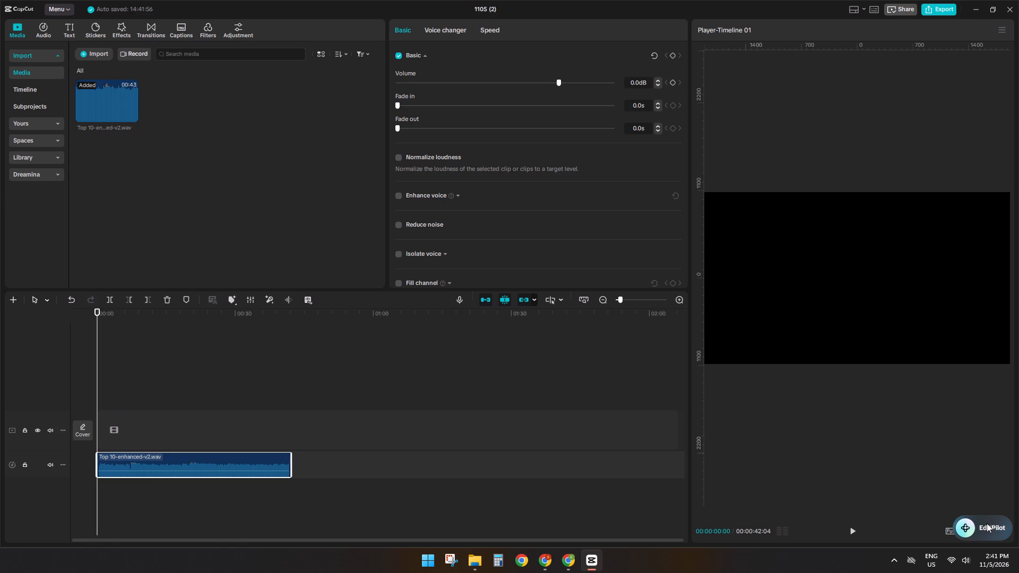
Move the EditPilot widget out of the way and set the project's aspect ratio to 9:16.
{"action": "left_click_drag", "start_coordinate": [987, 523], "coordinate": [339, 2]}
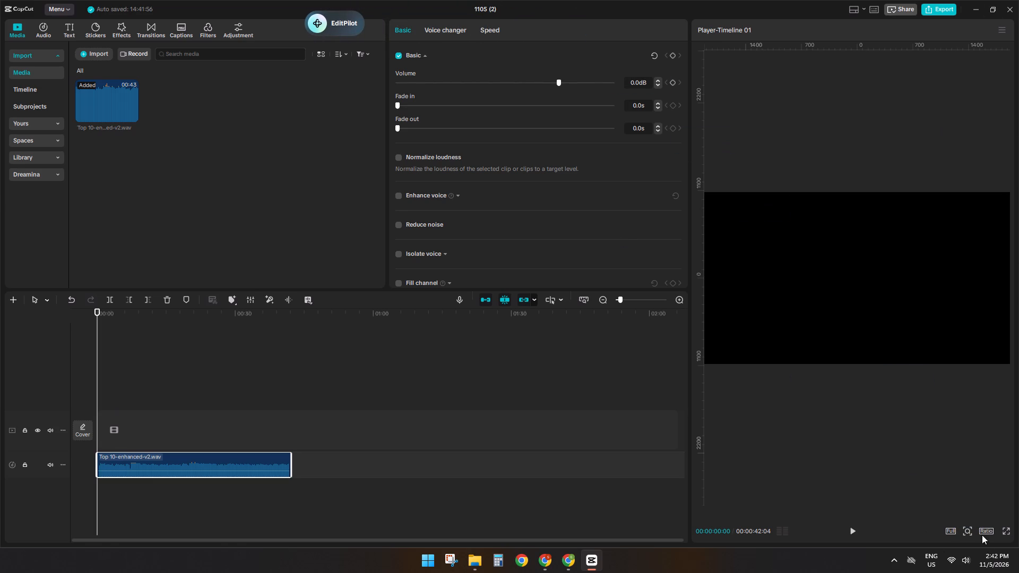
{"action": "left_click", "coordinate": [982, 535]}
{"action": "left_click", "coordinate": [981, 532]}
{"action": "left_click", "coordinate": [957, 497]}
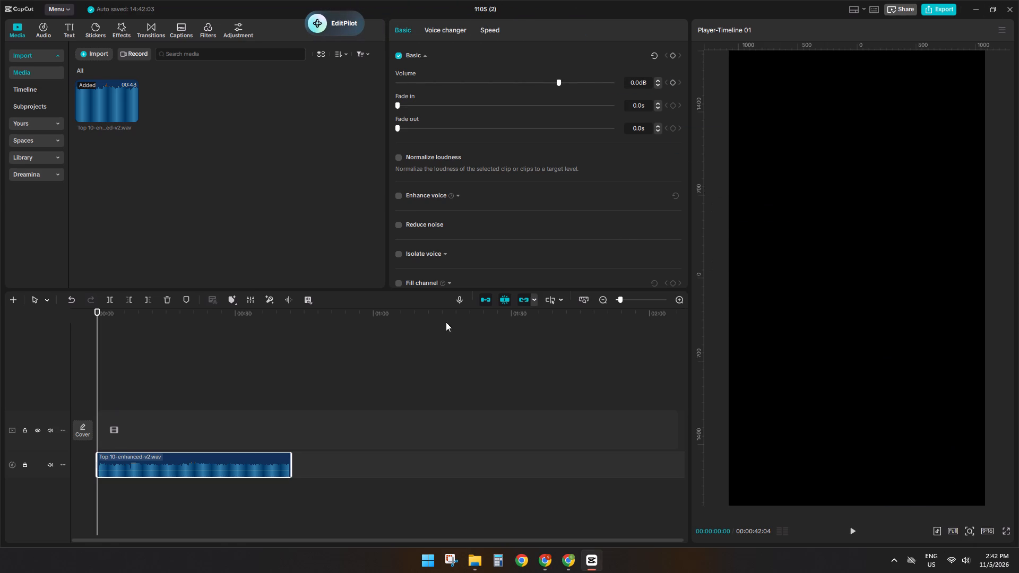
Listen to the Top 10-enhanced-v2.wav voiceover, replay it from the start and stop at about the 7-second mark.
{"action": "key", "text": "space"}
{"action": "scroll", "coordinate": [145, 378], "scroll_direction": "up", "scroll_amount": 6, "text": "ctrl"}
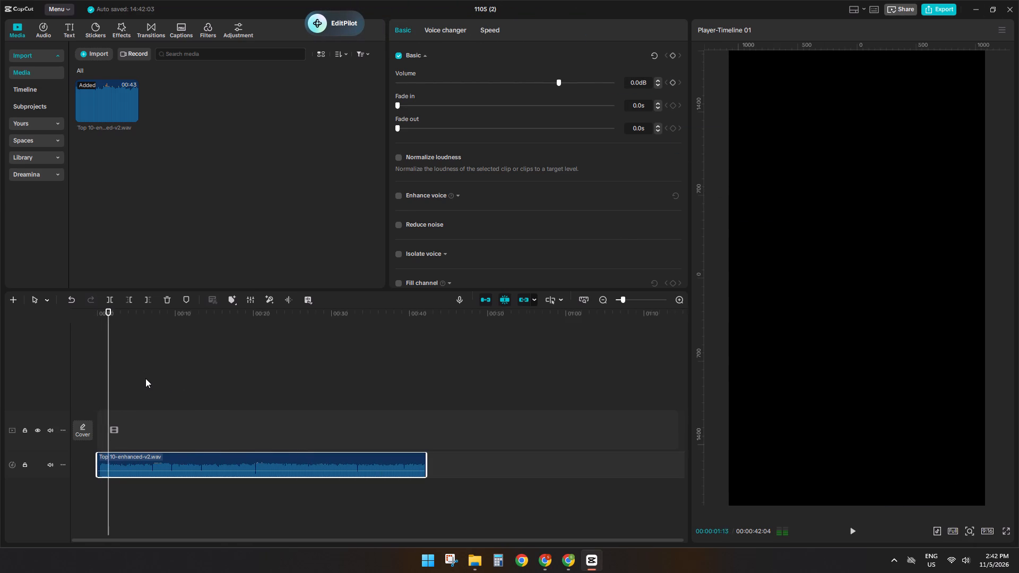
{"action": "scroll", "coordinate": [147, 377], "scroll_direction": "up", "scroll_amount": 3, "text": "ctrl"}
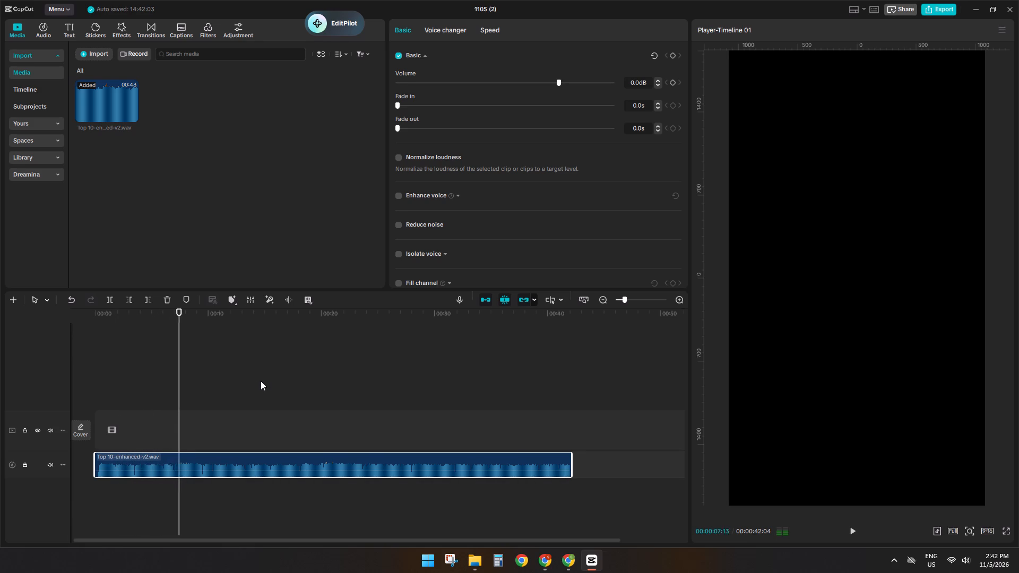
{"action": "scroll", "coordinate": [261, 381], "scroll_direction": "down", "scroll_amount": 4, "text": "ctrl"}
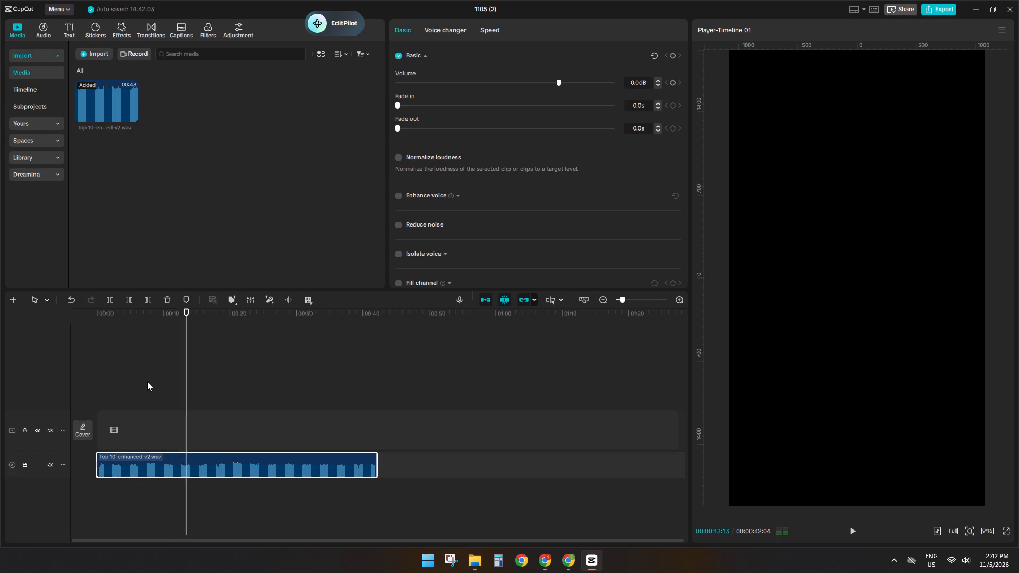
{"action": "left_click", "coordinate": [147, 381]}
{"action": "left_click_drag", "start_coordinate": [147, 381], "coordinate": [53, 394]}
{"action": "key", "text": "space"}
{"action": "scroll", "coordinate": [161, 426], "scroll_direction": "up", "scroll_amount": 4, "text": "ctrl"}
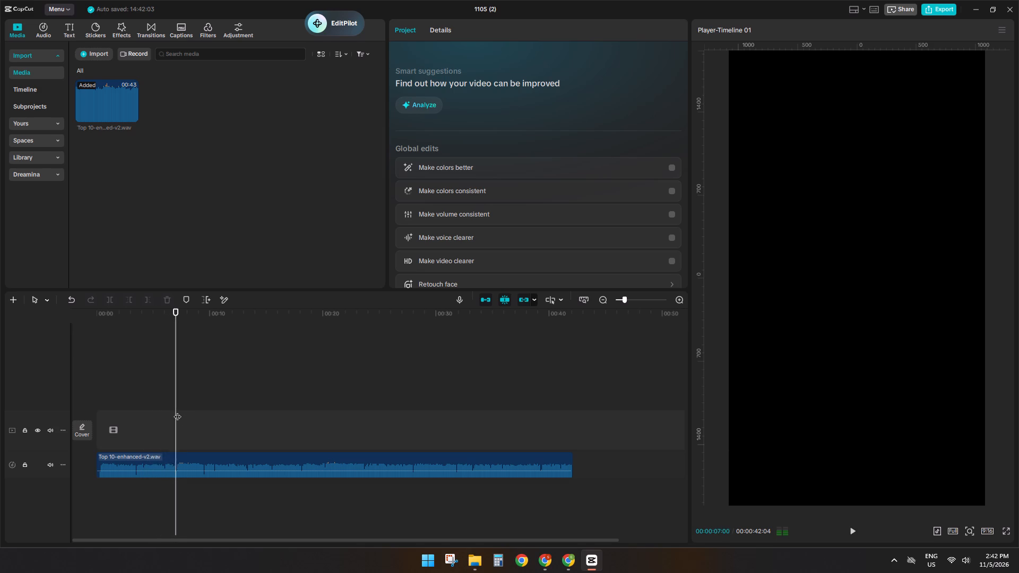
{"action": "double_click", "coordinate": [177, 411]}
Import the whole TOP 10 MARKET folder from the desktop into the project media.
{"action": "left_click", "coordinate": [93, 53]}
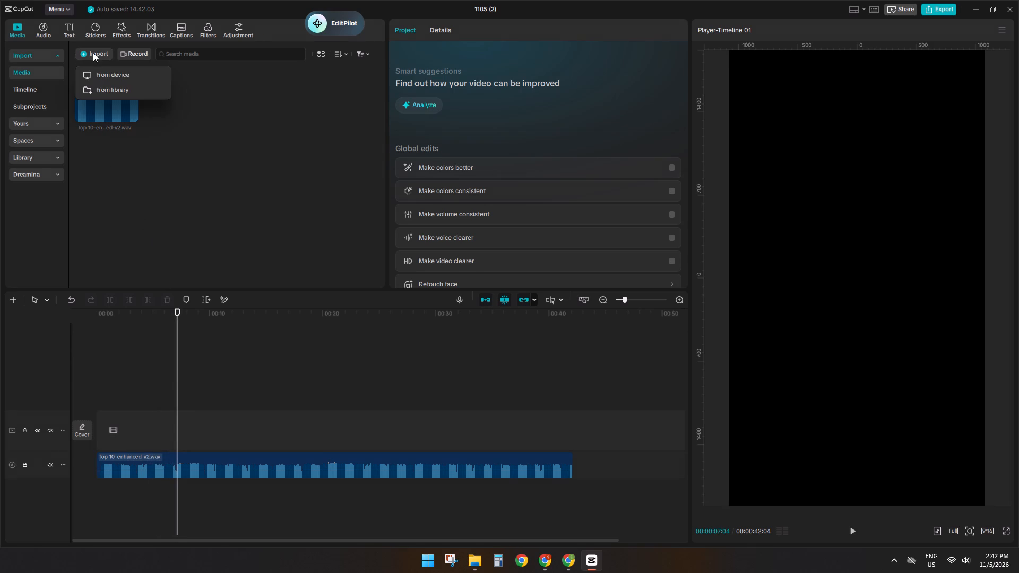
{"action": "left_click", "coordinate": [139, 135]}
{"action": "left_click", "coordinate": [101, 53]}
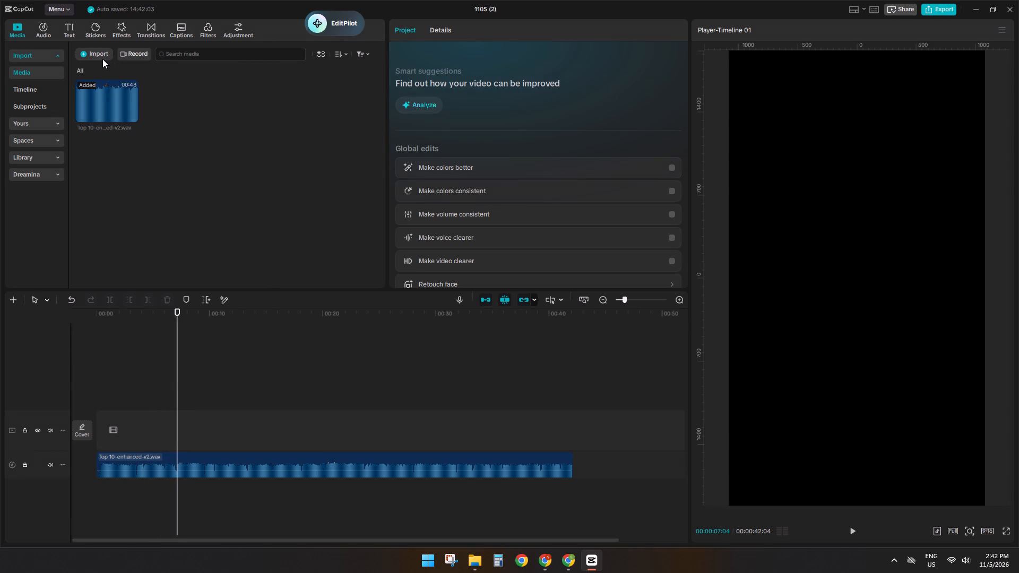
{"action": "left_click", "coordinate": [103, 73]}
{"action": "left_click", "coordinate": [49, 102]}
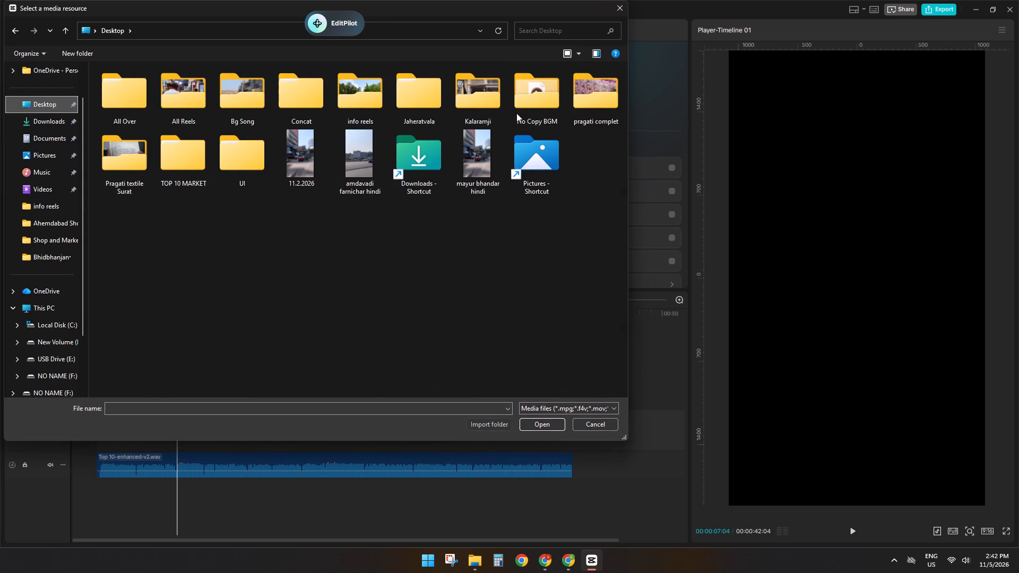
{"action": "left_click", "coordinate": [173, 158]}
{"action": "left_click", "coordinate": [473, 431]}
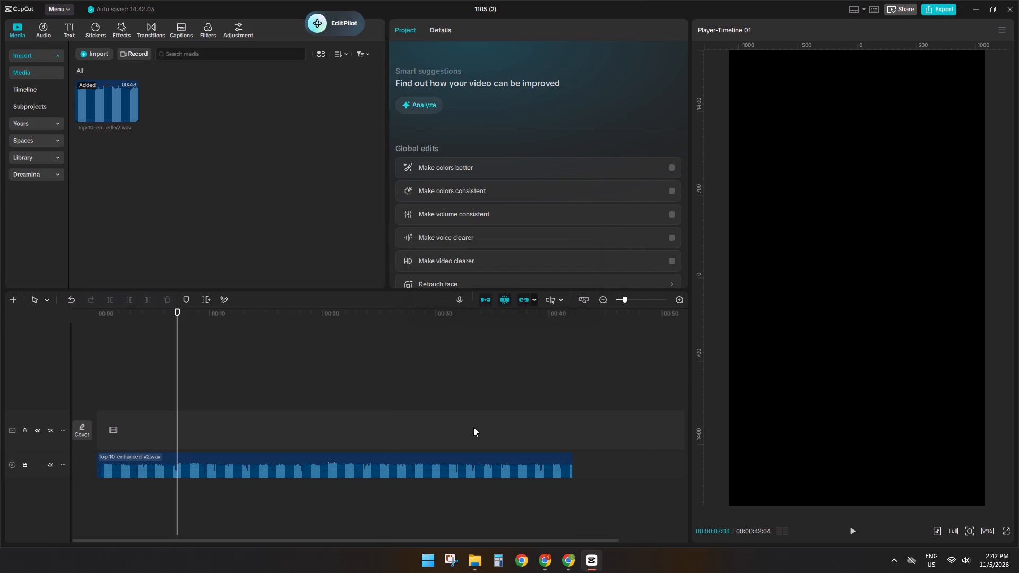
Open the BAPUNAGR BHIDBHANJAN subfolder of TOP 10 MARKET in the project media.
{"action": "double_click", "coordinate": [158, 102]}
{"action": "double_click", "coordinate": [103, 100]}
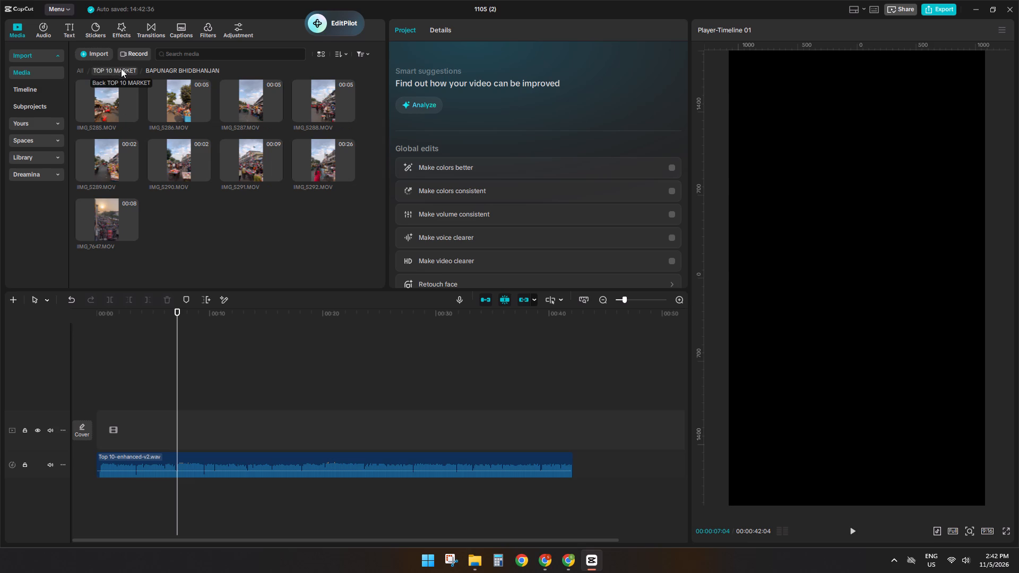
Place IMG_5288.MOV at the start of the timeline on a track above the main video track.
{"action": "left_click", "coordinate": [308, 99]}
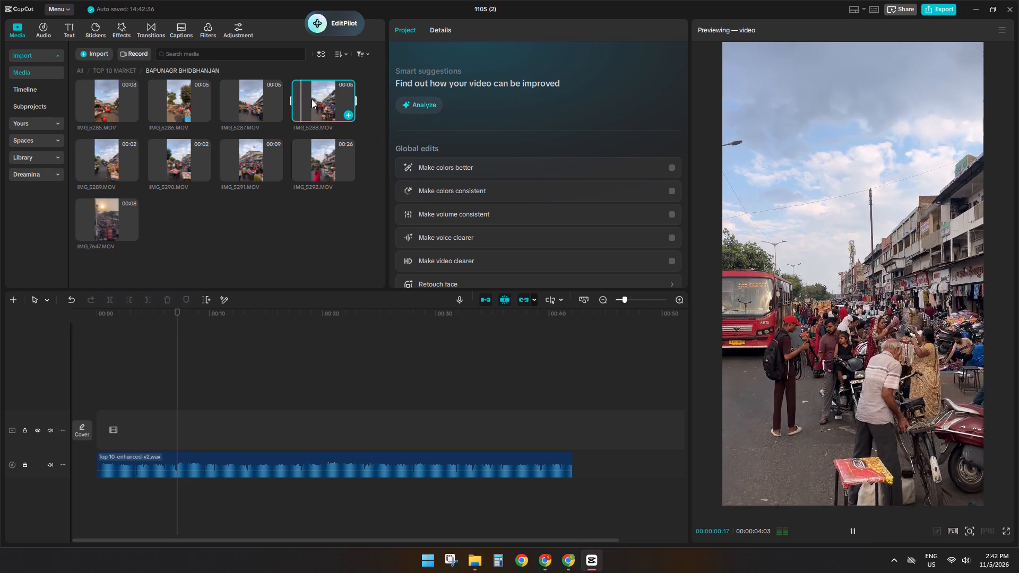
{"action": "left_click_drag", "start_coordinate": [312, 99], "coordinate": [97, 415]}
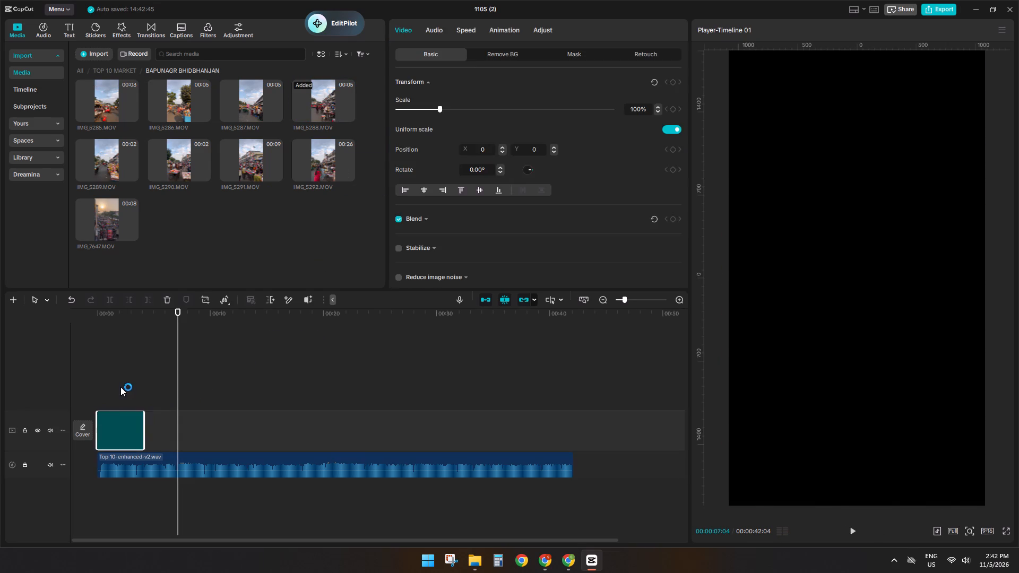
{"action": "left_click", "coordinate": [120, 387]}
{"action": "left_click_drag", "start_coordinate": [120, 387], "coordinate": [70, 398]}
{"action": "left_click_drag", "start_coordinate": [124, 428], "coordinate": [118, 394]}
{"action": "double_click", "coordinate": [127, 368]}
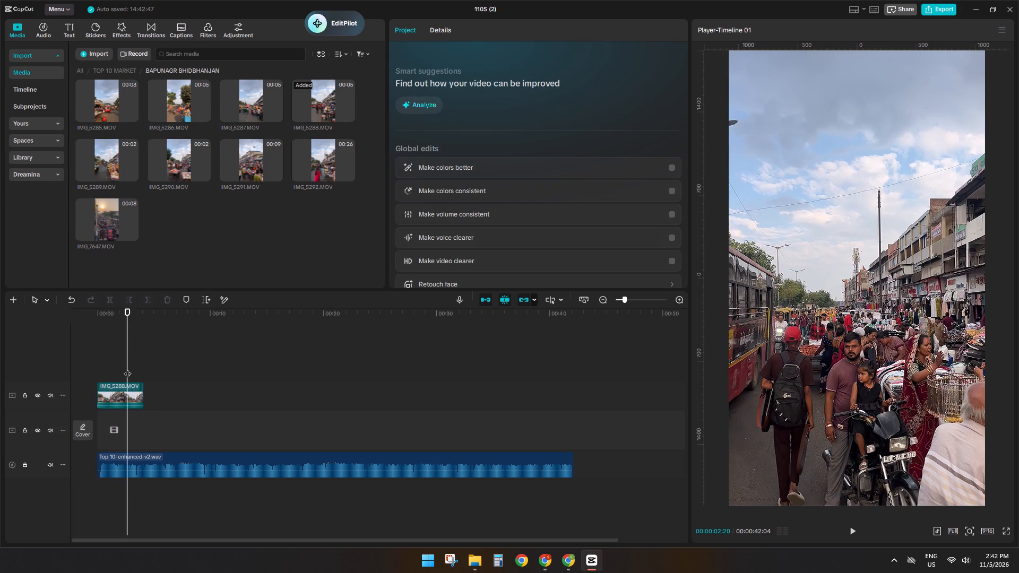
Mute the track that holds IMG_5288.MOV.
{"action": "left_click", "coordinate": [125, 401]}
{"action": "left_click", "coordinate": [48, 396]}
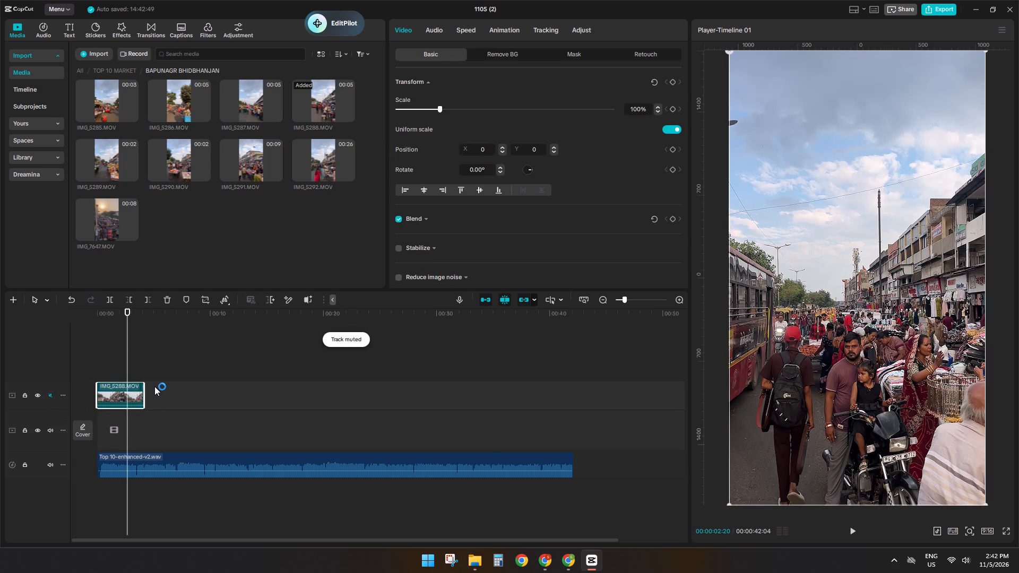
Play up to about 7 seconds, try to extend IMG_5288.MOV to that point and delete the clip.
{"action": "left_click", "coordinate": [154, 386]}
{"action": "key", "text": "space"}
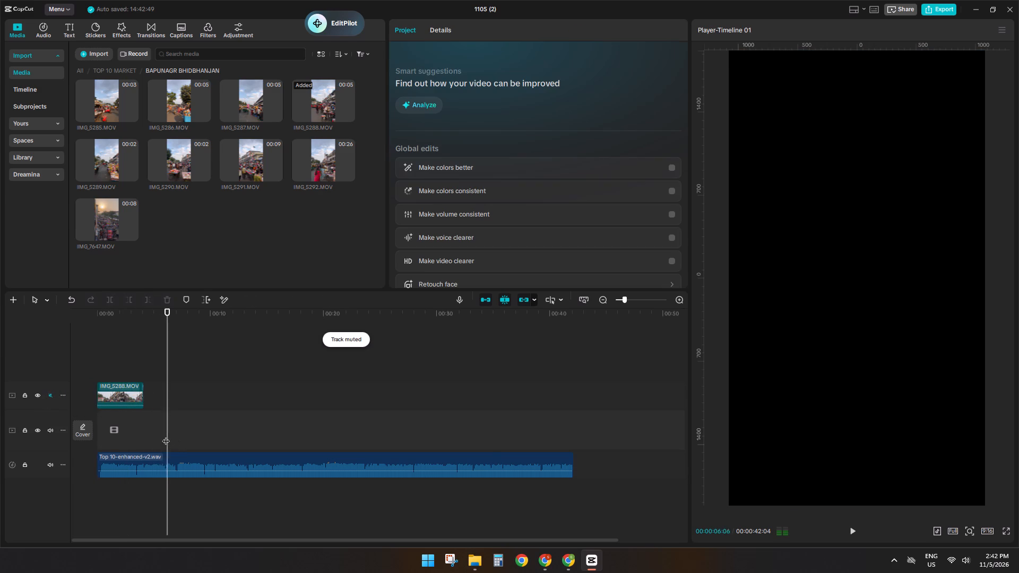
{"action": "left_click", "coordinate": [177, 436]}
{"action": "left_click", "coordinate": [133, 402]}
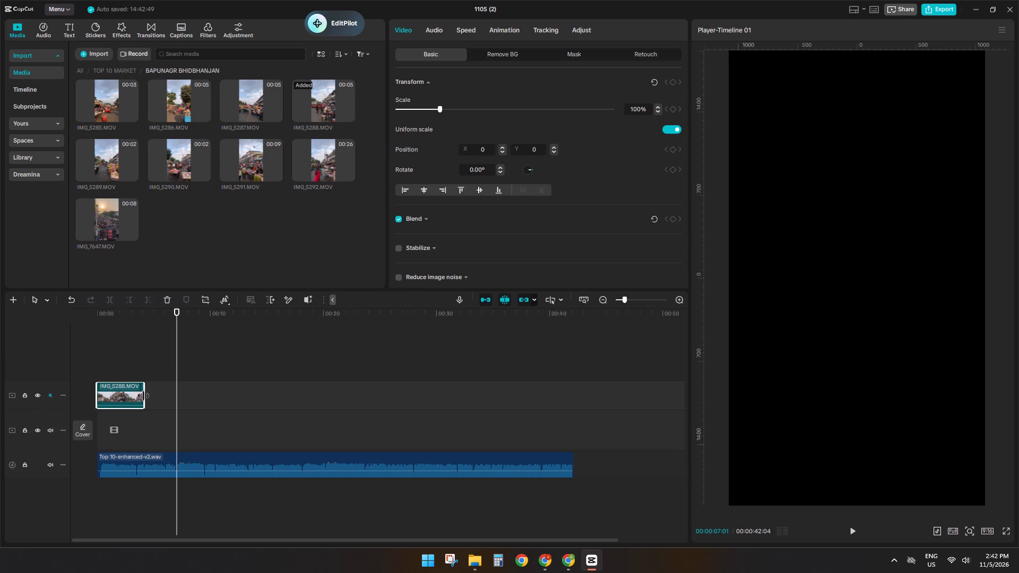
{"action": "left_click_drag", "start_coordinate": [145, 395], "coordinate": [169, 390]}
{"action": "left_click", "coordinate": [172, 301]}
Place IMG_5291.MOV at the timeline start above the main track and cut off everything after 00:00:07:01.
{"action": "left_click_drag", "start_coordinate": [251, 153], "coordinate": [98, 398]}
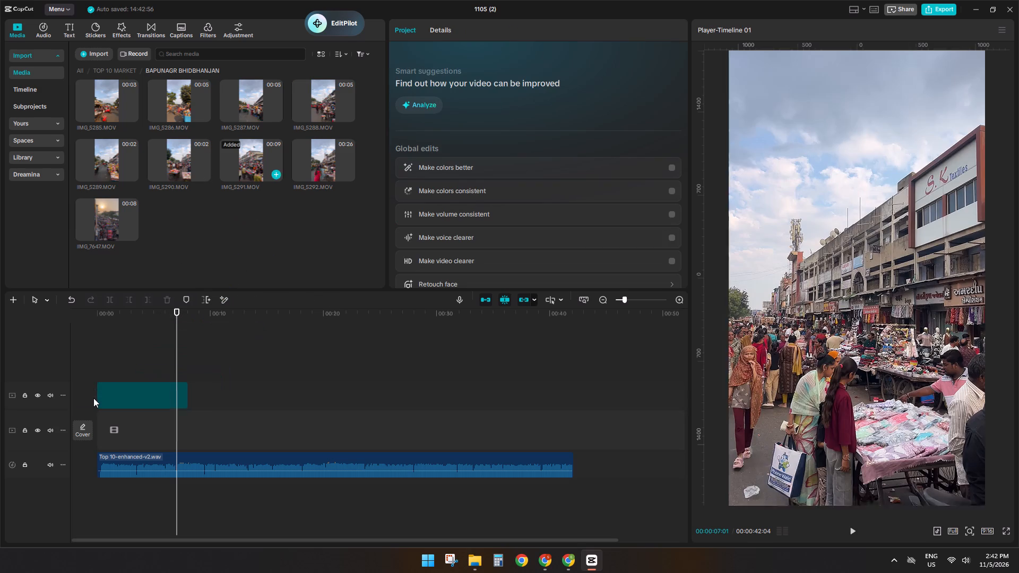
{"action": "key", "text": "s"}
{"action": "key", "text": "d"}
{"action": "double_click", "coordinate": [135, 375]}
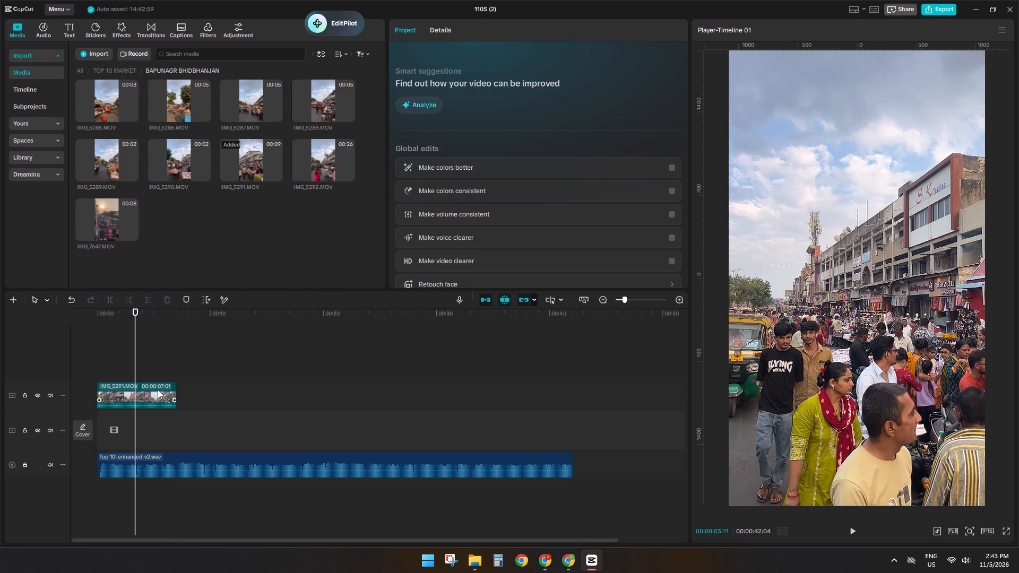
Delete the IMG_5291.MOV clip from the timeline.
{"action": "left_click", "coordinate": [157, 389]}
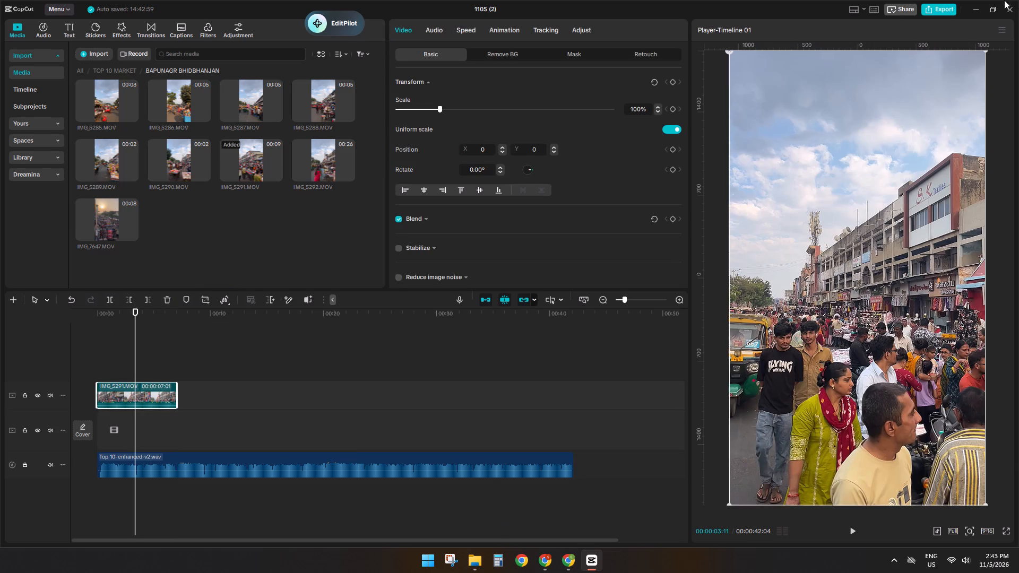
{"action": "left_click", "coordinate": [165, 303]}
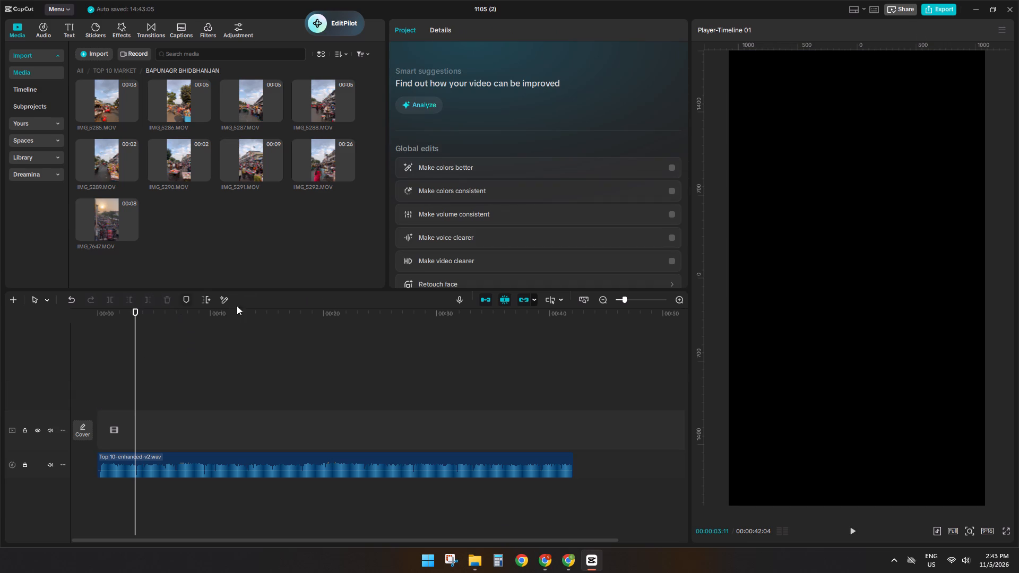
Start a screen snip.
{"action": "key", "text": "shift+super+s"}
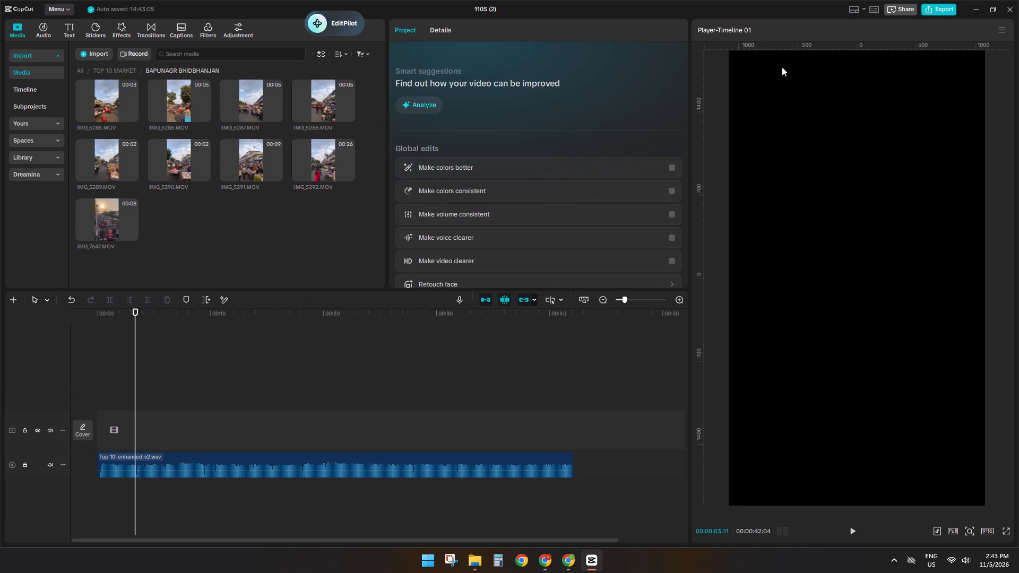
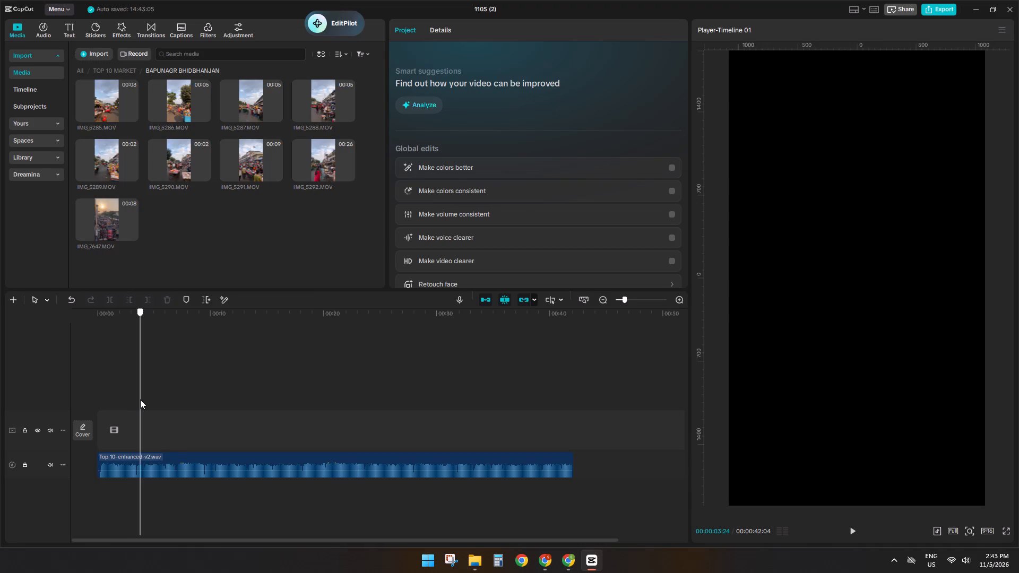
{"action": "left_click", "coordinate": [95, 56]}
{"action": "left_click", "coordinate": [102, 72]}
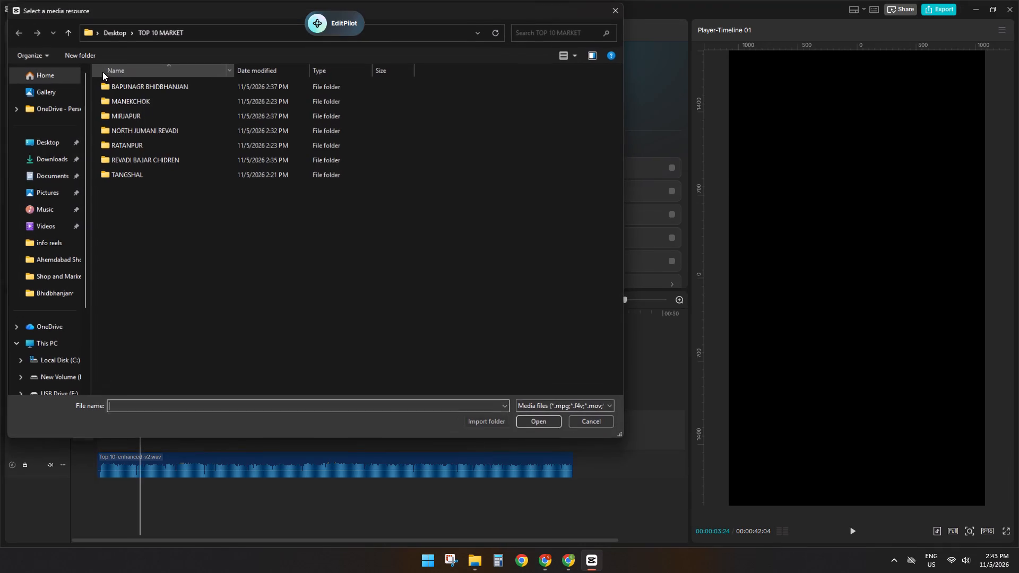
{"action": "left_click", "coordinate": [53, 163]}
{"action": "double_click", "coordinate": [123, 102]}
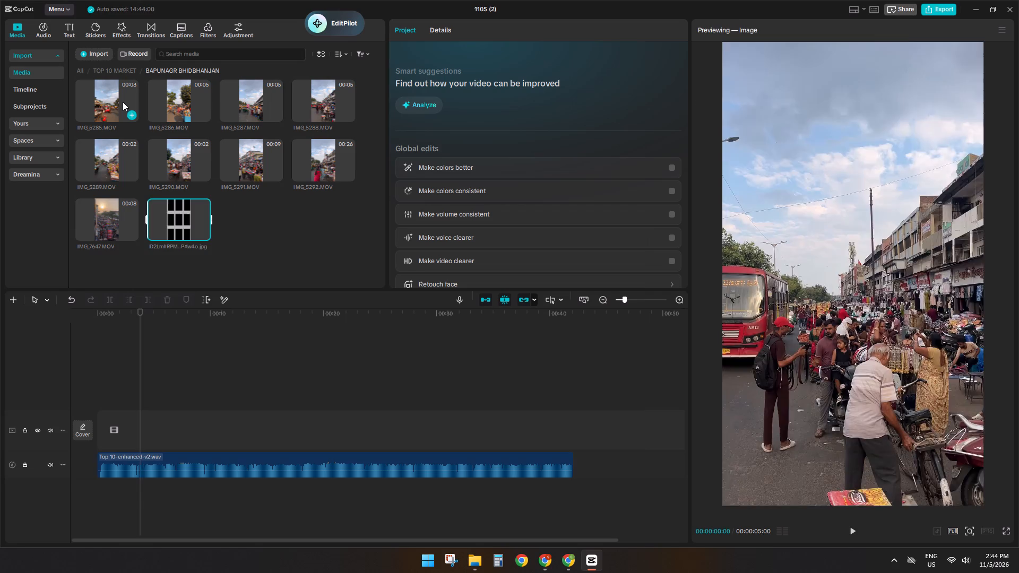
Place the grid image at the start of the main track, extend it and cut off everything after 00:00:06:27.
{"action": "left_click_drag", "start_coordinate": [166, 215], "coordinate": [74, 439]}
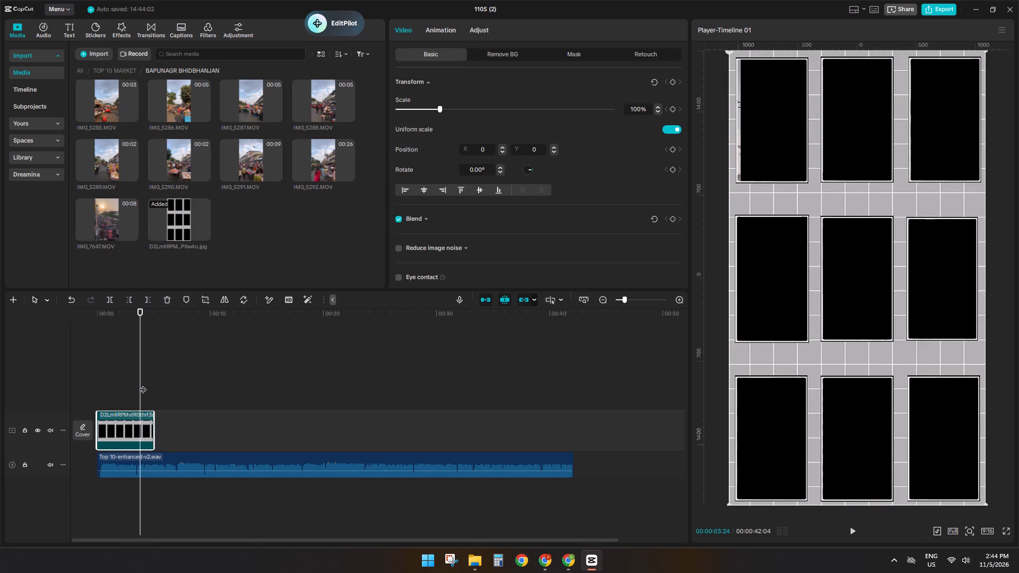
{"action": "left_click", "coordinate": [143, 384]}
{"action": "key", "text": "space"}
{"action": "left_click_drag", "start_coordinate": [154, 423], "coordinate": [174, 424]}
{"action": "key", "text": "space"}
{"action": "scroll", "coordinate": [184, 409], "scroll_direction": "up", "scroll_amount": 9, "text": "ctrl"}
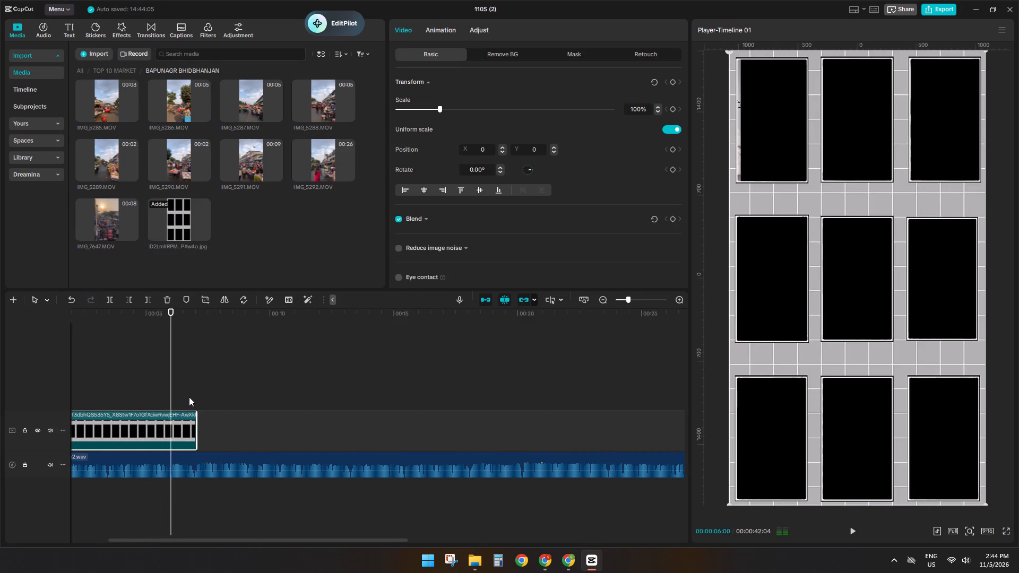
{"action": "left_click", "coordinate": [189, 395], "text": "ctrl"}
{"action": "left_click_drag", "start_coordinate": [189, 395], "coordinate": [193, 409], "text": "ctrl"}
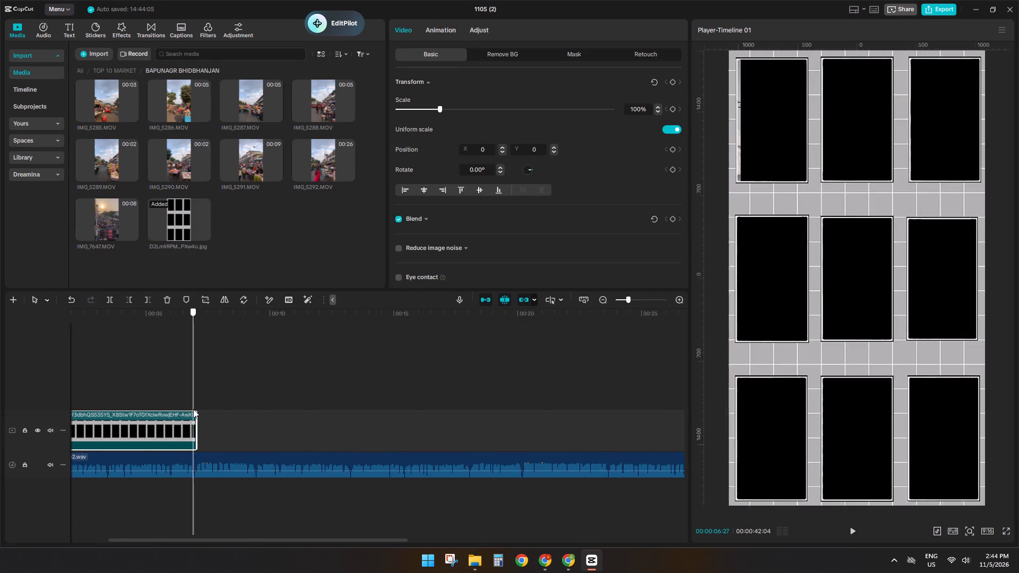
{"action": "left_click_drag", "start_coordinate": [193, 409], "coordinate": [193, 410], "text": "ctrl"}
{"action": "left_click", "coordinate": [191, 423]}
{"action": "key", "text": "s"}
{"action": "key", "text": "d"}
Place IMG_7647.MOV at the timeline start on a track above the grid image.
{"action": "left_click", "coordinate": [164, 379]}
{"action": "left_click_drag", "start_coordinate": [164, 379], "coordinate": [0, 385]}
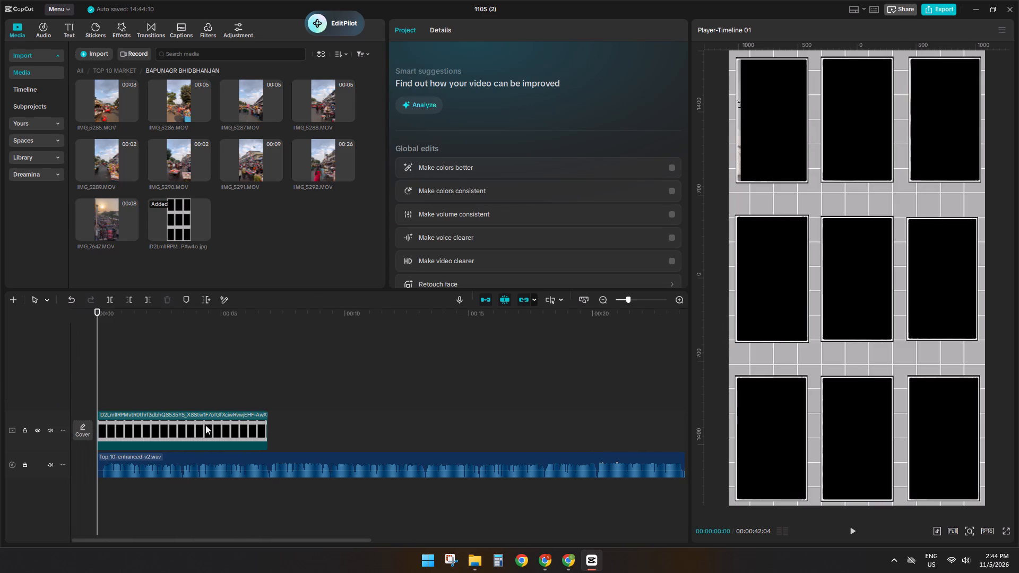
{"action": "scroll", "coordinate": [191, 125], "scroll_direction": "up", "scroll_amount": 4}
{"action": "left_click", "coordinate": [175, 159]}
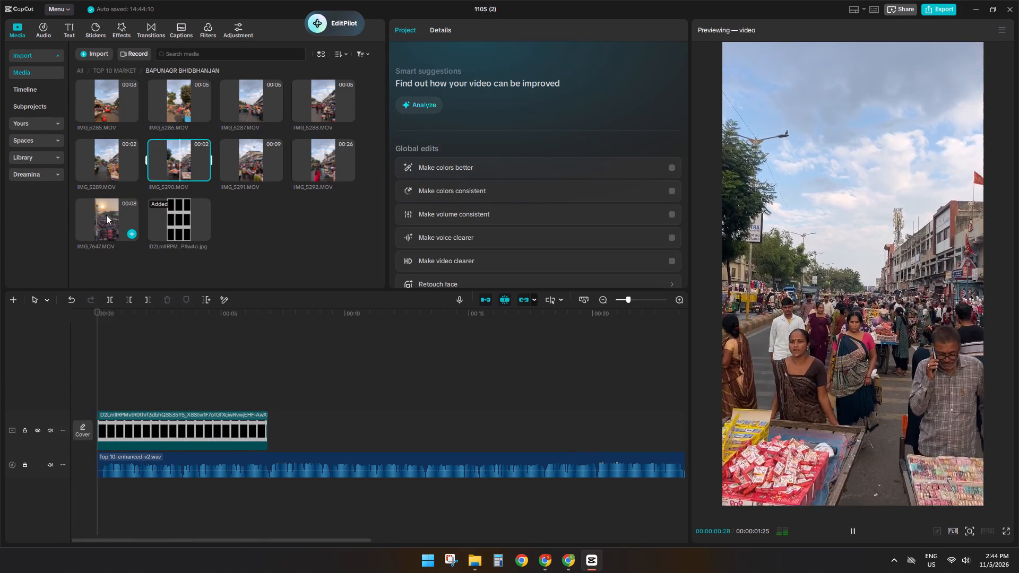
{"action": "left_click", "coordinate": [106, 215]}
{"action": "left_click_drag", "start_coordinate": [107, 214], "coordinate": [96, 395]}
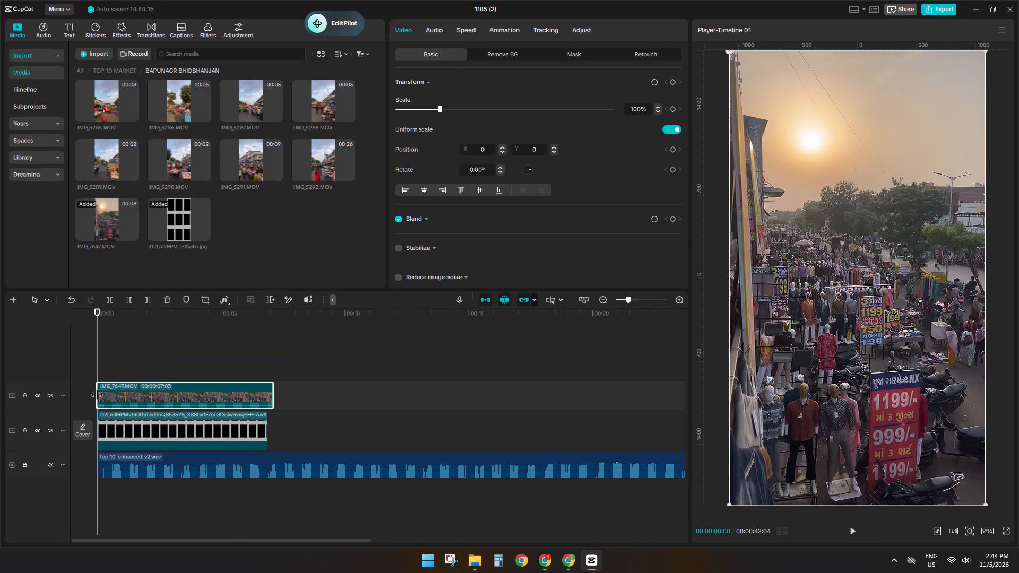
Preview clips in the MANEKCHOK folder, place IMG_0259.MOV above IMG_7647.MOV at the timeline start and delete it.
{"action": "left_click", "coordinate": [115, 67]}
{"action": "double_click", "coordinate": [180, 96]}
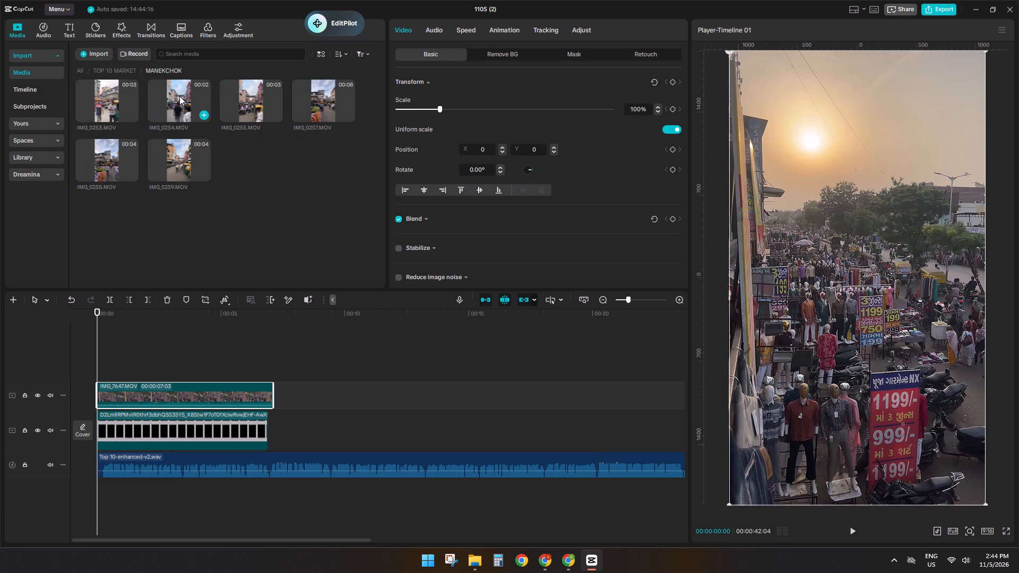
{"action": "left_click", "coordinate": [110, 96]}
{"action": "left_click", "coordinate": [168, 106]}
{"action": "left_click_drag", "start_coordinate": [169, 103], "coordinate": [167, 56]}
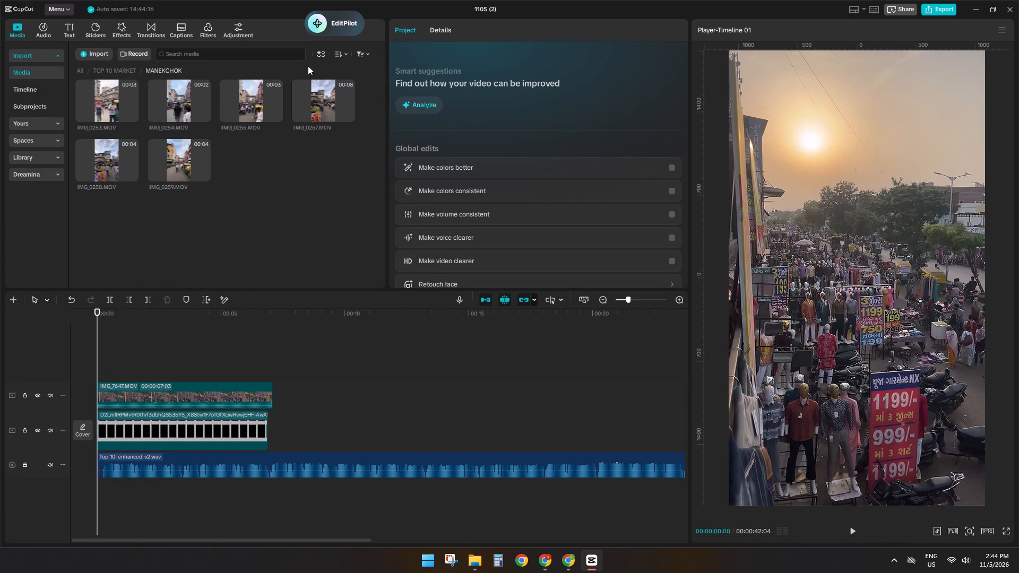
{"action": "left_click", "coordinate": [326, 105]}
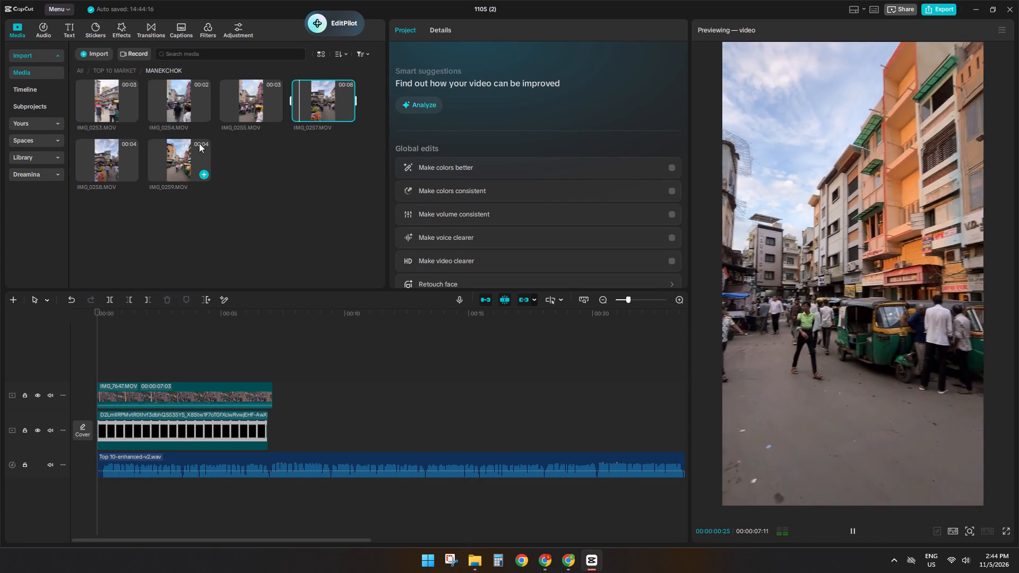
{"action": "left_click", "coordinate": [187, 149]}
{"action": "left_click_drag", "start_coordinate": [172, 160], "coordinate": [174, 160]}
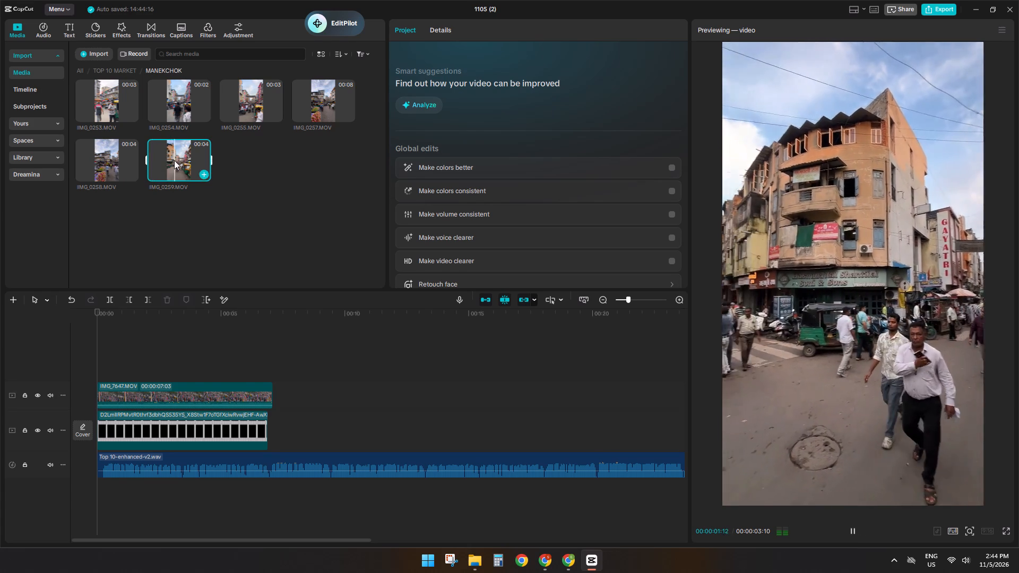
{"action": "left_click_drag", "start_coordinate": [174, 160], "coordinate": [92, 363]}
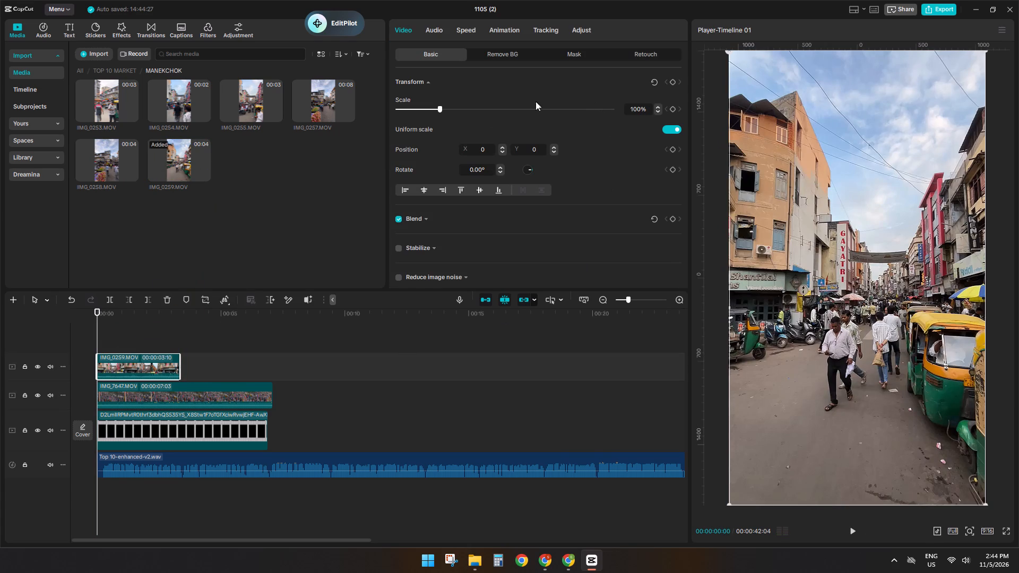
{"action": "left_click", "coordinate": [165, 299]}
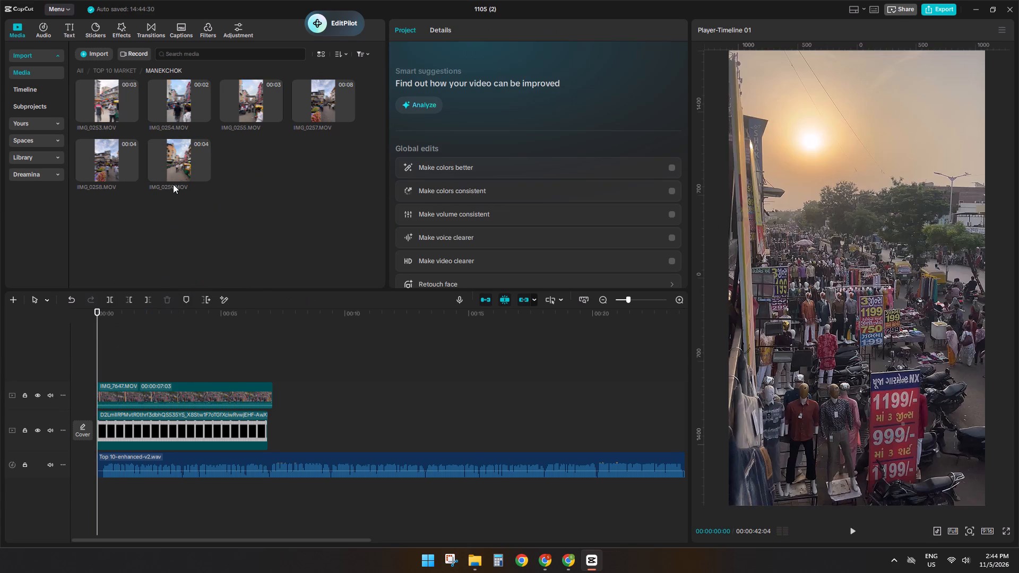
Place IMG_0257.MOV from the MANEKCHOK folder above IMG_7647.MOV at the timeline start and cut both clips off after 00:00:06:27.
{"action": "left_click", "coordinate": [107, 163]}
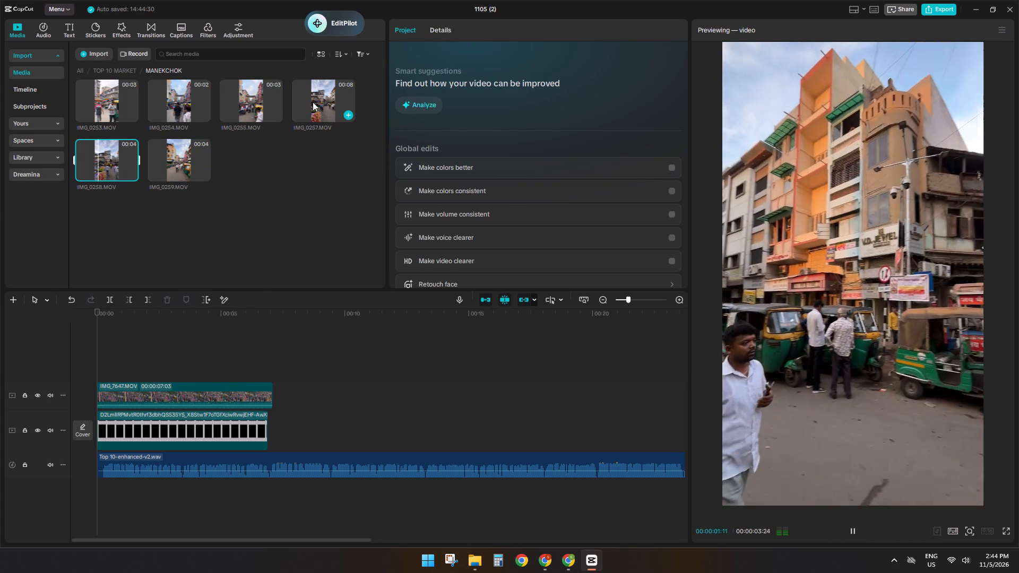
{"action": "left_click", "coordinate": [313, 102]}
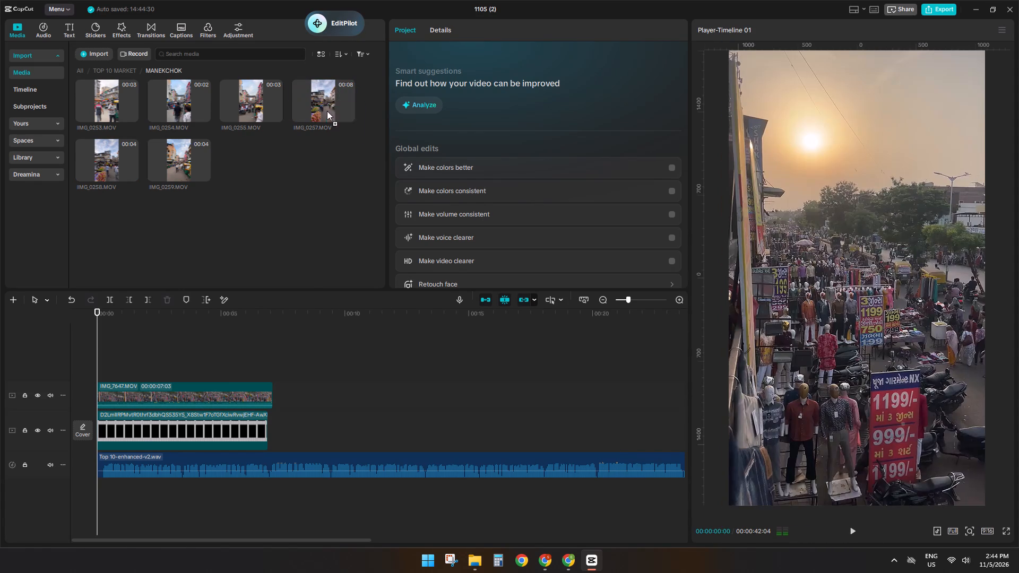
{"action": "double_click", "coordinate": [263, 331]}
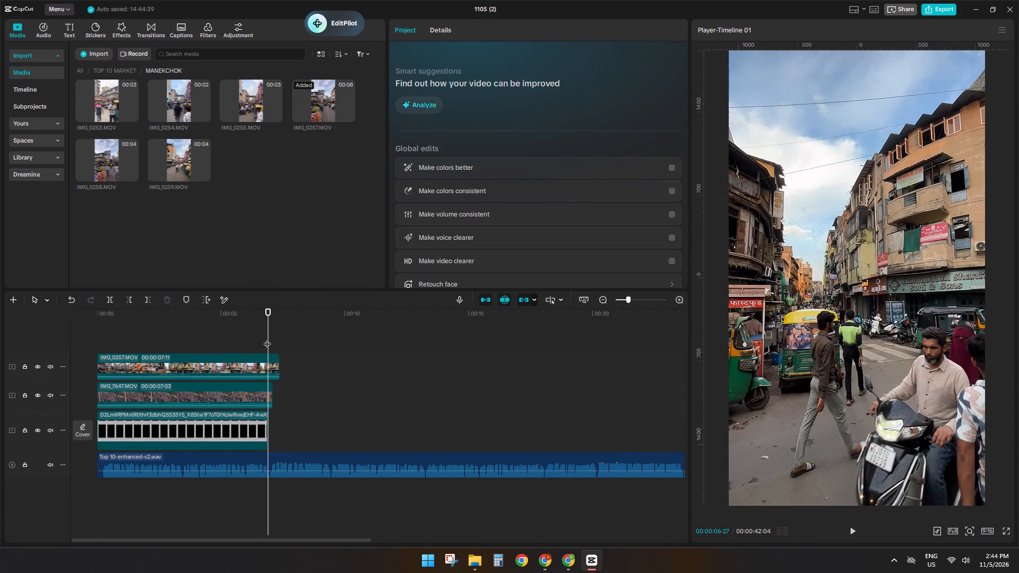
{"action": "left_click_drag", "start_coordinate": [298, 424], "coordinate": [270, 357]}
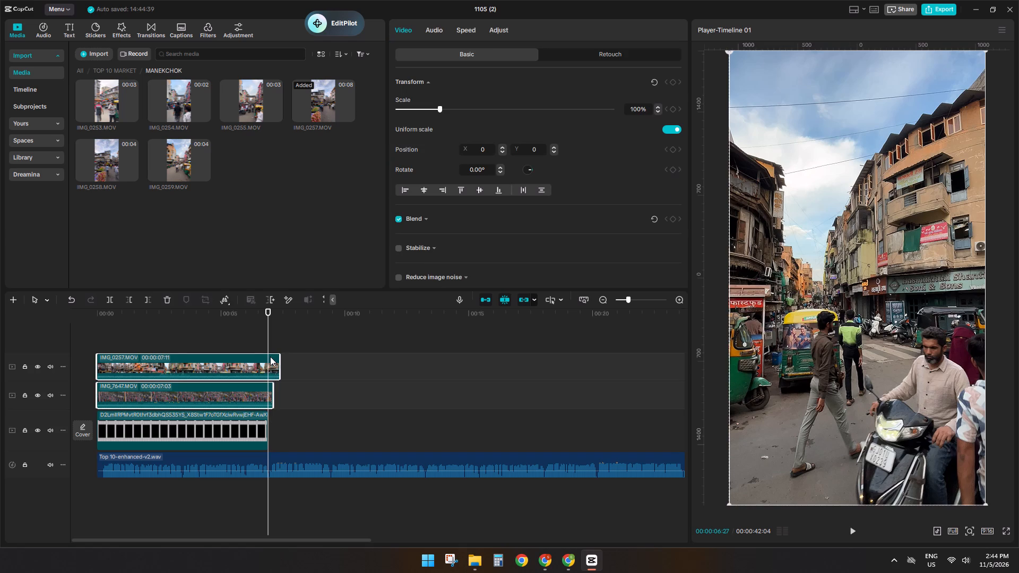
{"action": "key", "text": "s"}
{"action": "key", "text": "d"}
Preview clips in the NORTH JUMANI REVADI folder, place IMG_3058.MOV above IMG_0257.MOV at the timeline start and cut it off after 00:00:06:27.
{"action": "left_click", "coordinate": [128, 71]}
{"action": "double_click", "coordinate": [261, 100]}
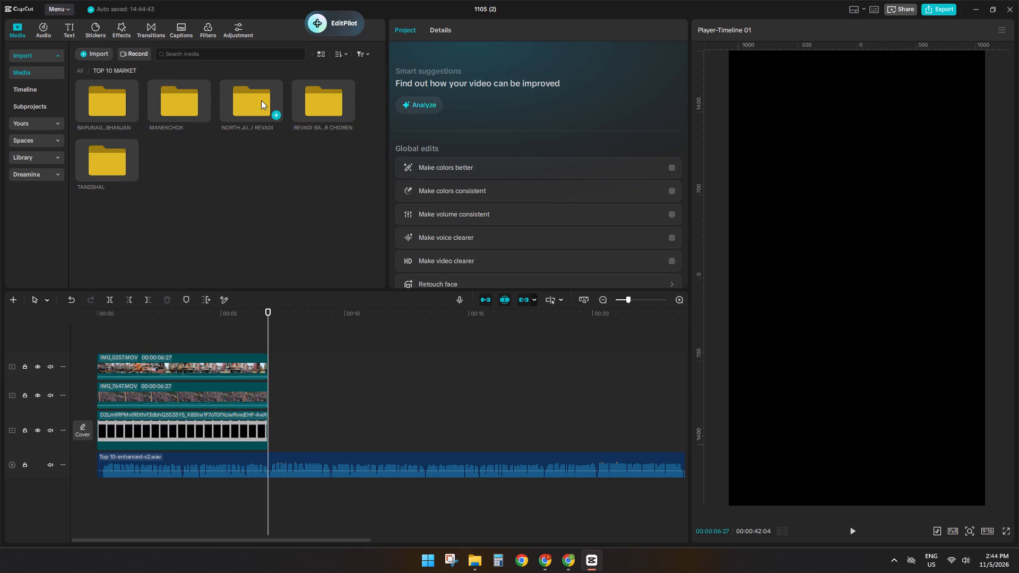
{"action": "left_click", "coordinate": [114, 92]}
{"action": "left_click", "coordinate": [165, 103]}
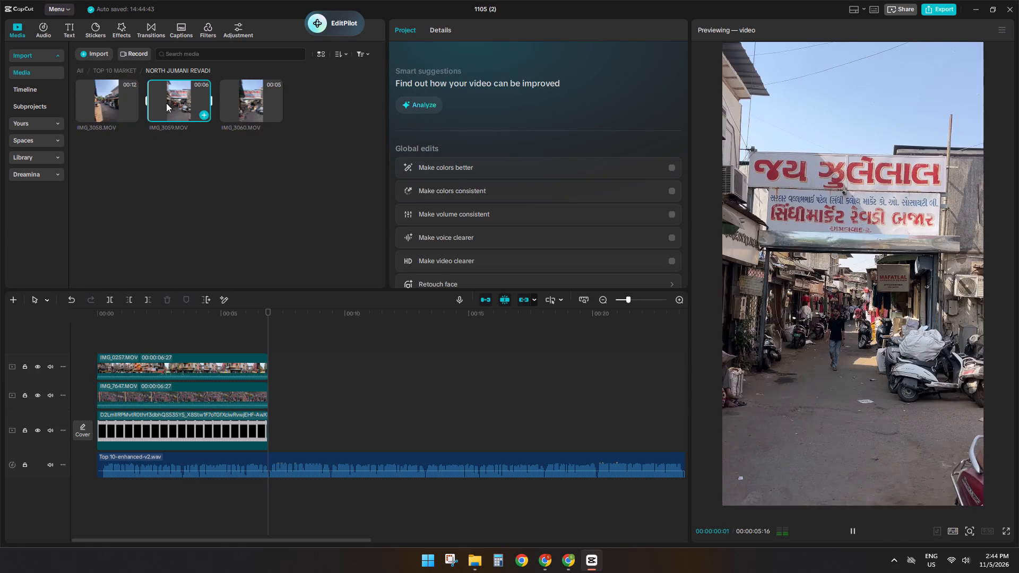
{"action": "left_click", "coordinate": [228, 107]}
{"action": "left_click", "coordinate": [132, 102]}
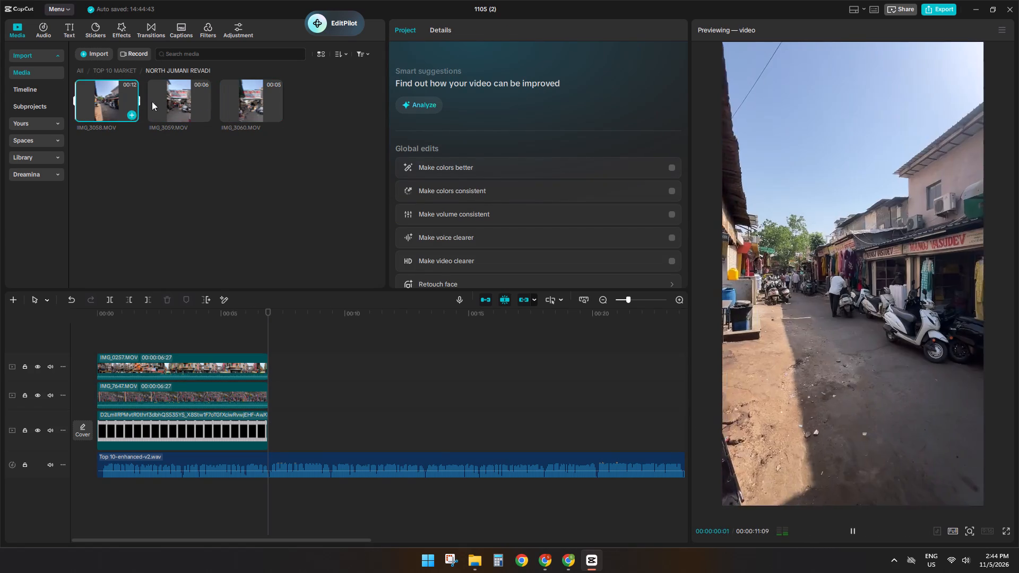
{"action": "left_click", "coordinate": [171, 101]}
{"action": "left_click_drag", "start_coordinate": [172, 99], "coordinate": [181, 107]}
{"action": "left_click", "coordinate": [111, 104]}
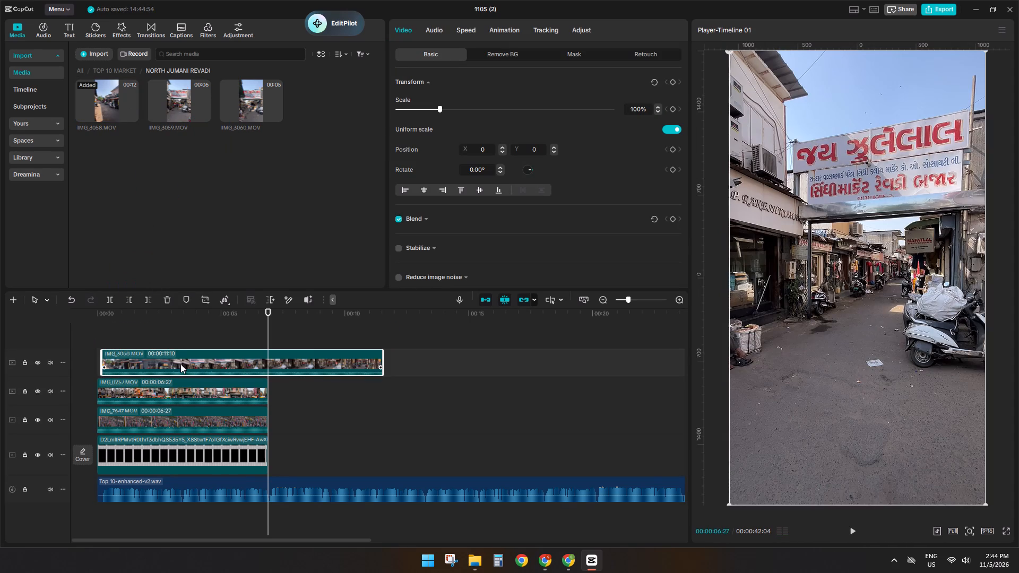
{"action": "left_click_drag", "start_coordinate": [180, 364], "coordinate": [162, 364]}
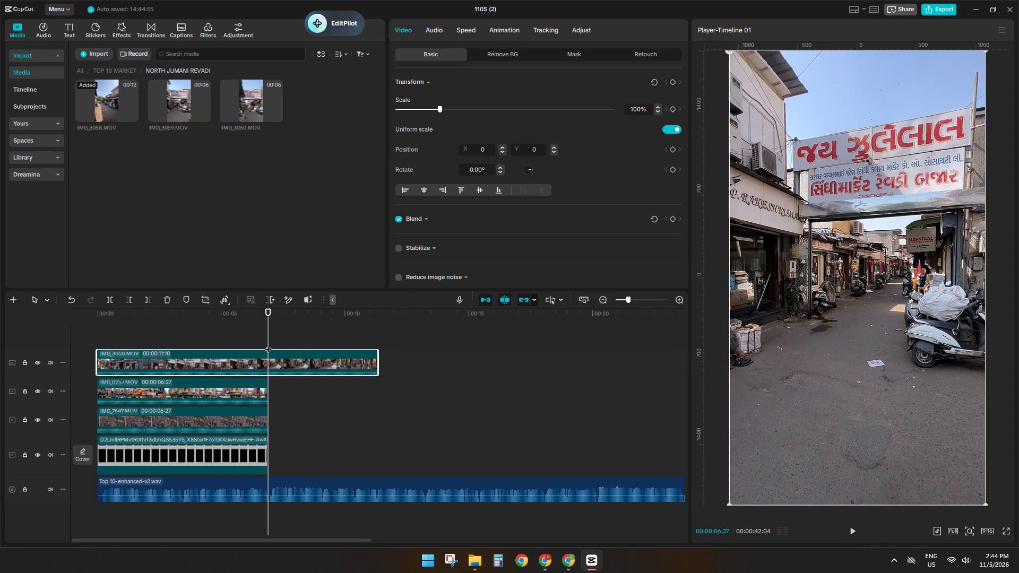
{"action": "type", "text": "SD"}
Preview clips in the REVADI BAJAR CHIDREN folder and place IMG_9563.MOV above IMG_3058.MOV at the timeline start.
{"action": "left_click", "coordinate": [124, 71]}
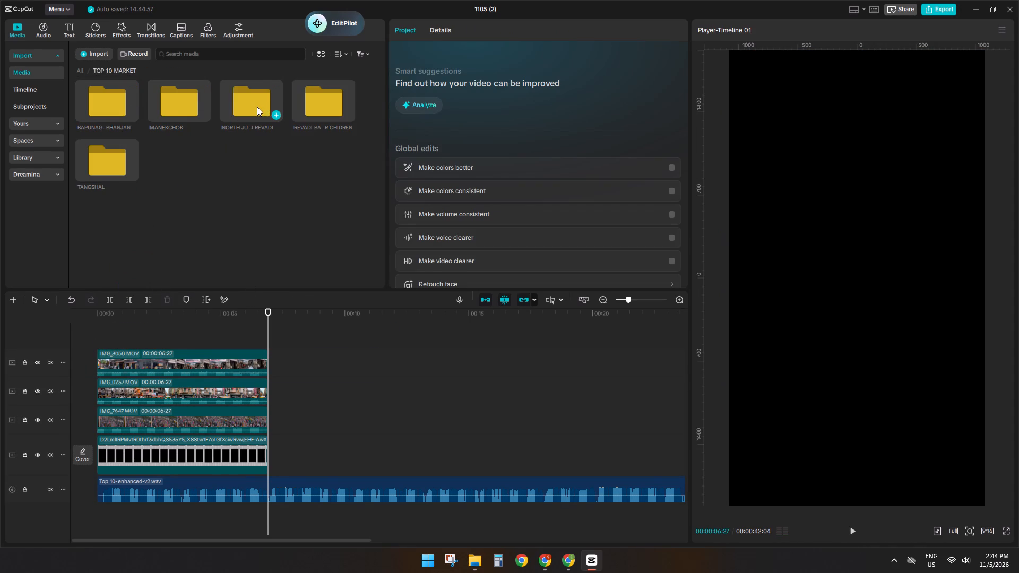
{"action": "double_click", "coordinate": [257, 107]}
{"action": "left_click", "coordinate": [116, 66]}
{"action": "left_click", "coordinate": [116, 71]}
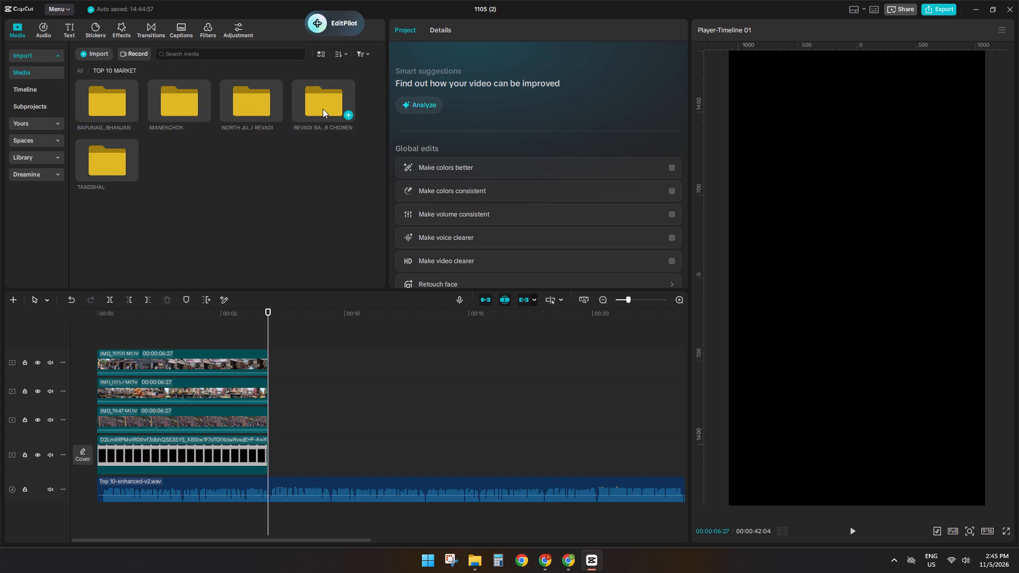
{"action": "double_click", "coordinate": [323, 109]}
{"action": "left_click", "coordinate": [118, 108]}
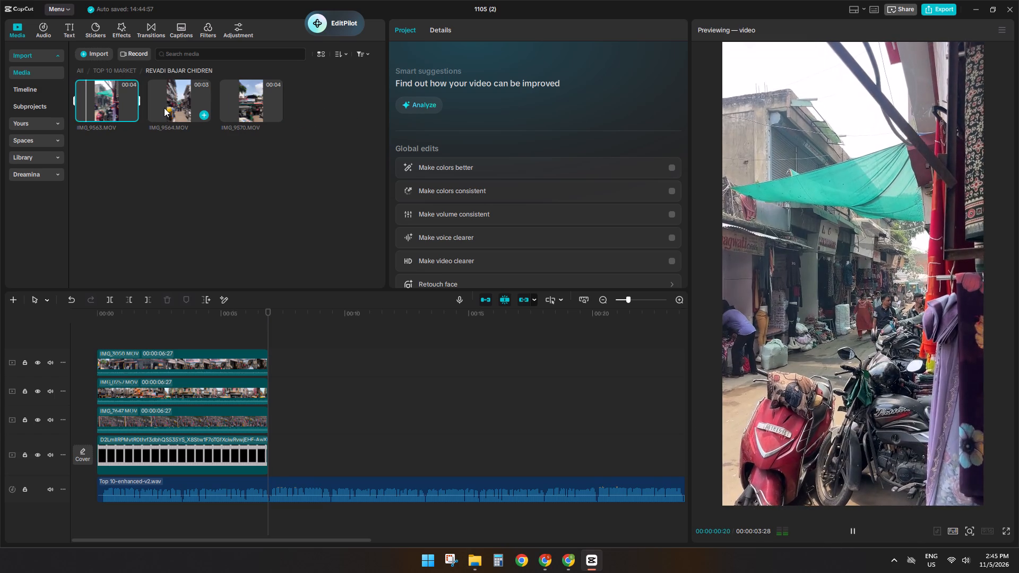
{"action": "left_click", "coordinate": [245, 107]}
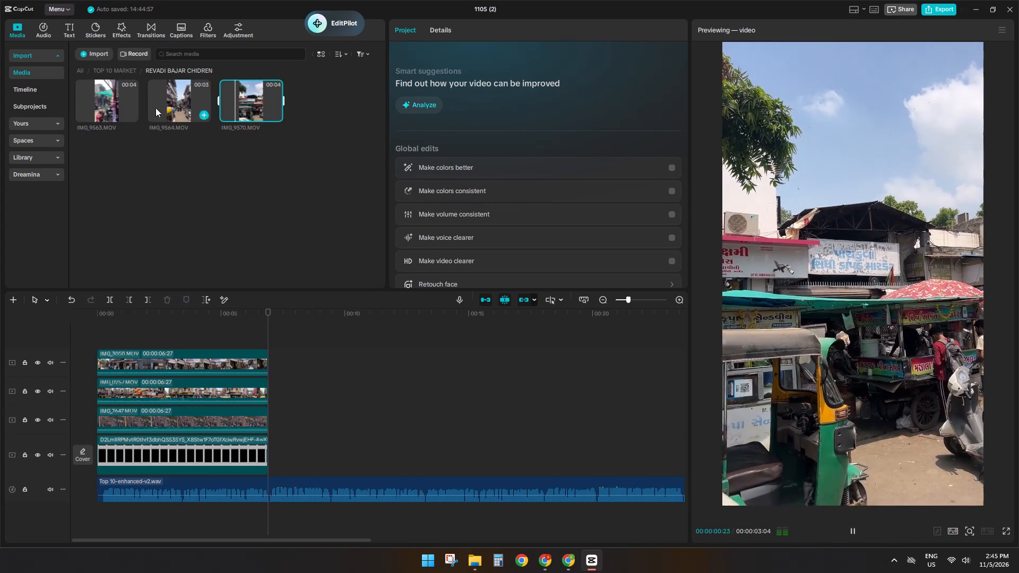
{"action": "left_click_drag", "start_coordinate": [126, 108], "coordinate": [94, 337]}
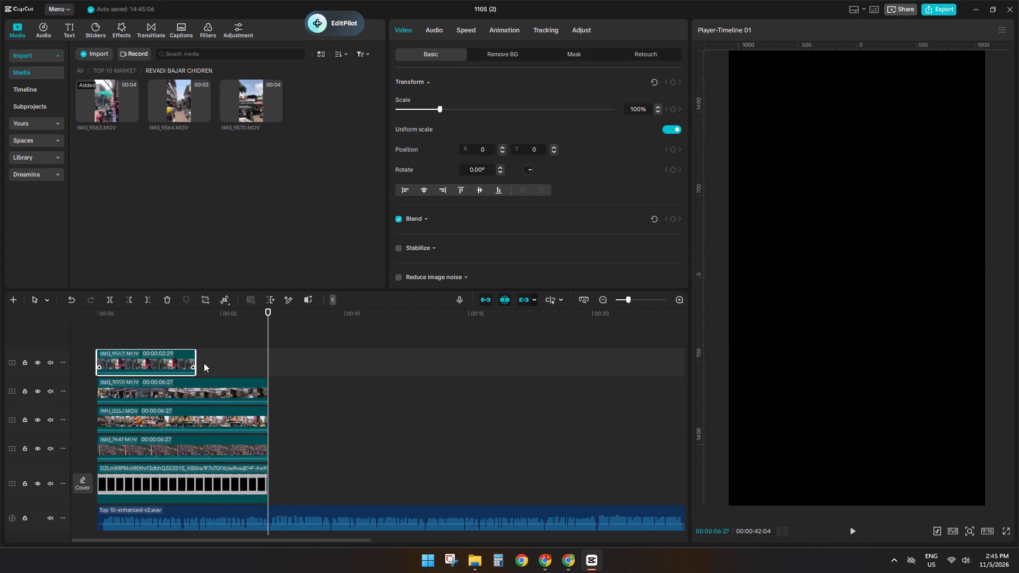
Place IMG_9570.MOV directly after IMG_9563.MOV on the same track, cut it off after 00:00:06:27 and play back the join.
{"action": "left_click_drag", "start_coordinate": [198, 361], "coordinate": [242, 359]}
{"action": "left_click_drag", "start_coordinate": [254, 122], "coordinate": [214, 368]}
{"action": "left_click_drag", "start_coordinate": [240, 75], "coordinate": [260, 258]}
{"action": "left_click", "coordinate": [236, 92]}
{"action": "left_click_drag", "start_coordinate": [236, 92], "coordinate": [209, 361]}
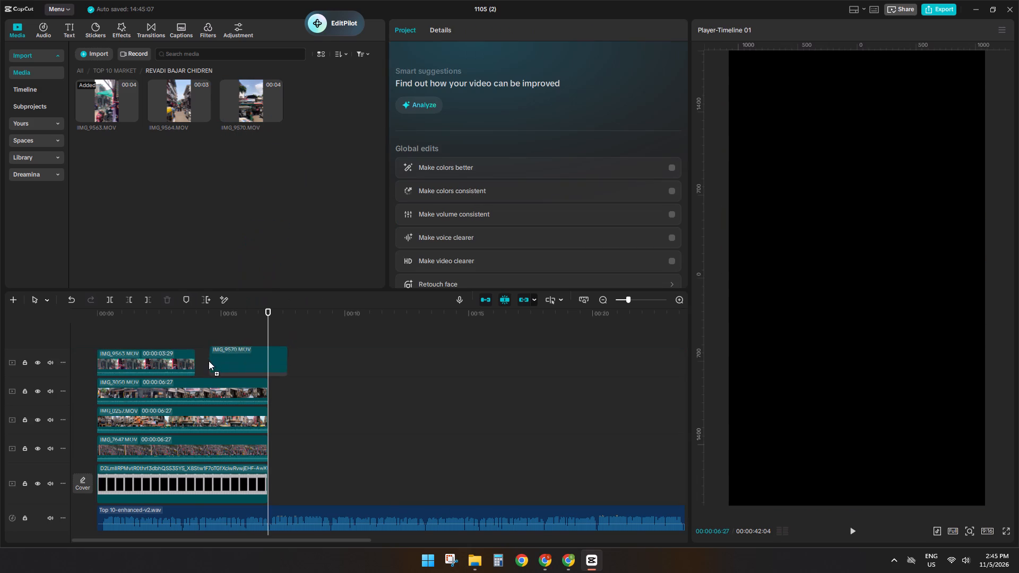
{"action": "left_click_drag", "start_coordinate": [209, 361], "coordinate": [193, 363]}
{"action": "left_click_drag", "start_coordinate": [244, 107], "coordinate": [211, 340]}
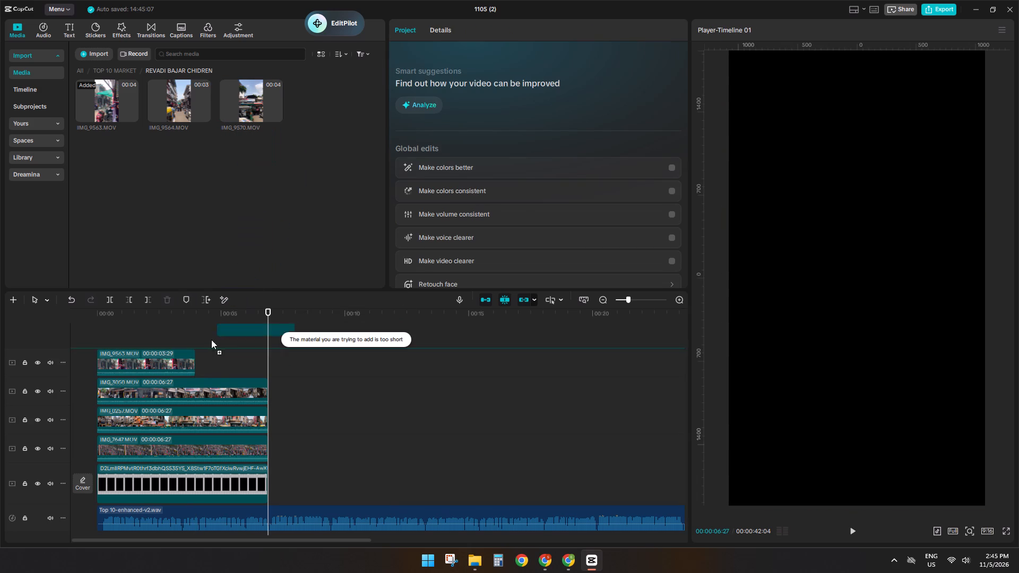
{"action": "left_click_drag", "start_coordinate": [211, 340], "coordinate": [195, 366]}
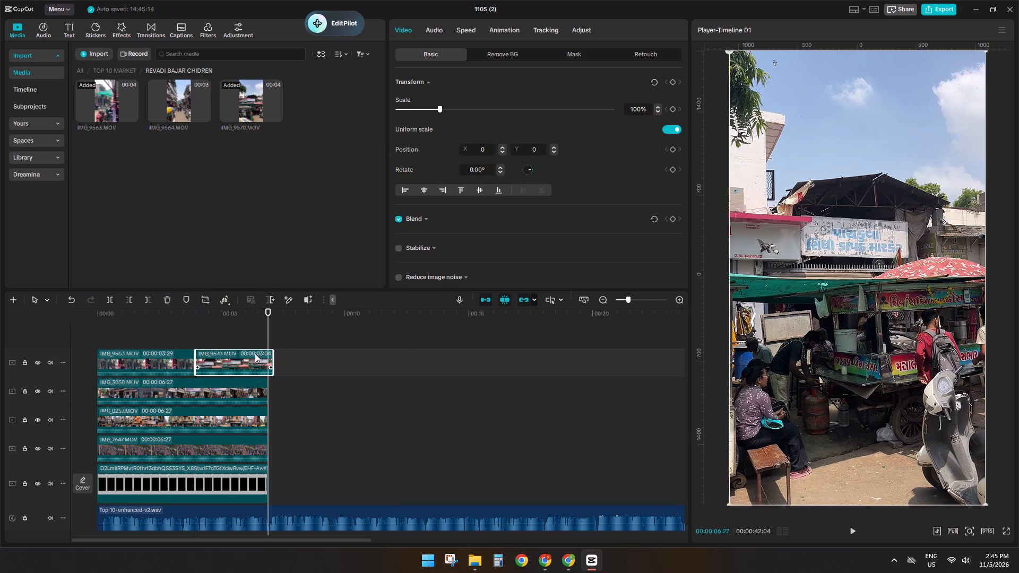
{"action": "key", "text": "s"}
{"action": "key", "text": "d"}
{"action": "left_click", "coordinate": [180, 336]}
{"action": "key", "text": "space"}
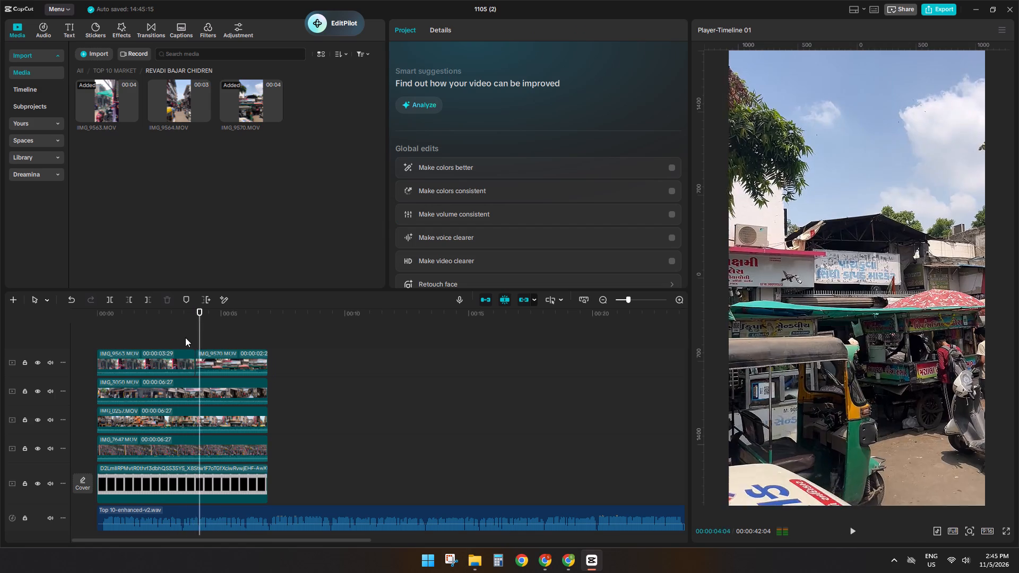
{"action": "key", "text": "space"}
{"action": "key", "text": "space"}
{"action": "key", "text": "space"}
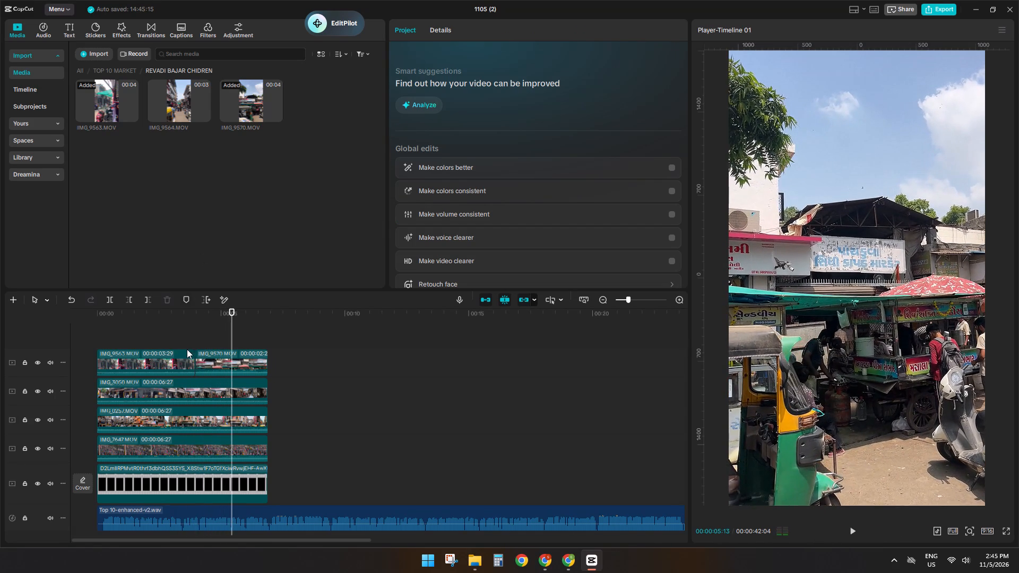
{"action": "left_click", "coordinate": [181, 345]}
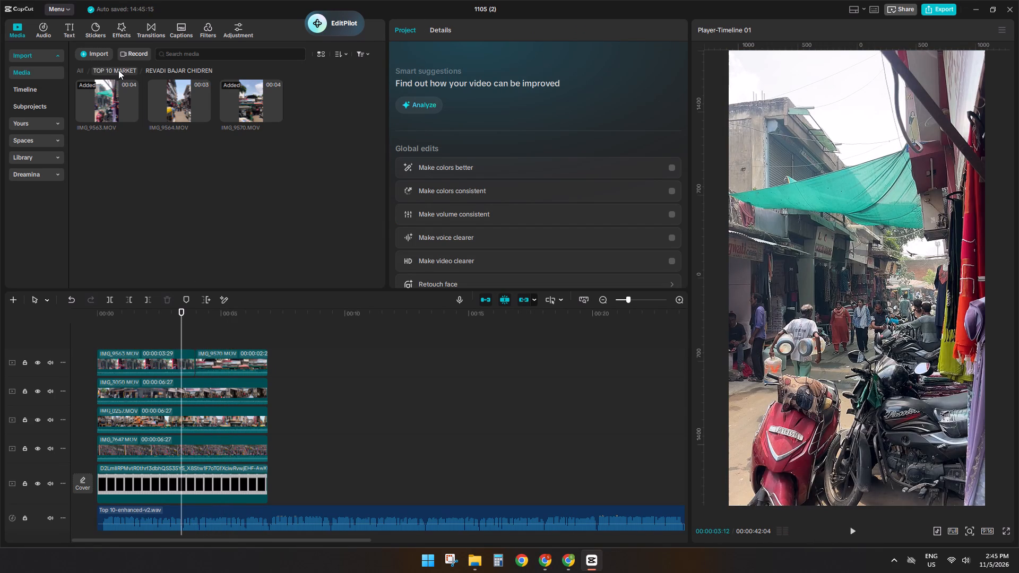
Preview IMG_0295 (2).MOV in the TANGSHAL folder and place it above IMG_9563.MOV at the timeline start.
{"action": "left_click", "coordinate": [118, 70]}
{"action": "scroll", "coordinate": [202, 323], "scroll_direction": "down", "scroll_amount": 3}
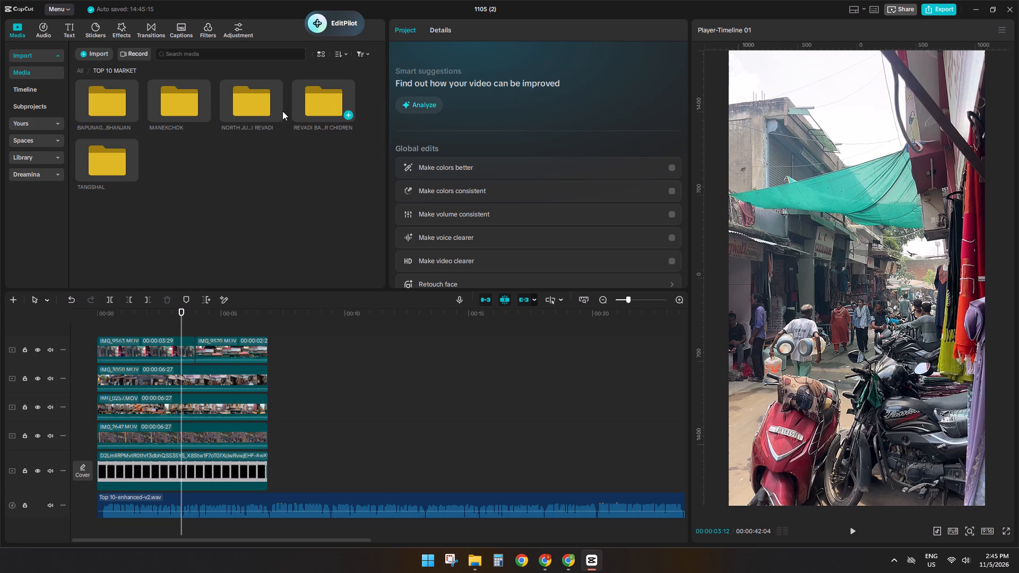
{"action": "double_click", "coordinate": [109, 157]}
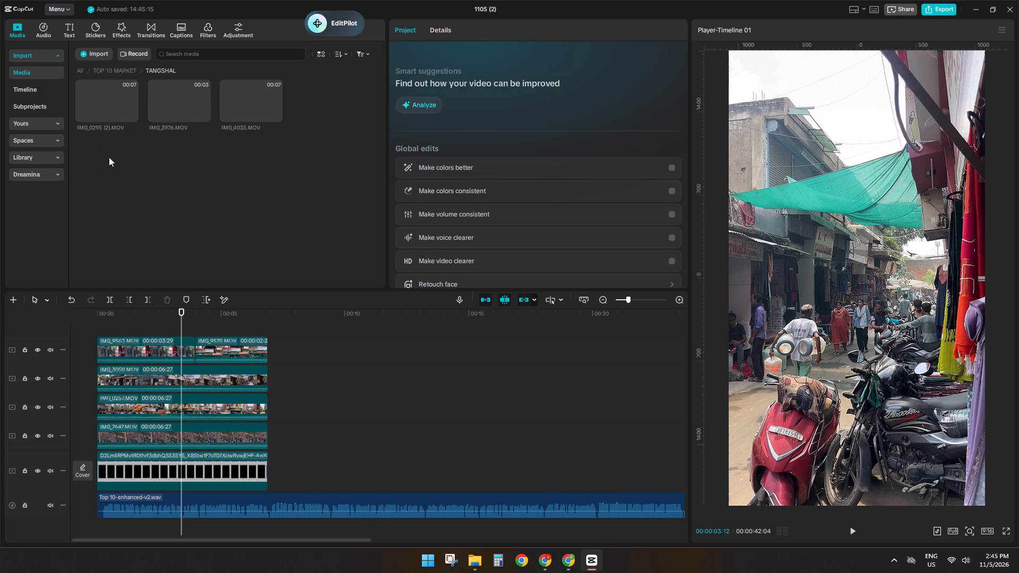
{"action": "left_click", "coordinate": [108, 103]}
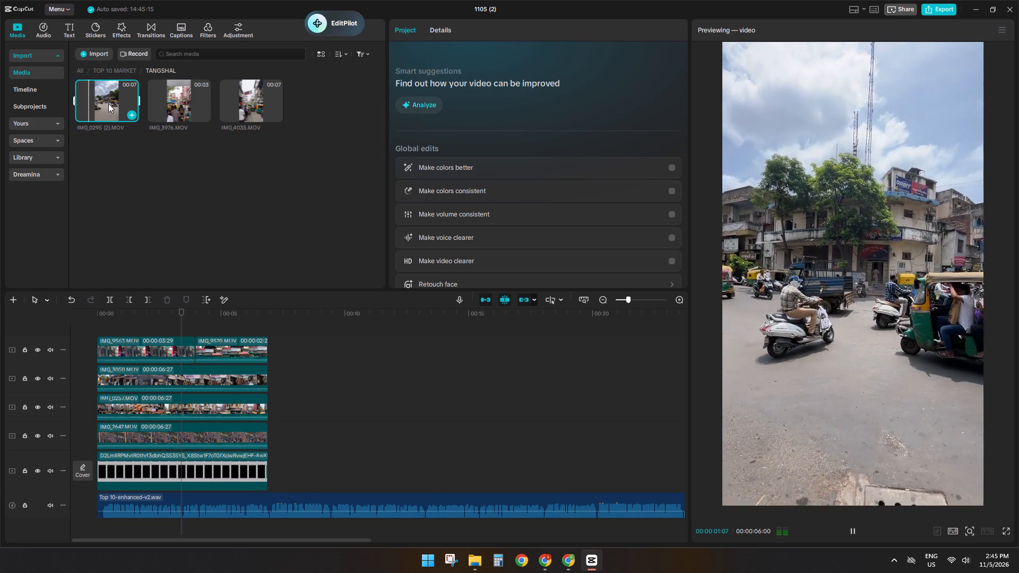
{"action": "key", "text": "space"}
{"action": "left_click_drag", "start_coordinate": [108, 103], "coordinate": [98, 322]}
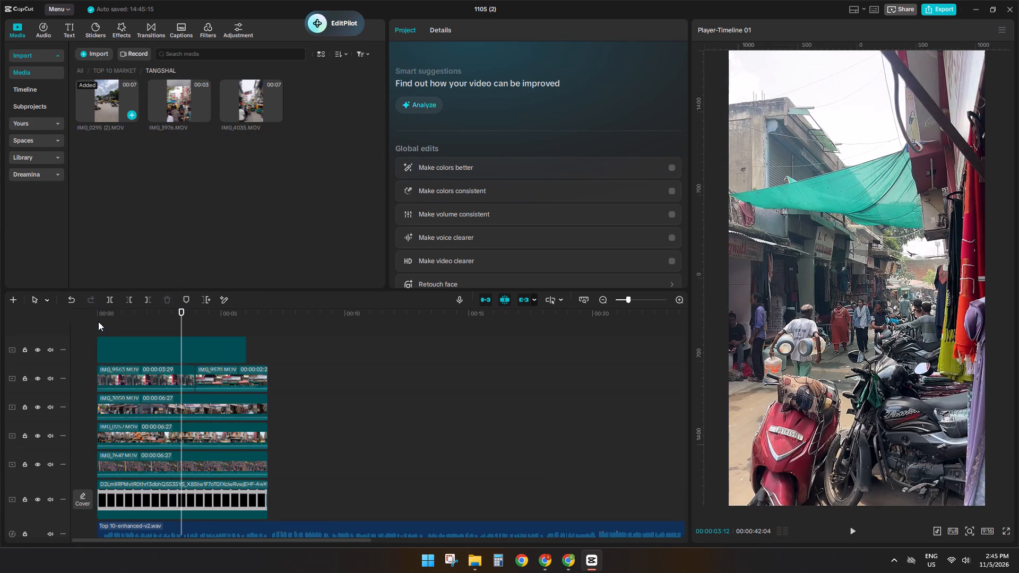
Slow IMG_0295 (2).MOV to 0.84x speed and cut it off after 00:00:06:27.
{"action": "left_click", "coordinate": [463, 23]}
{"action": "left_click", "coordinate": [435, 99]}
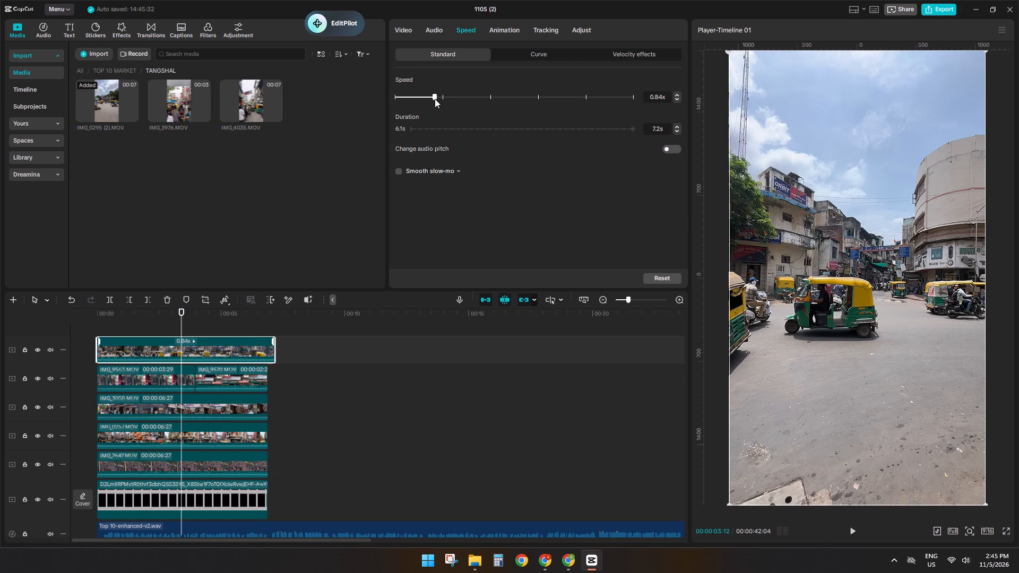
{"action": "left_click", "coordinate": [268, 324]}
{"action": "left_click", "coordinate": [268, 338]}
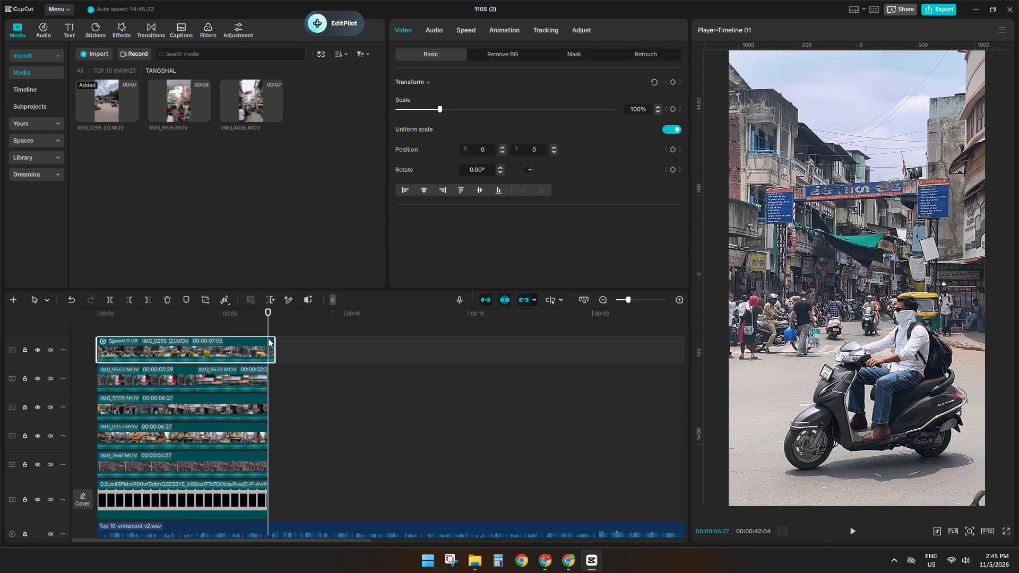
{"action": "key", "text": "s"}
{"action": "key", "text": "d"}
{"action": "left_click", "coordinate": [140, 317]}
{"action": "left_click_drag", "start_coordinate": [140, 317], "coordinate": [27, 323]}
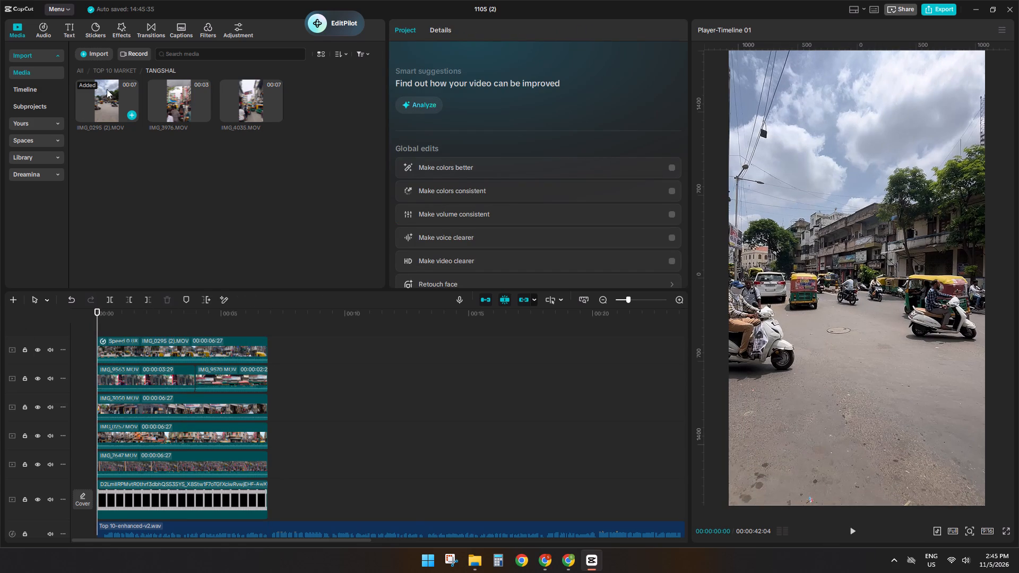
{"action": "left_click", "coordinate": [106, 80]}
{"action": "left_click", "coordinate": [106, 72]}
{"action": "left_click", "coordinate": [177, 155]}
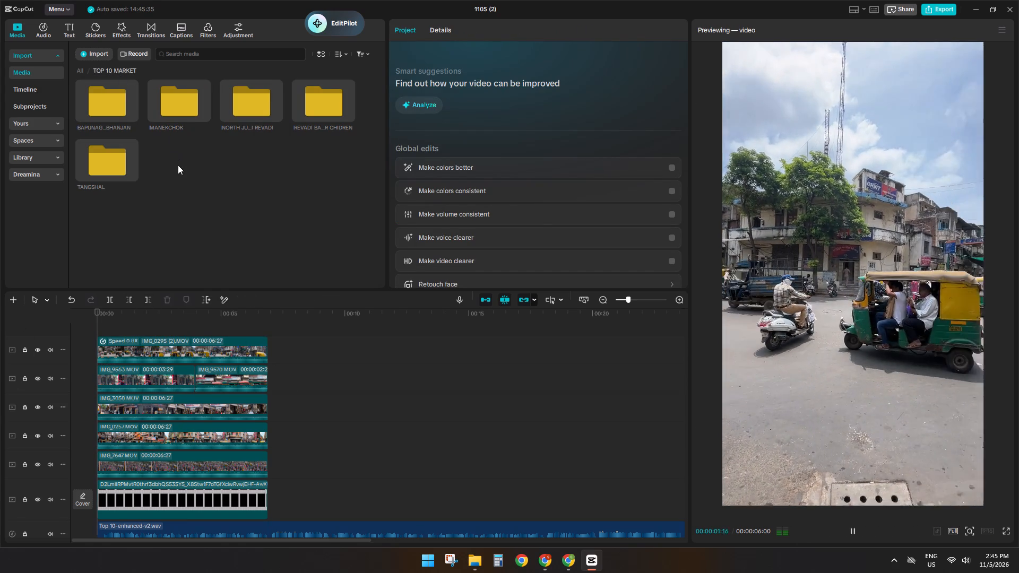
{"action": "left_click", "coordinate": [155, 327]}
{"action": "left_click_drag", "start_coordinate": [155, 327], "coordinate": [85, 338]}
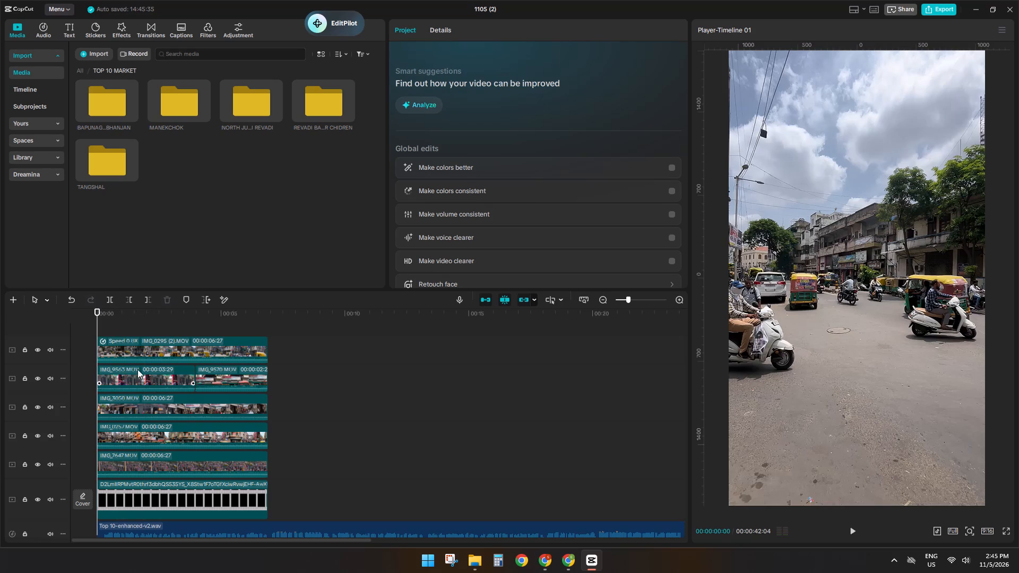
Lower the volume of IMG_0295 (2).MOV, IMG_9563.MOV, IMG_3058.MOV, IMG_0257.MOV and IMG_7647.MOV to the minimum.
{"action": "left_click_drag", "start_coordinate": [151, 323], "coordinate": [195, 444]}
{"action": "left_click_drag", "start_coordinate": [128, 327], "coordinate": [151, 393]}
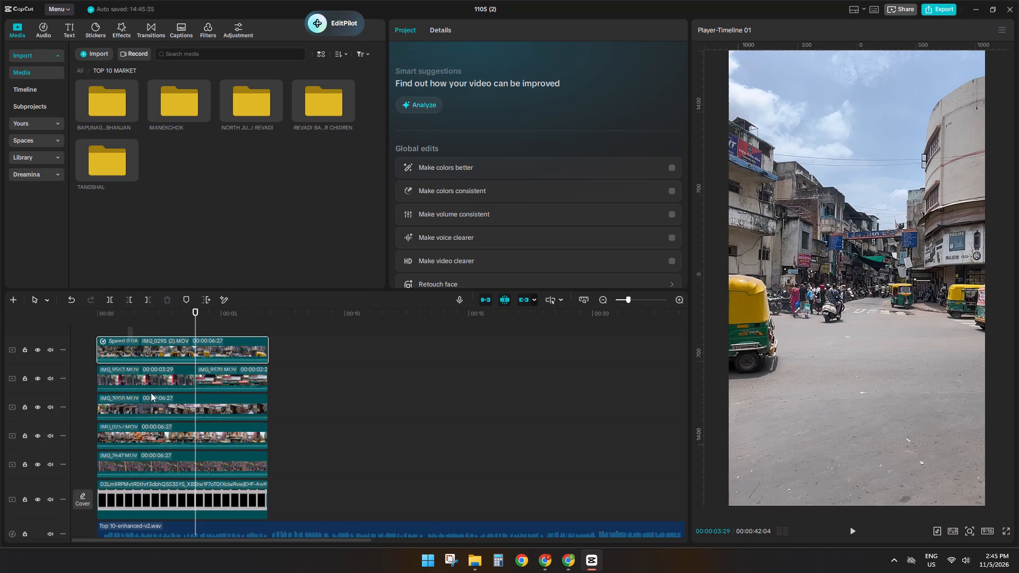
{"action": "left_click_drag", "start_coordinate": [151, 393], "coordinate": [184, 461]}
{"action": "left_click", "coordinate": [439, 35]}
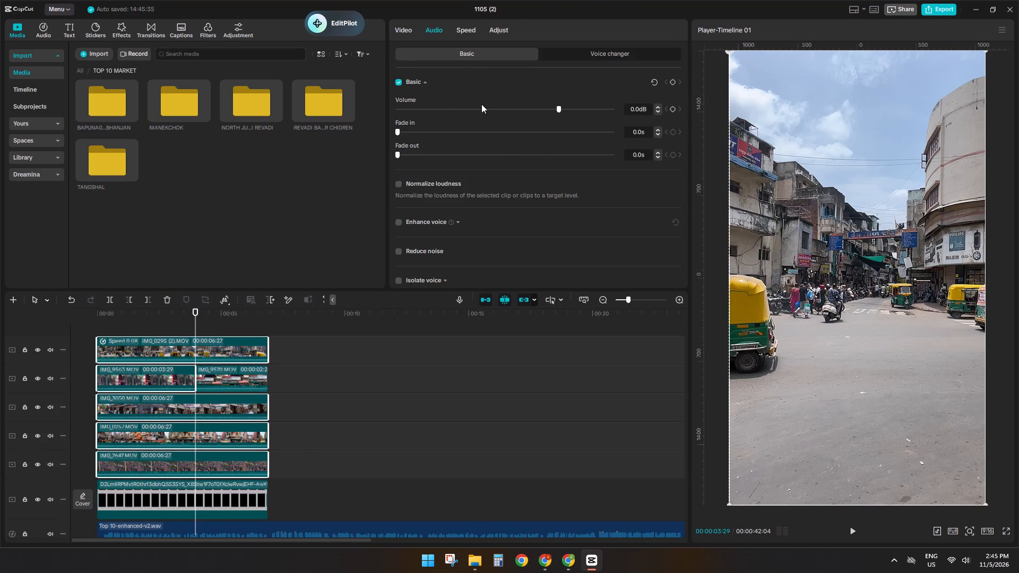
{"action": "left_click_drag", "start_coordinate": [503, 110], "coordinate": [92, 168]}
Move all clips on the tracks above IMG_7647.MOV together along the timeline so they start at about 7 seconds.
{"action": "left_click", "coordinate": [110, 324]}
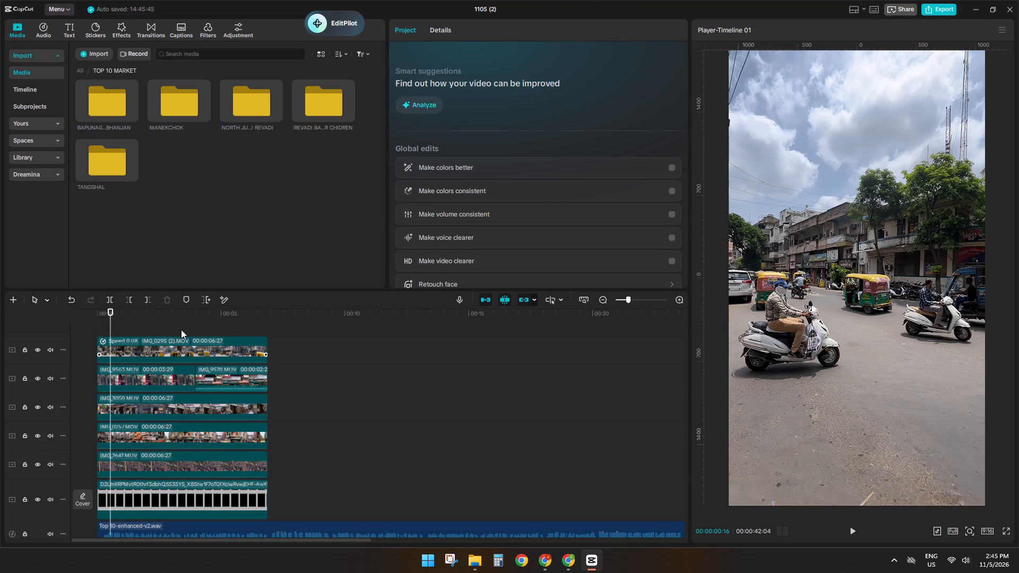
{"action": "left_click_drag", "start_coordinate": [145, 327], "coordinate": [209, 428]}
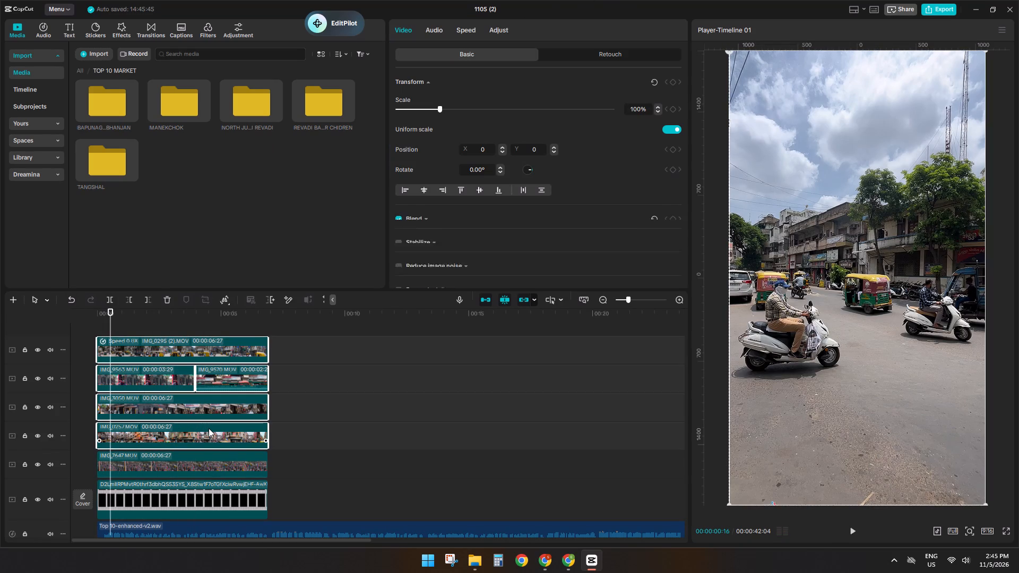
{"action": "left_click_drag", "start_coordinate": [169, 438], "coordinate": [344, 444]}
Scale IMG_7647.MOV down to 27% so it fits the size of one grid box.
{"action": "left_click", "coordinate": [143, 445]}
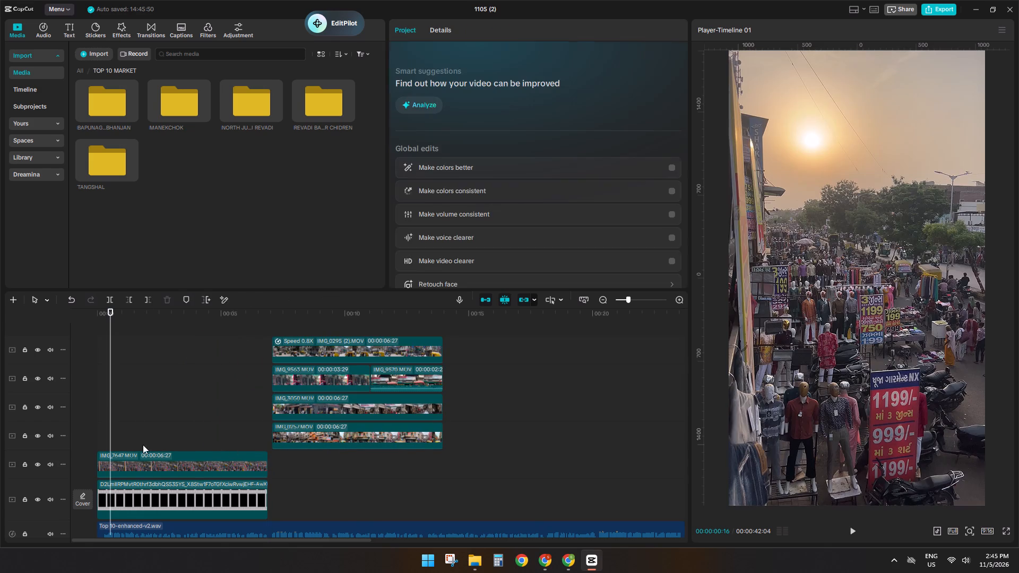
{"action": "left_click", "coordinate": [142, 460]}
{"action": "left_click_drag", "start_coordinate": [729, 503], "coordinate": [741, 499]}
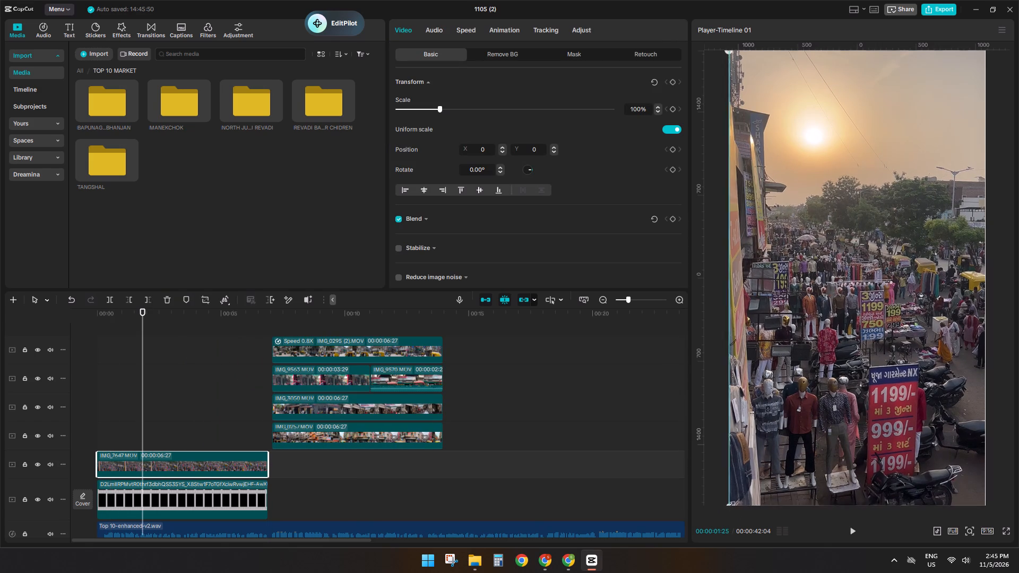
{"action": "left_click_drag", "start_coordinate": [741, 499], "coordinate": [926, 297]}
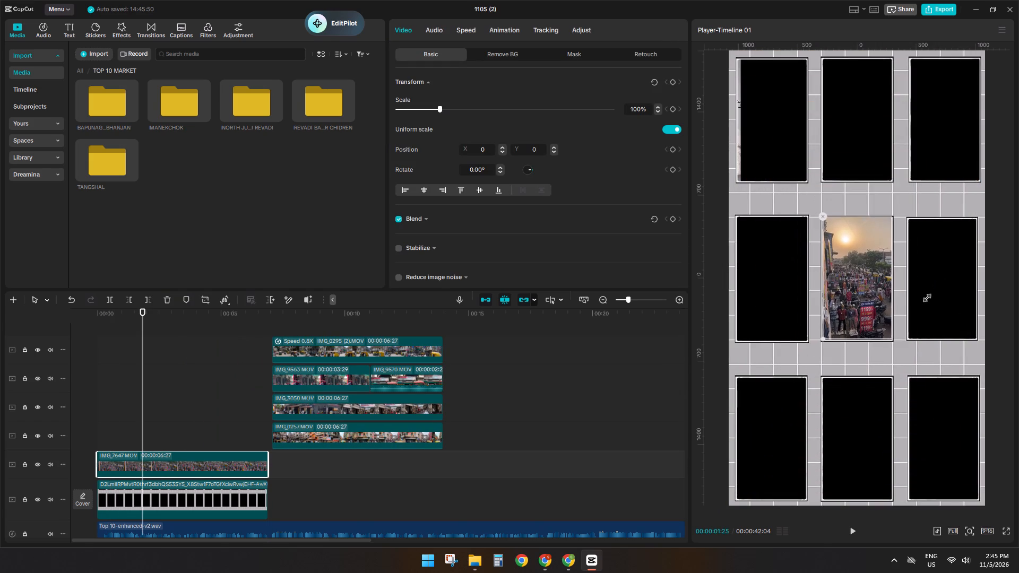
{"action": "left_click_drag", "start_coordinate": [926, 297], "coordinate": [926, 297]}
Place IMG_7647.MOV in the top-left grid box at about X -713, Y 1325.
{"action": "left_click", "coordinate": [841, 196]}
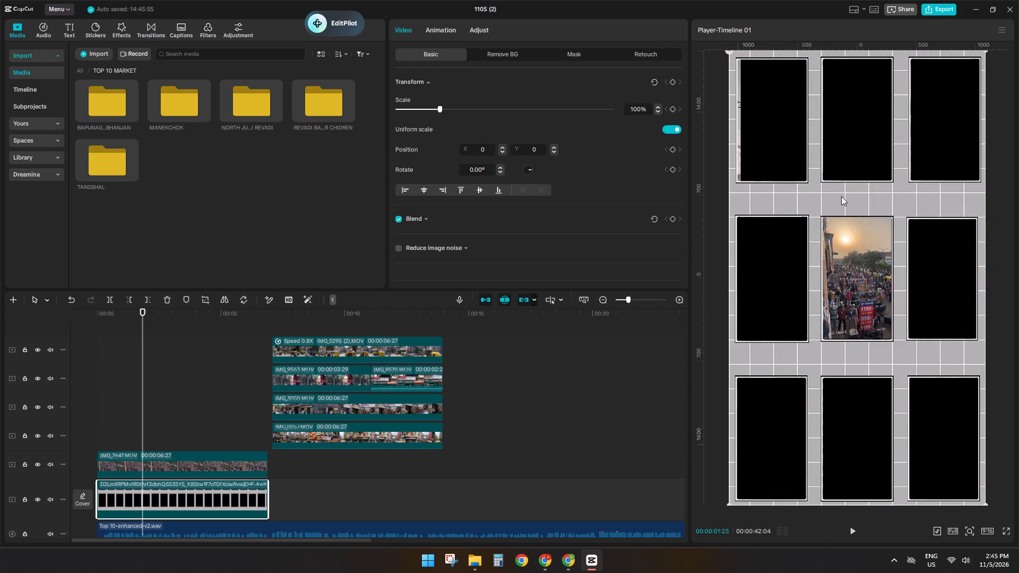
{"action": "left_click", "coordinate": [842, 229]}
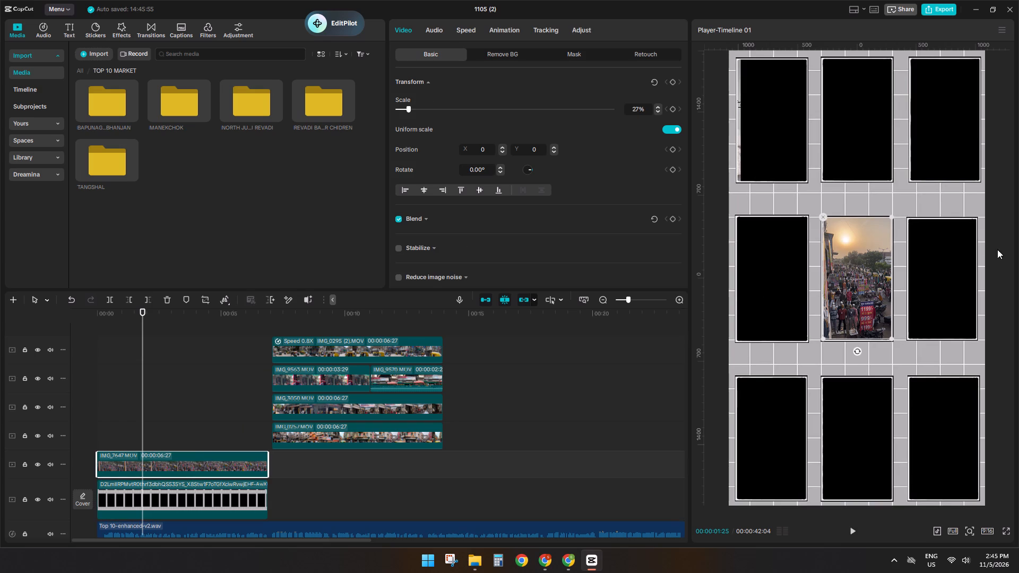
{"action": "left_click_drag", "start_coordinate": [861, 249], "coordinate": [774, 94]}
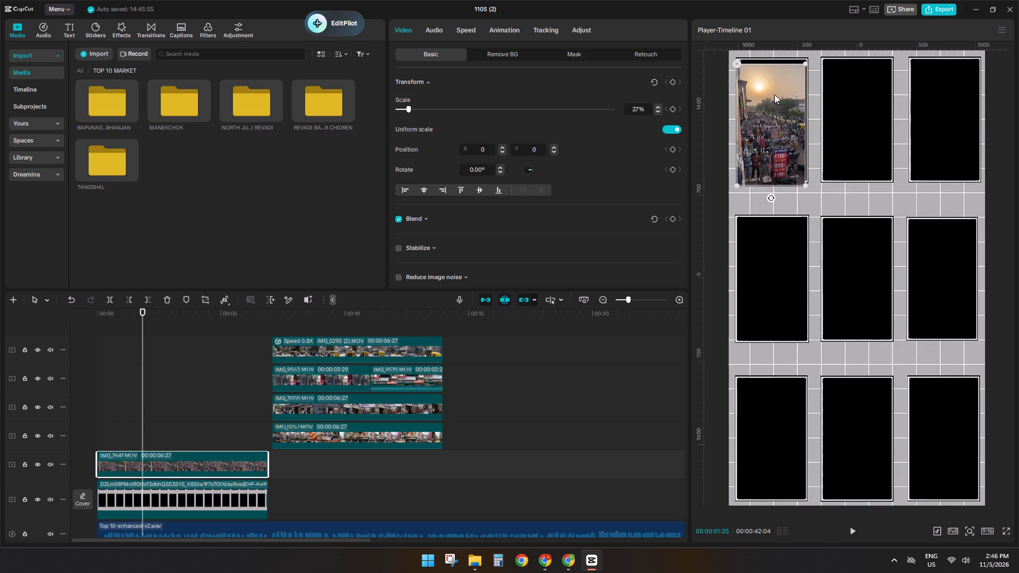
{"action": "left_click_drag", "start_coordinate": [774, 94], "coordinate": [776, 92]}
{"action": "left_click", "coordinate": [807, 181]}
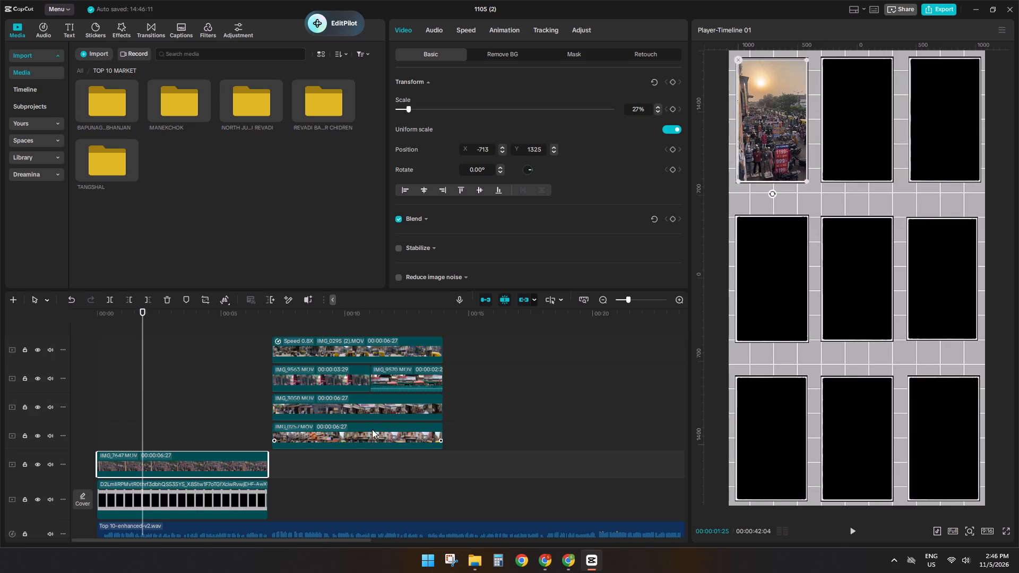
{"action": "right_click_drag", "start_coordinate": [793, 0], "coordinate": [759, 0]}
Move IMG_0257.MOV back to the start of the timeline on its own track above IMG_7647.MOV.
{"action": "left_click_drag", "start_coordinate": [308, 432], "coordinate": [308, 432]}
{"action": "left_click_drag", "start_coordinate": [308, 432], "coordinate": [124, 433]}
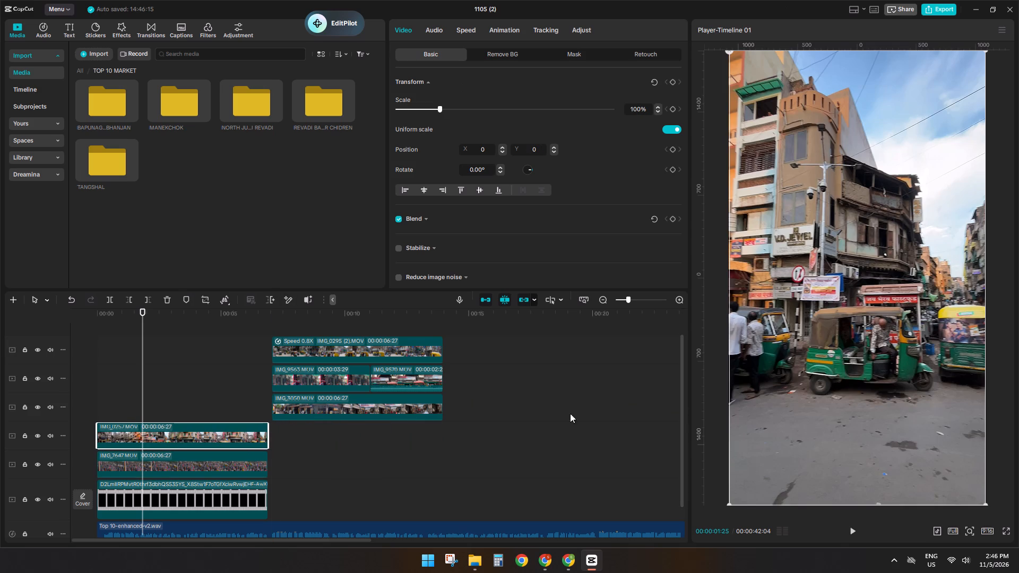
Apply IMG_7647.MOV's 27% scale to IMG_0257.MOV and place it in the top-middle grid box.
{"action": "left_click", "coordinate": [192, 467]}
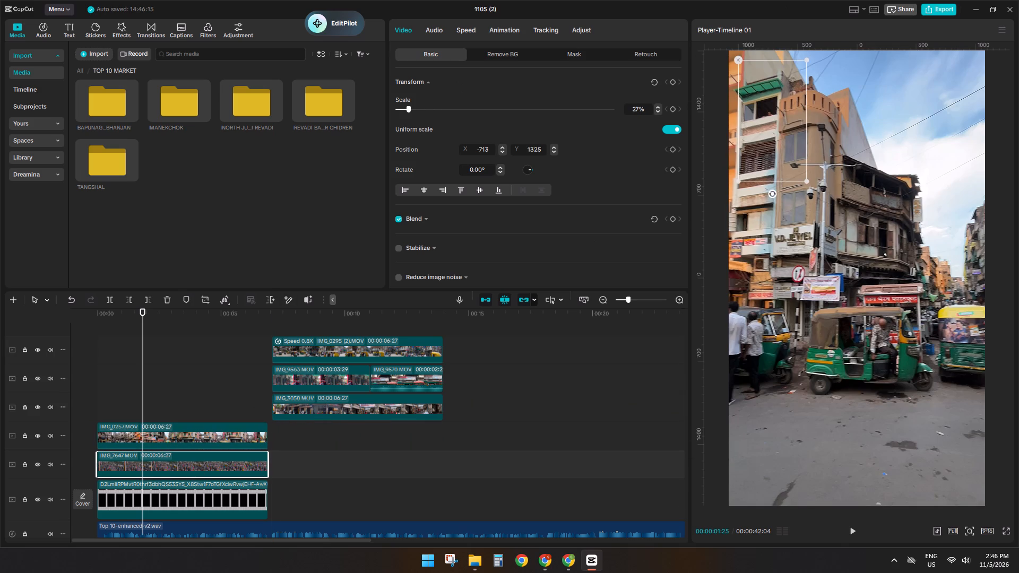
{"action": "left_click_drag", "start_coordinate": [631, 109], "coordinate": [669, 107]}
{"action": "key", "text": "ctrl+c"}
{"action": "left_click", "coordinate": [213, 434]}
{"action": "left_click_drag", "start_coordinate": [627, 110], "coordinate": [672, 105]}
{"action": "key", "text": "ctrl+v"}
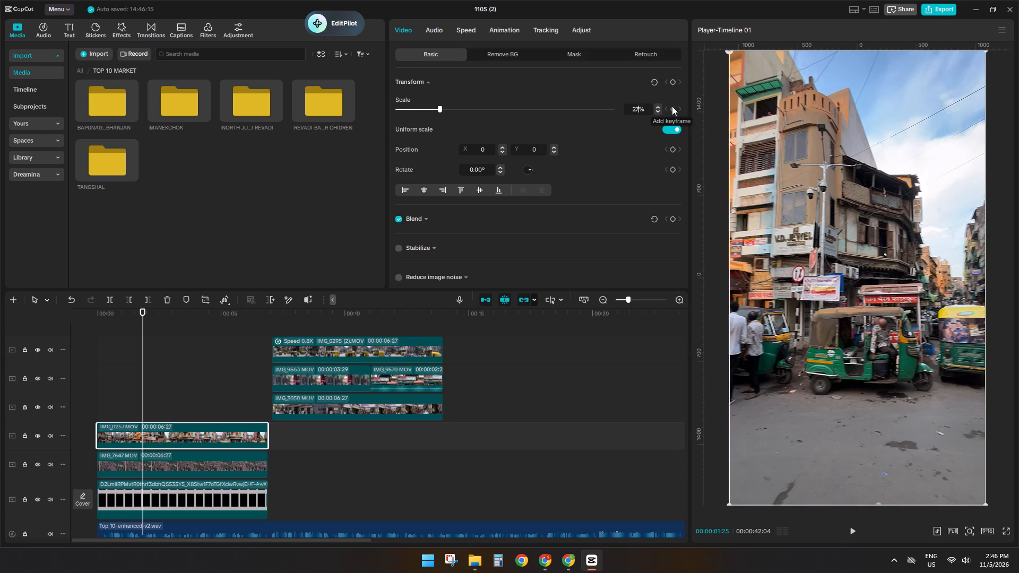
{"action": "key", "text": "Return"}
{"action": "left_click_drag", "start_coordinate": [863, 255], "coordinate": [860, 105]}
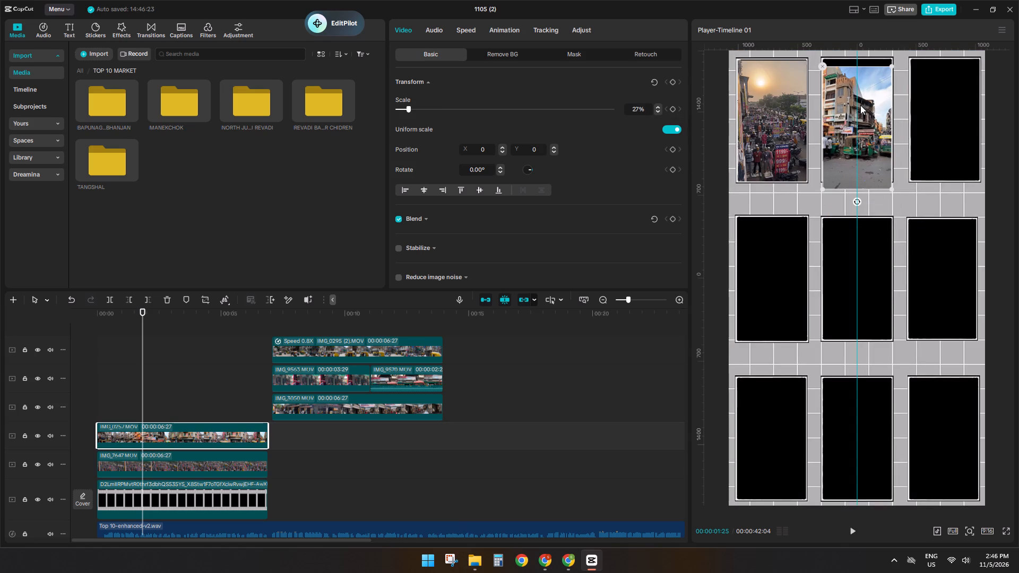
{"action": "left_click_drag", "start_coordinate": [860, 105], "coordinate": [860, 98]}
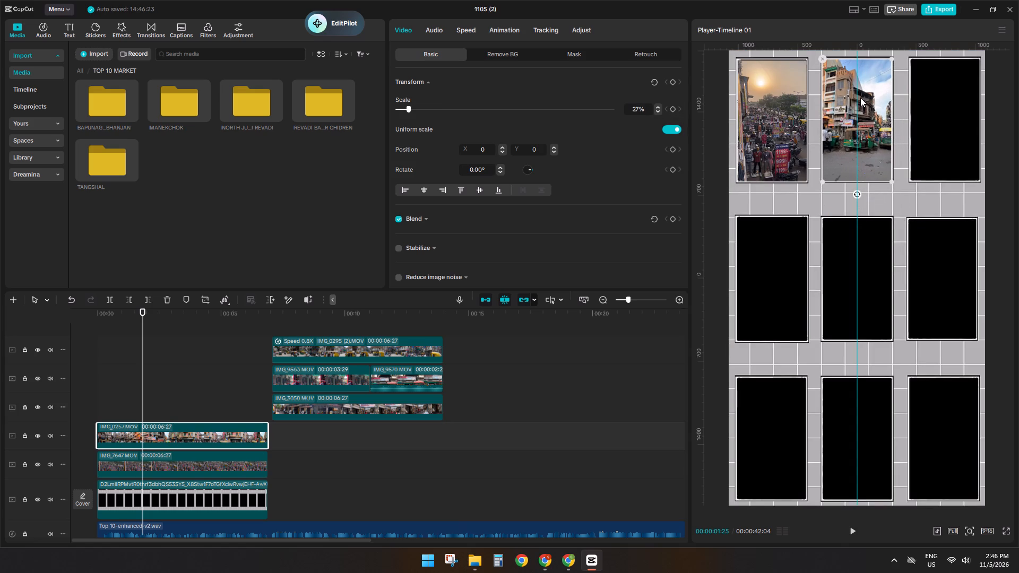
{"action": "left_click_drag", "start_coordinate": [860, 98], "coordinate": [860, 96]}
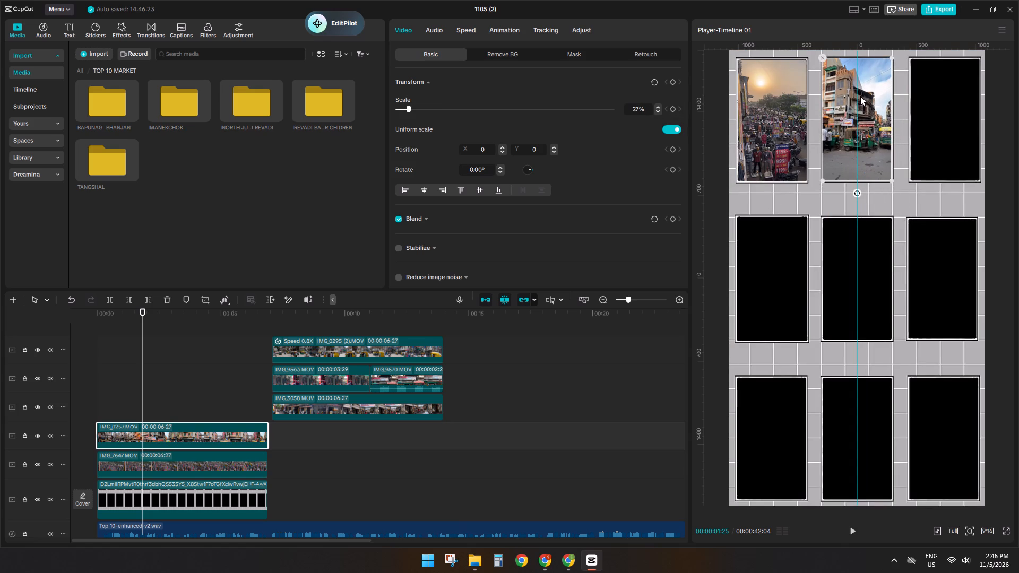
{"action": "left_click_drag", "start_coordinate": [860, 96], "coordinate": [862, 98]}
{"action": "left_click", "coordinate": [892, 192]}
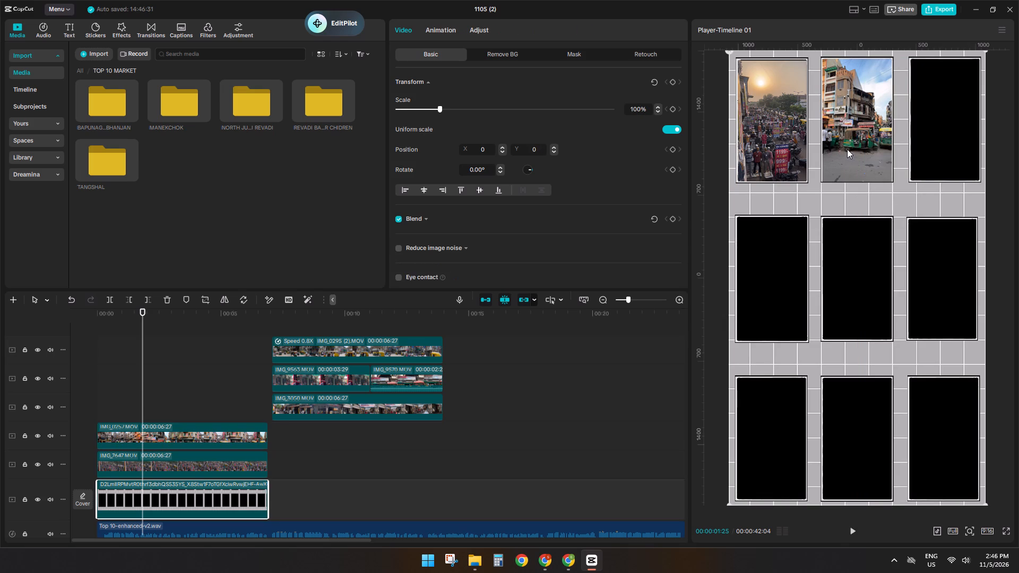
Move IMG_3058.MOV back near the start of the timeline on its own track above IMG_0257.MOV.
{"action": "left_click_drag", "start_coordinate": [299, 418], "coordinate": [191, 422]}
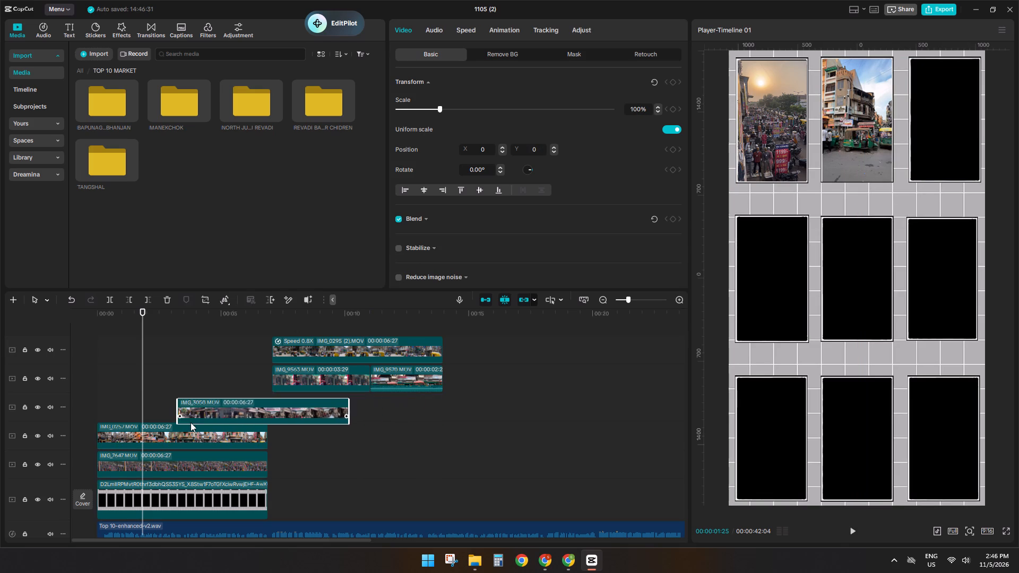
{"action": "left_click_drag", "start_coordinate": [191, 422], "coordinate": [127, 423]}
Scale IMG_3058.MOV to 27% and place it in the top-right grid box at about X 747, Y 1329.
{"action": "left_click_drag", "start_coordinate": [629, 106], "coordinate": [687, 105]}
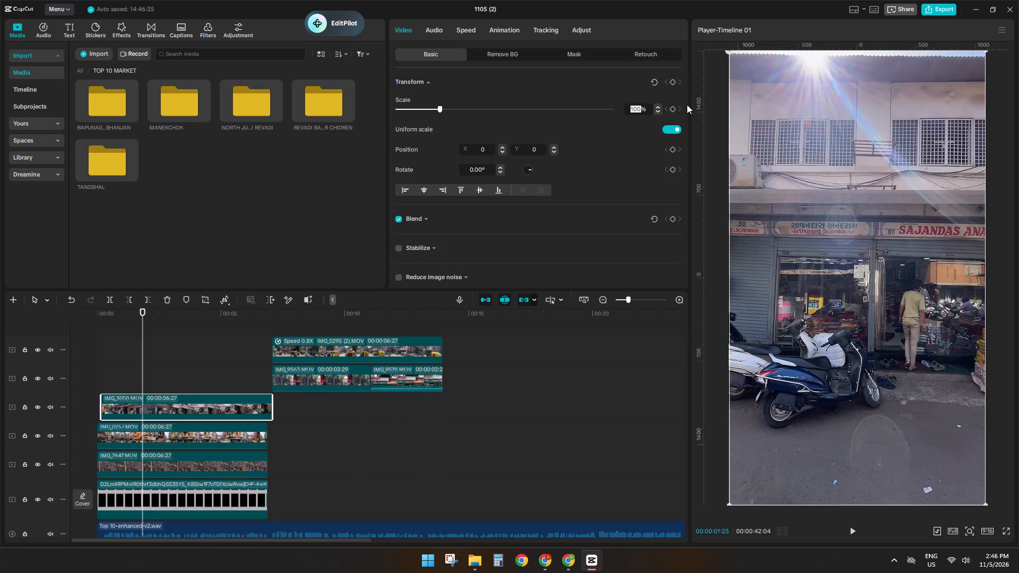
{"action": "key", "text": "ctrl+v"}
{"action": "key", "text": "Return"}
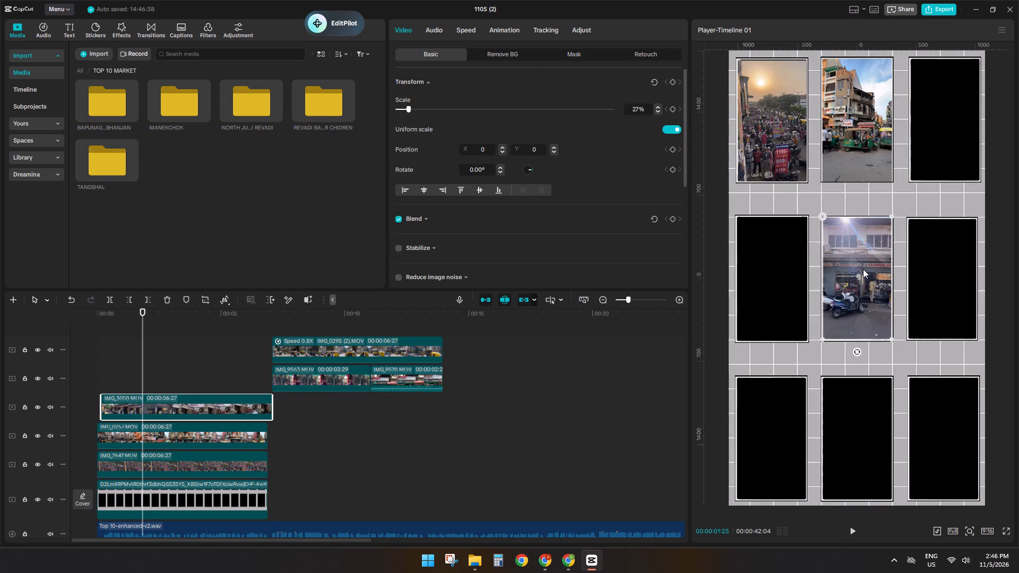
{"action": "left_click_drag", "start_coordinate": [863, 269], "coordinate": [952, 111]}
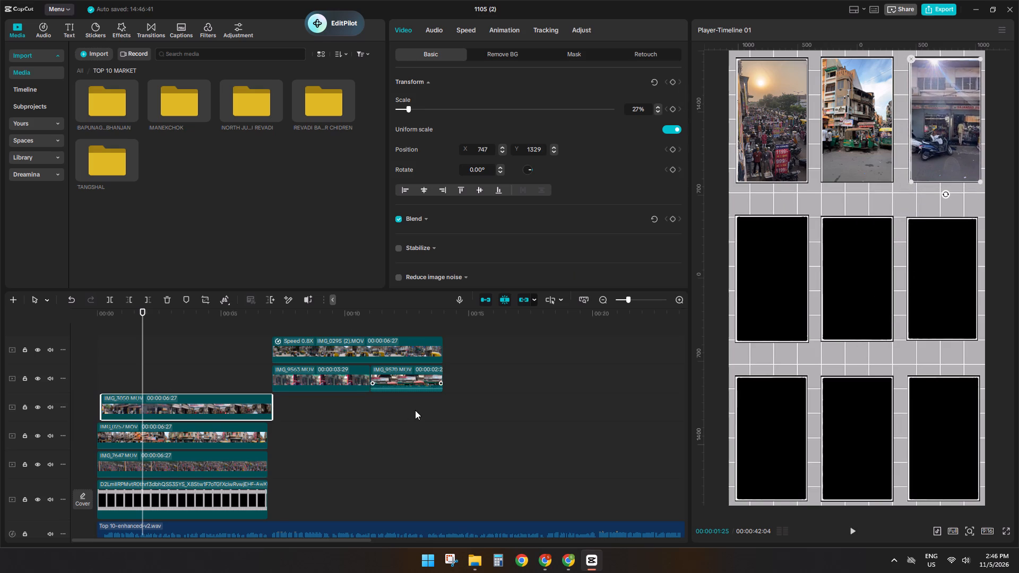
Lower the volume of the short clip directly following IMG_9563.MOV to the minimum.
{"action": "left_click_drag", "start_coordinate": [422, 412], "coordinate": [374, 377]}
{"action": "left_click", "coordinate": [435, 32]}
{"action": "left_click_drag", "start_coordinate": [509, 105], "coordinate": [273, 115]}
Combine IMG_9563.MOV and the short clip following it into one compound clip.
{"action": "left_click_drag", "start_coordinate": [405, 410], "coordinate": [358, 374]}
{"action": "key", "text": "alt+g"}
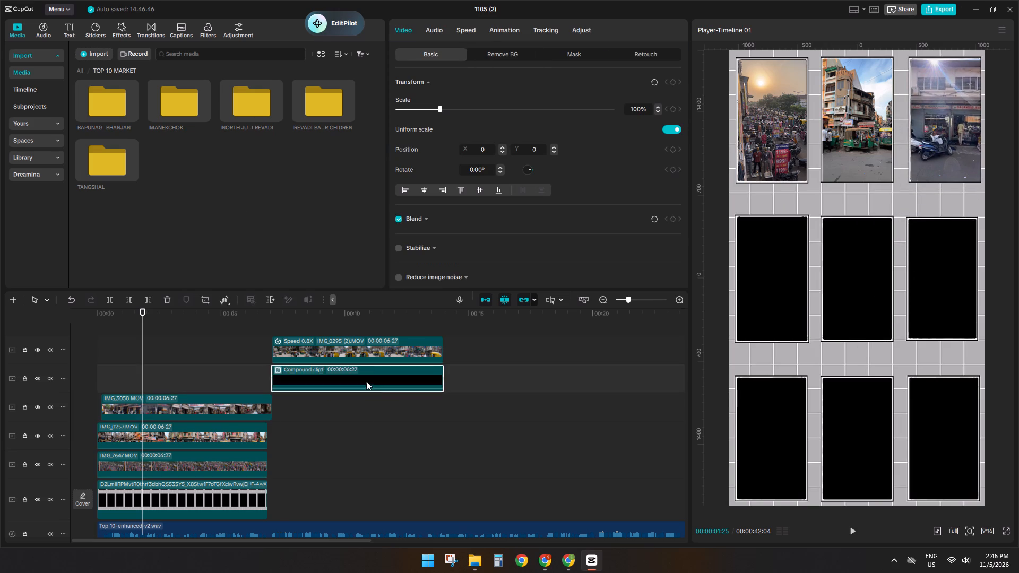
Align the compound clip and IMG_3058.MOV with the start of the timeline.
{"action": "left_click_drag", "start_coordinate": [369, 382], "coordinate": [154, 380]}
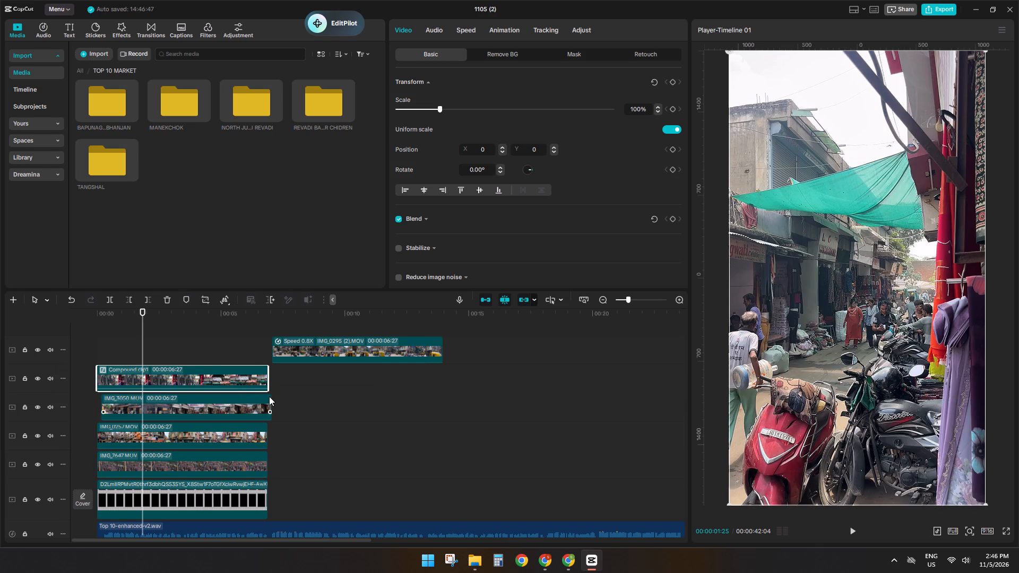
{"action": "left_click_drag", "start_coordinate": [241, 403], "coordinate": [191, 405]}
Scale the compound clip to 27% and place it in the middle-left grid box at about X -716, Y 0.
{"action": "left_click", "coordinate": [233, 385]}
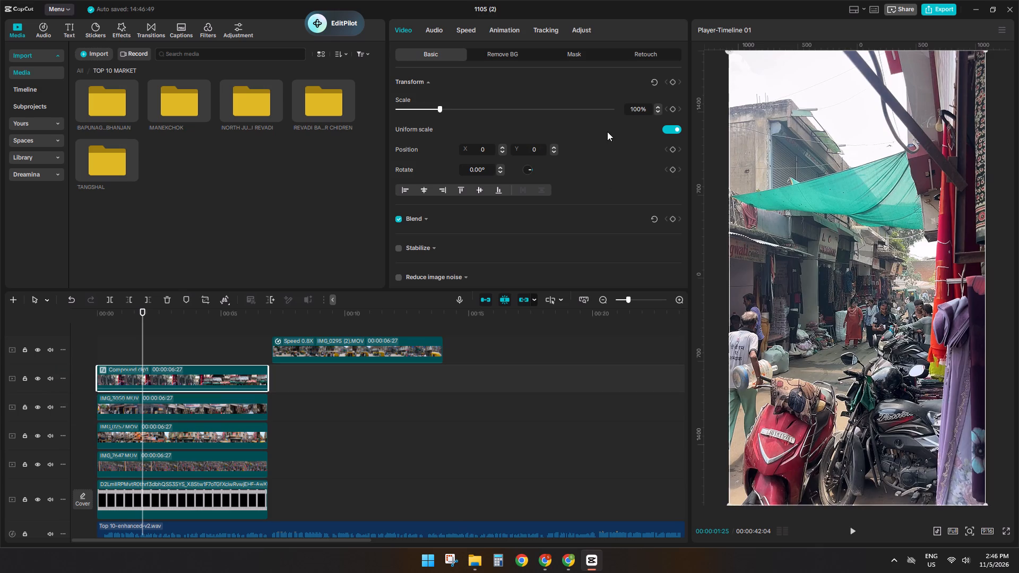
{"action": "left_click_drag", "start_coordinate": [627, 111], "coordinate": [662, 106]}
{"action": "key", "text": "2"}
{"action": "key", "text": "7"}
{"action": "key", "text": "Return"}
{"action": "left_click_drag", "start_coordinate": [877, 290], "coordinate": [799, 290]}
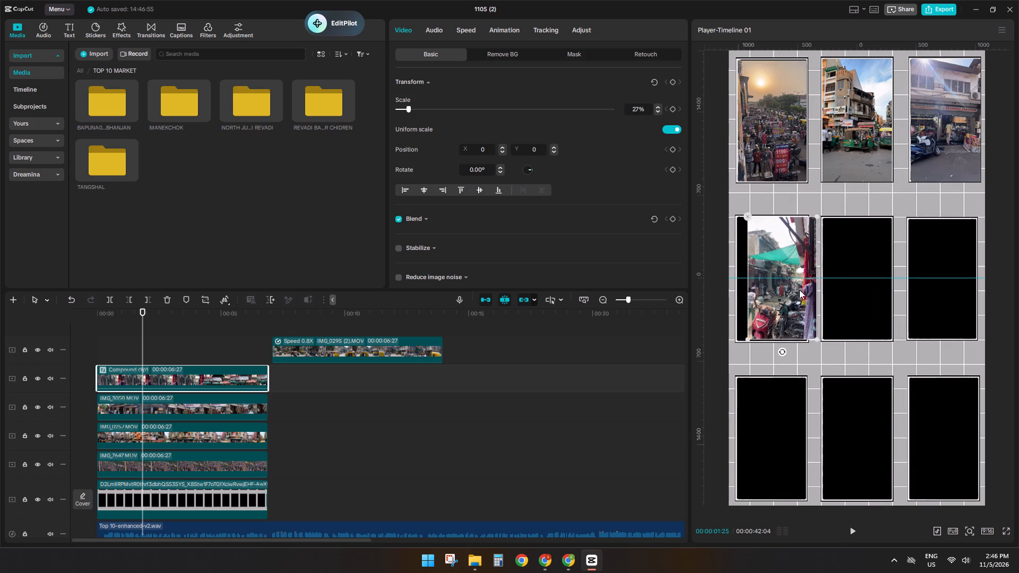
{"action": "left_click_drag", "start_coordinate": [799, 290], "coordinate": [792, 291]}
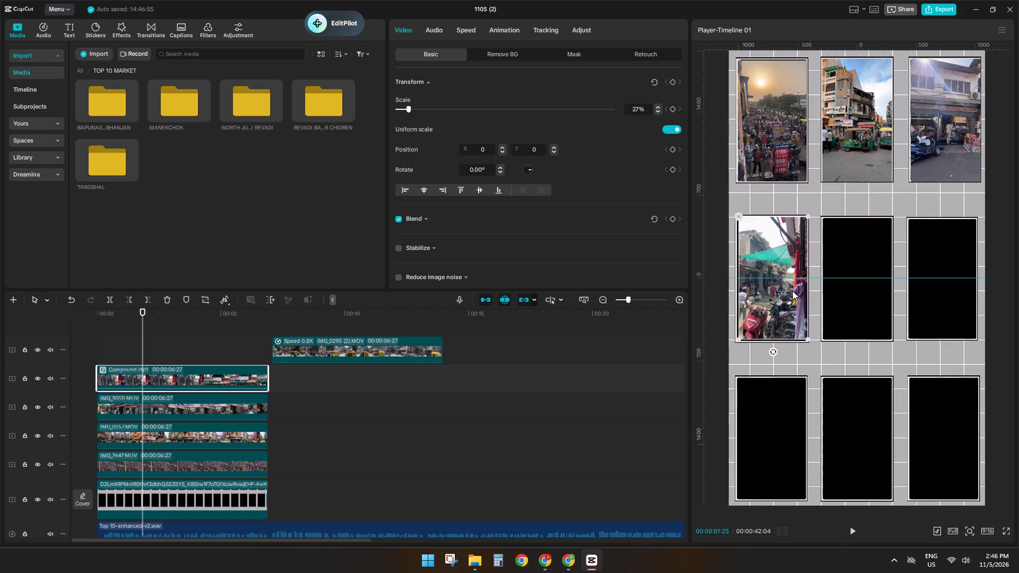
{"action": "left_click_drag", "start_coordinate": [792, 291], "coordinate": [792, 291]}
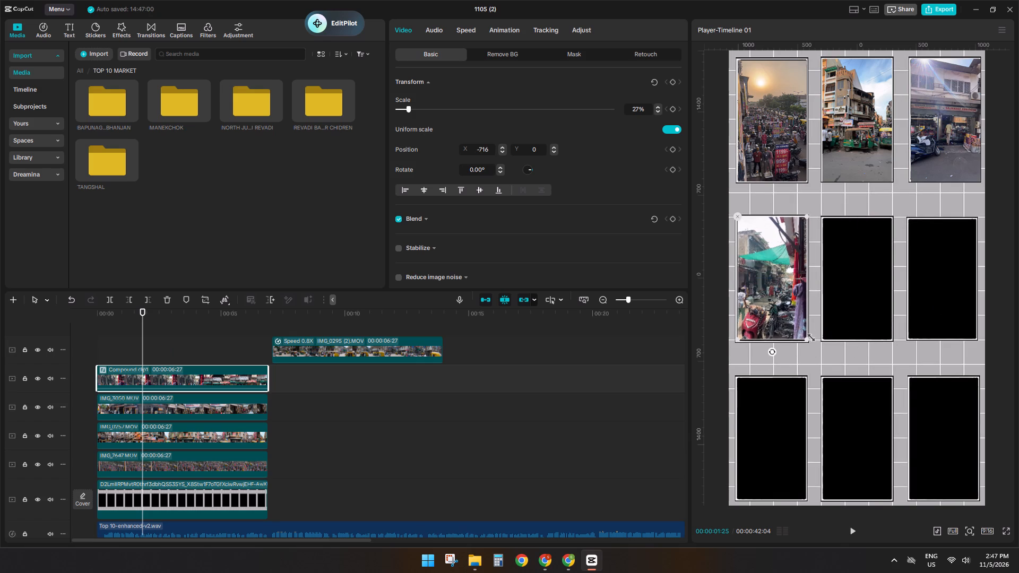
{"action": "left_click", "coordinate": [807, 337]}
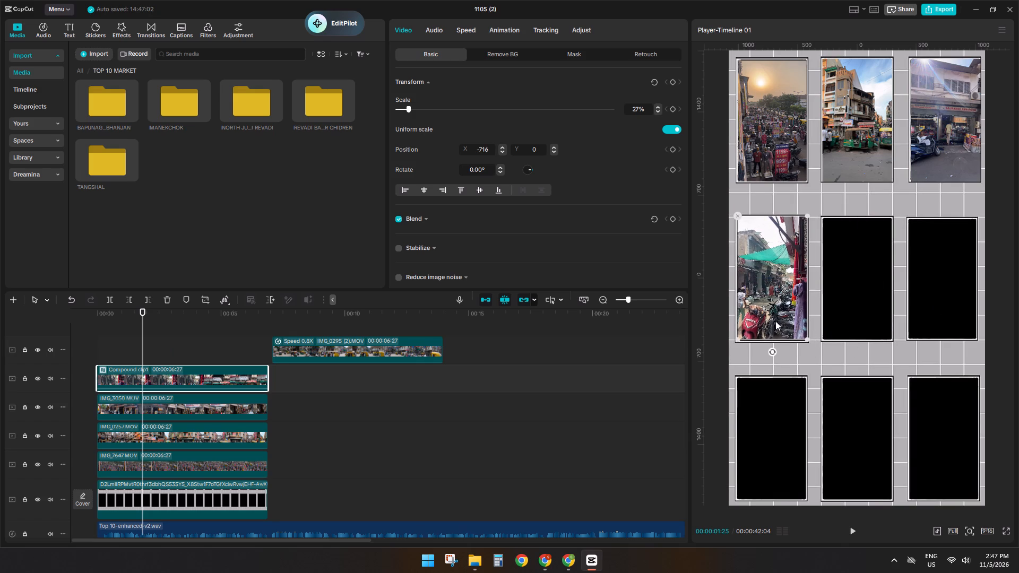
Move IMG_0295 (2).MOV to the start of the timeline on its own track above the compound clip.
{"action": "left_click", "coordinate": [180, 346]}
{"action": "left_click_drag", "start_coordinate": [180, 346], "coordinate": [146, 350]}
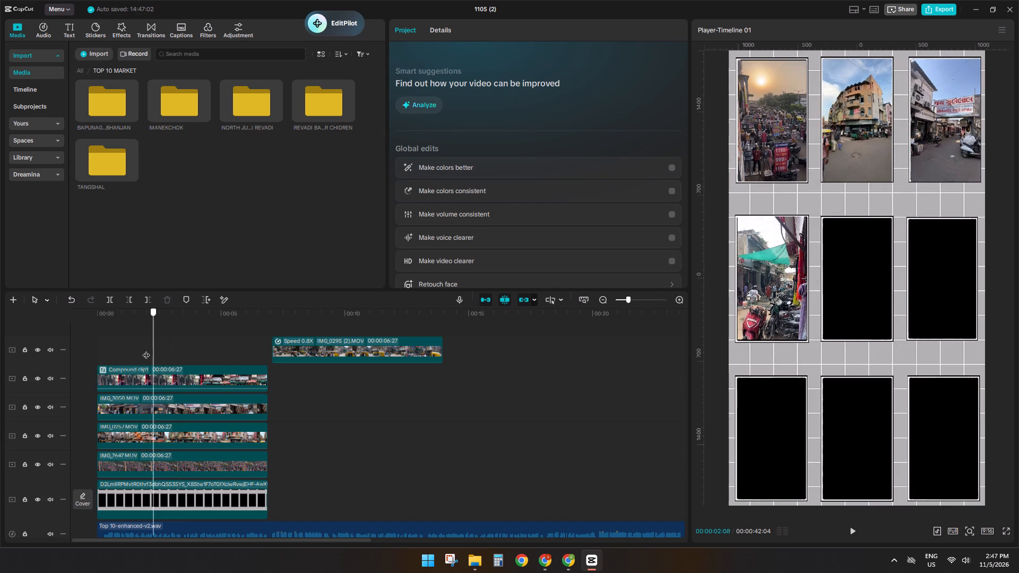
{"action": "left_click_drag", "start_coordinate": [146, 350], "coordinate": [145, 350]}
{"action": "left_click_drag", "start_coordinate": [298, 347], "coordinate": [75, 353]}
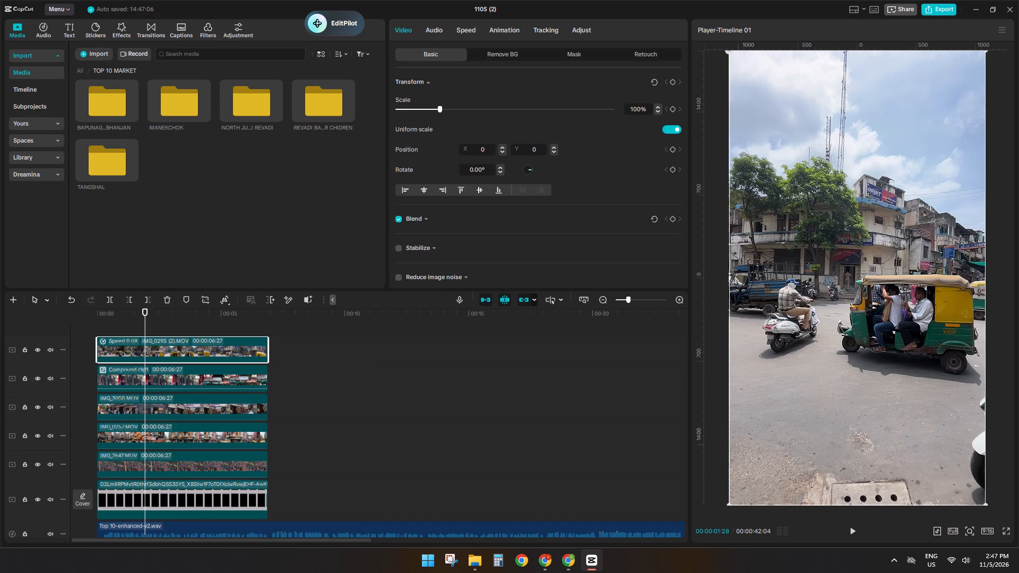
Scale IMG_0295 (2).MOV to 27% so it fits the center grid box.
{"action": "left_click_drag", "start_coordinate": [629, 110], "coordinate": [662, 105]}
{"action": "type", "text": "27"}
{"action": "key", "text": "Return"}
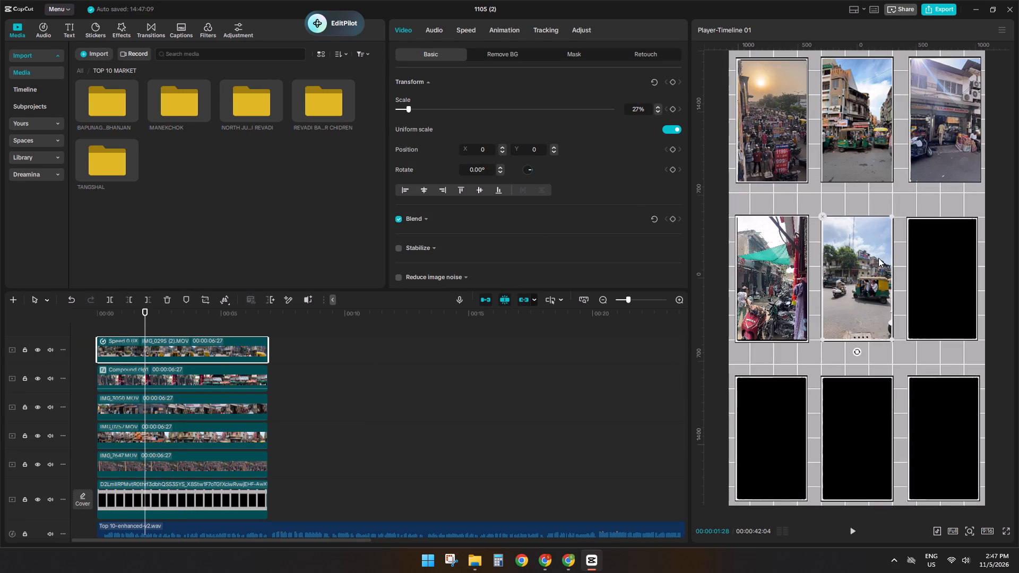
{"action": "left_click", "coordinate": [878, 258]}
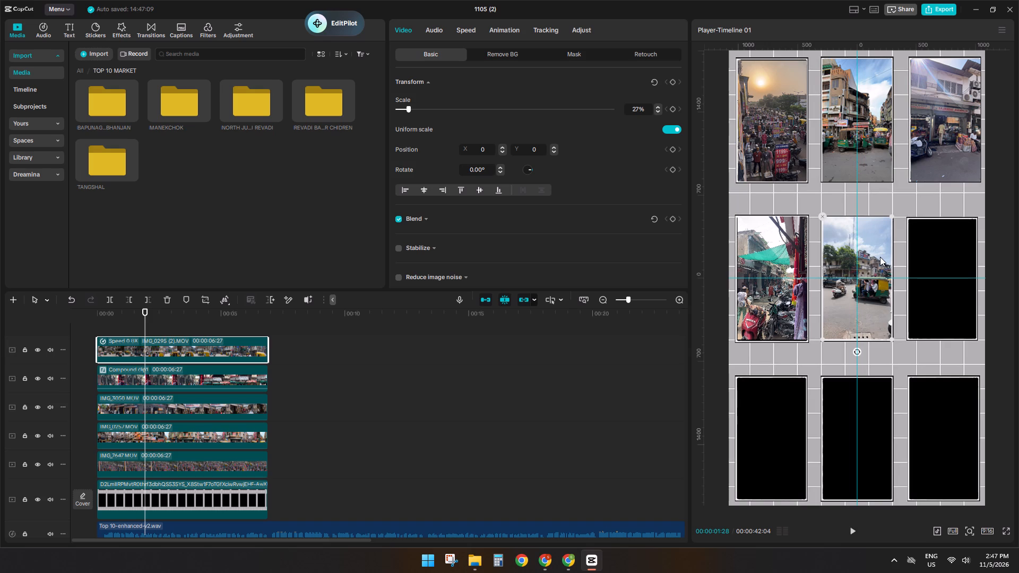
Preview the first three seconds of the grid section to check the placed market clips.
{"action": "left_click", "coordinate": [172, 320]}
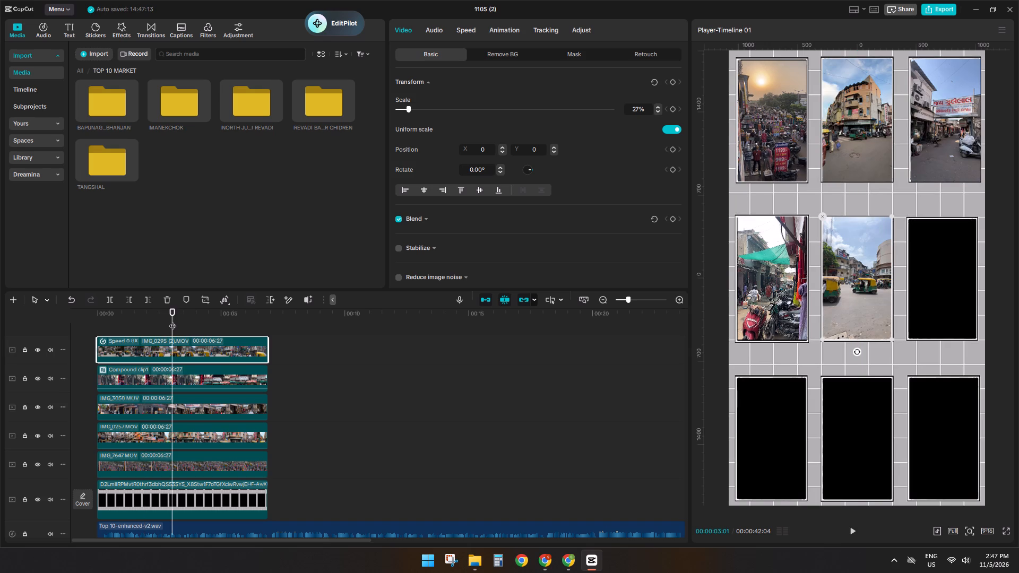
{"action": "left_click", "coordinate": [175, 326]}
{"action": "left_click_drag", "start_coordinate": [175, 326], "coordinate": [89, 332]}
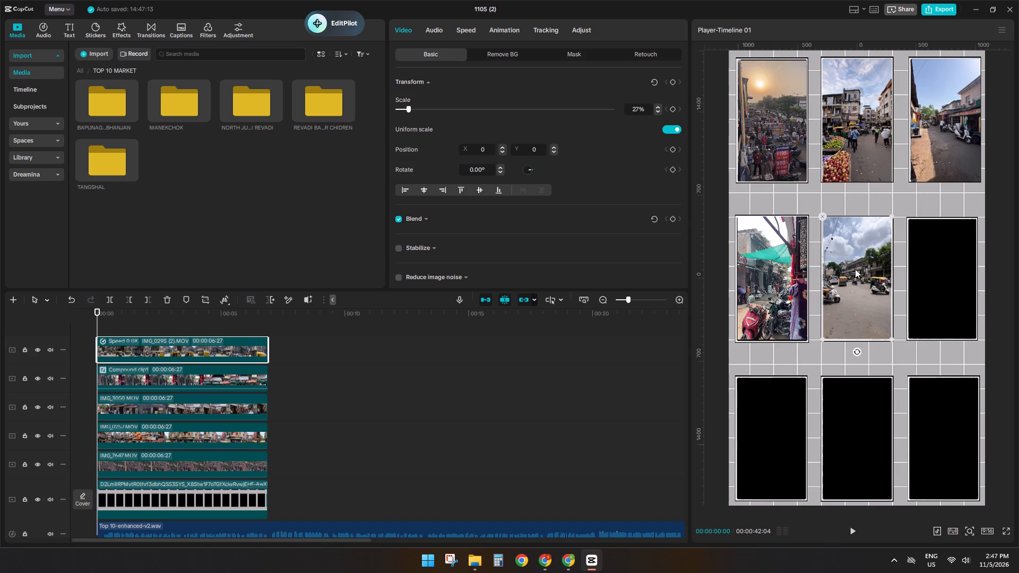
{"action": "left_click", "coordinate": [143, 331]}
{"action": "left_click_drag", "start_coordinate": [141, 331], "coordinate": [166, 329]}
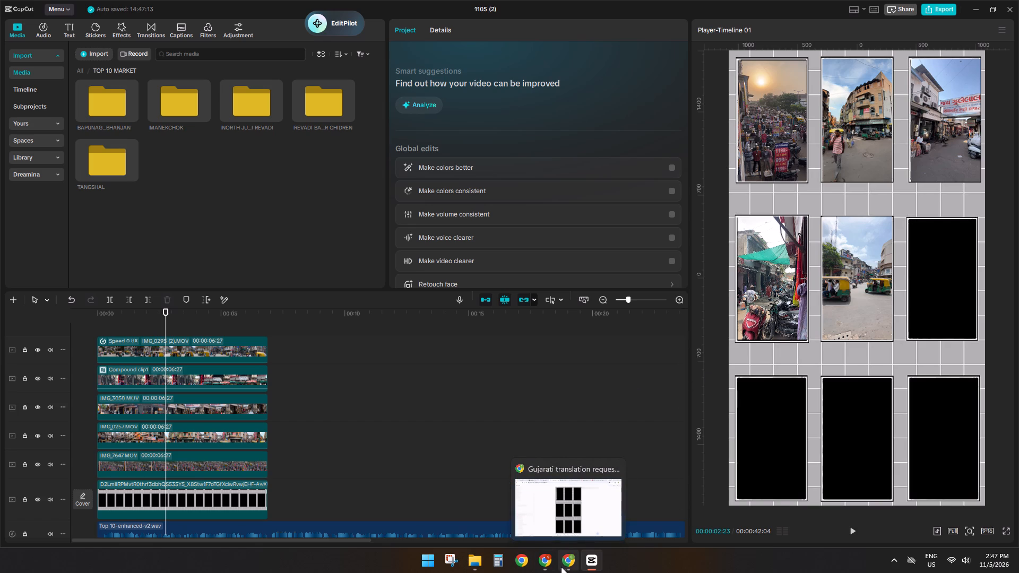
Switch to File Explorer and open the info reels folder on the Desktop.
{"action": "left_click", "coordinate": [482, 555]}
{"action": "left_click", "coordinate": [49, 153]}
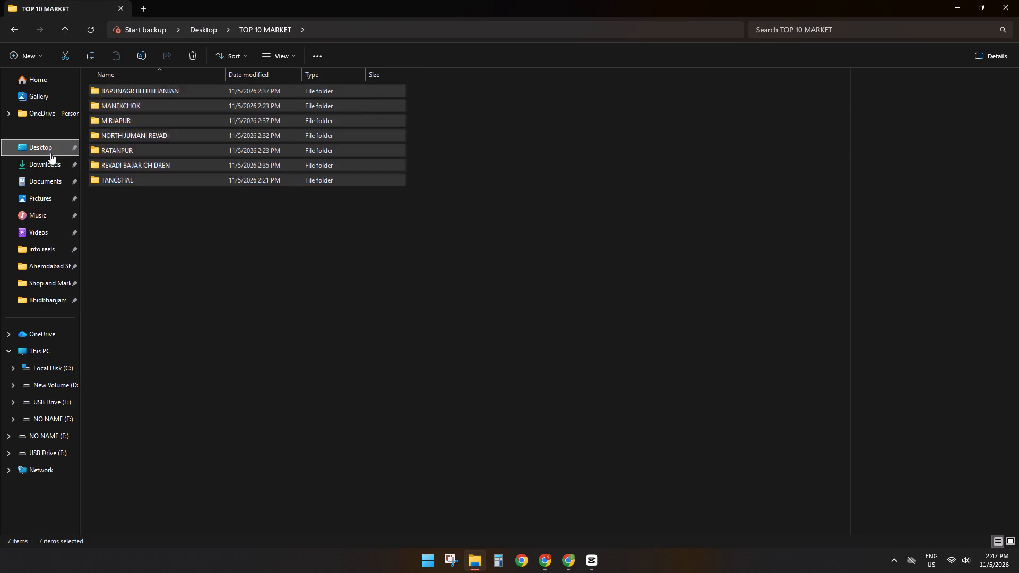
{"action": "double_click", "coordinate": [114, 154]}
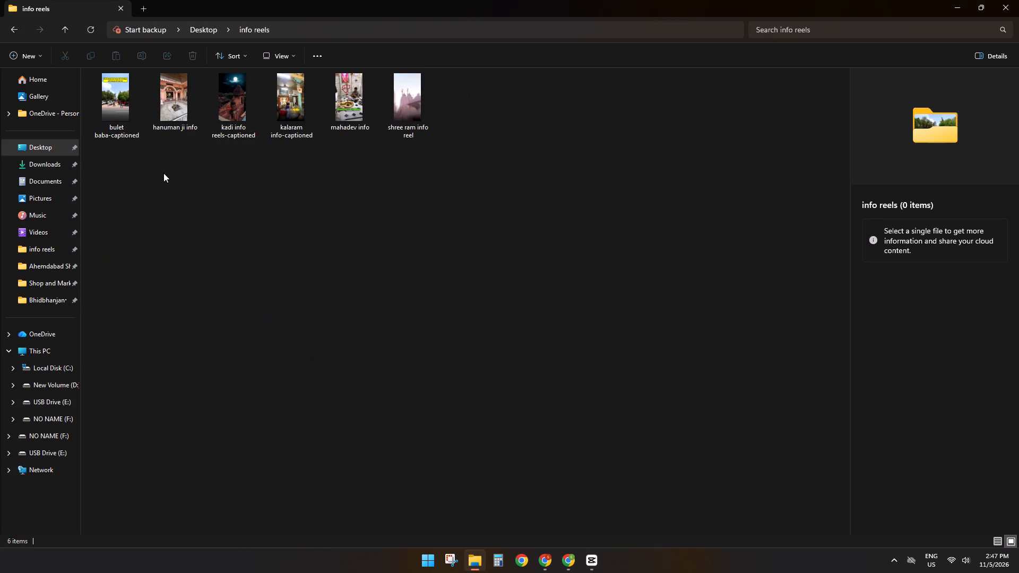
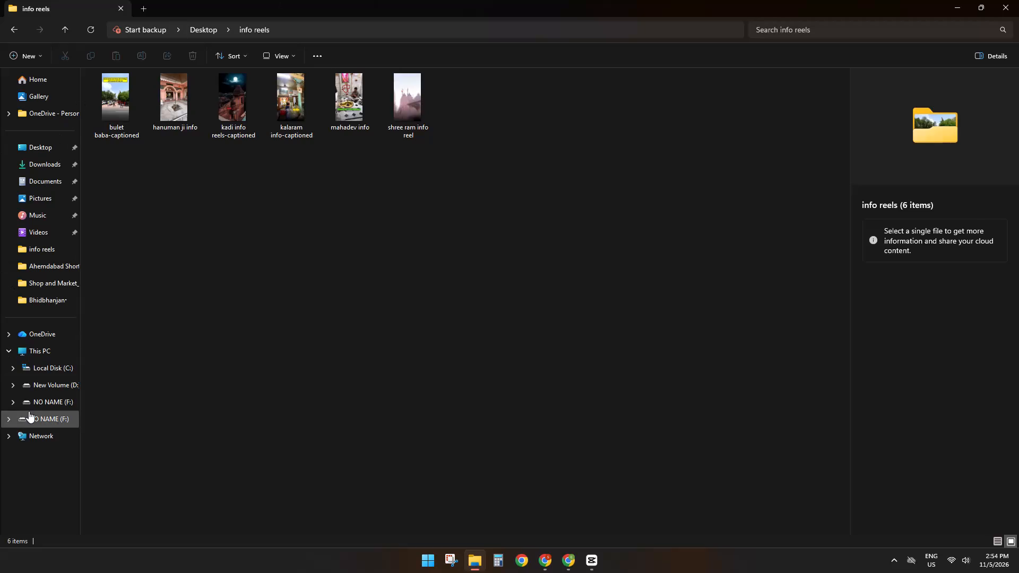
Open the NO NAME (F:) drive and look through its folders and video files.
{"action": "left_click", "coordinate": [41, 398]}
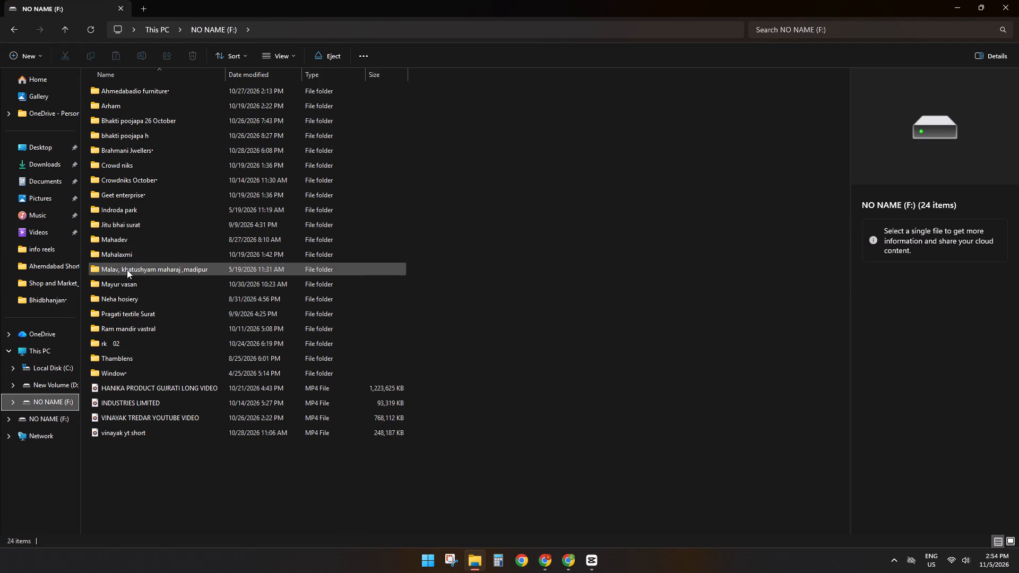
{"action": "left_click", "coordinate": [107, 96]}
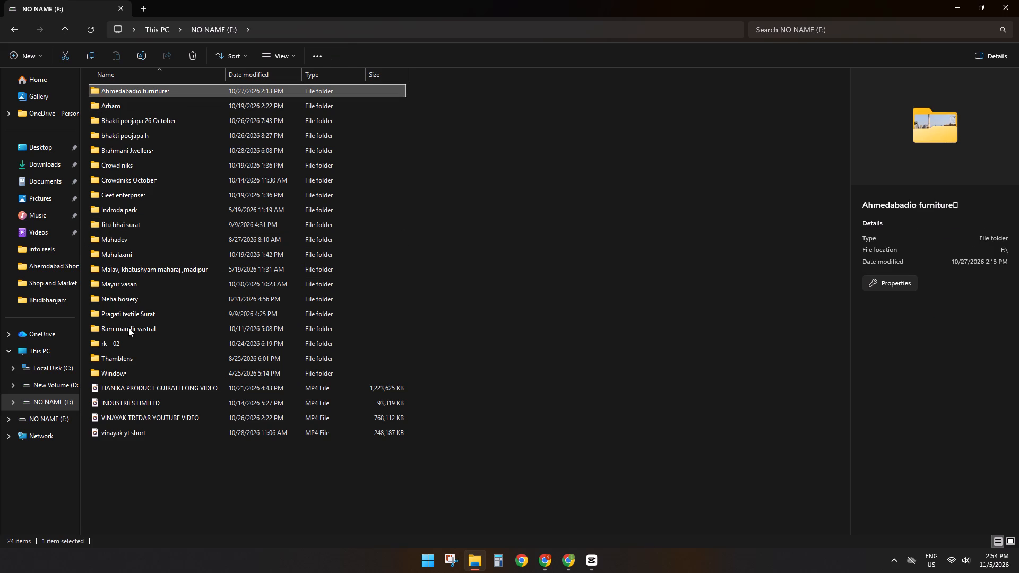
{"action": "left_click", "coordinate": [55, 416]}
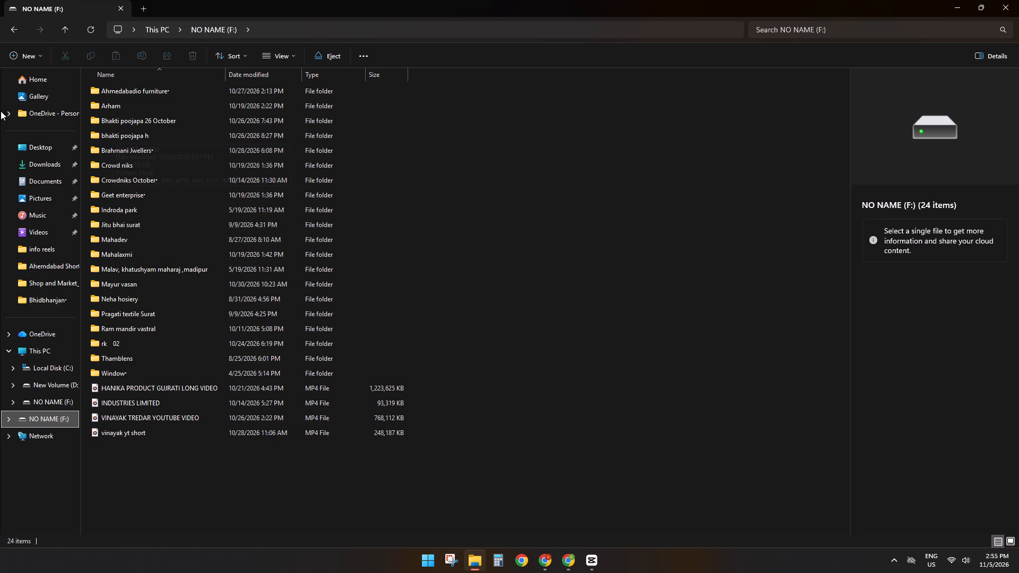
{"action": "left_click", "coordinate": [68, 407]}
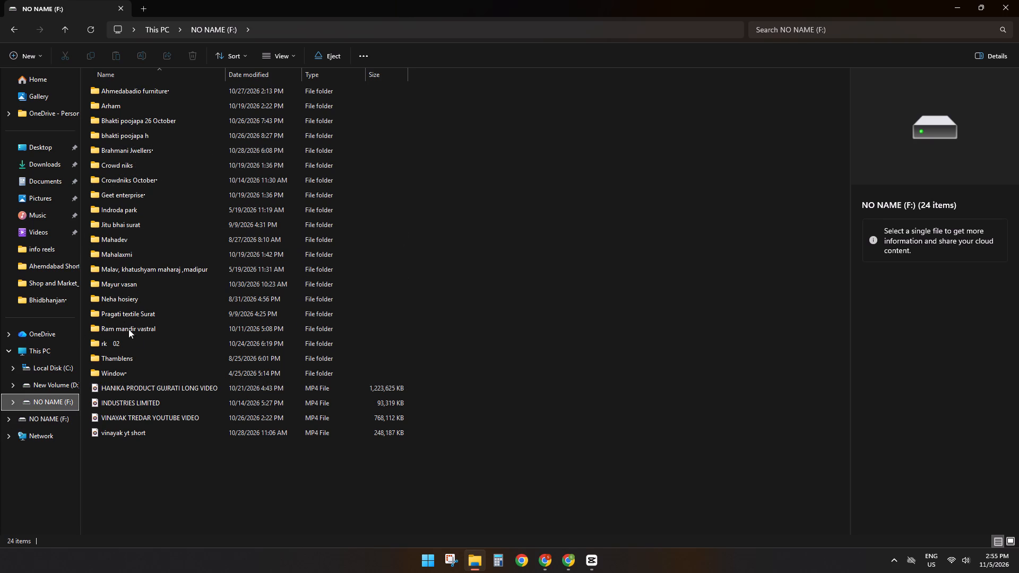
{"action": "scroll", "coordinate": [136, 338], "scroll_direction": "down", "scroll_amount": 1}
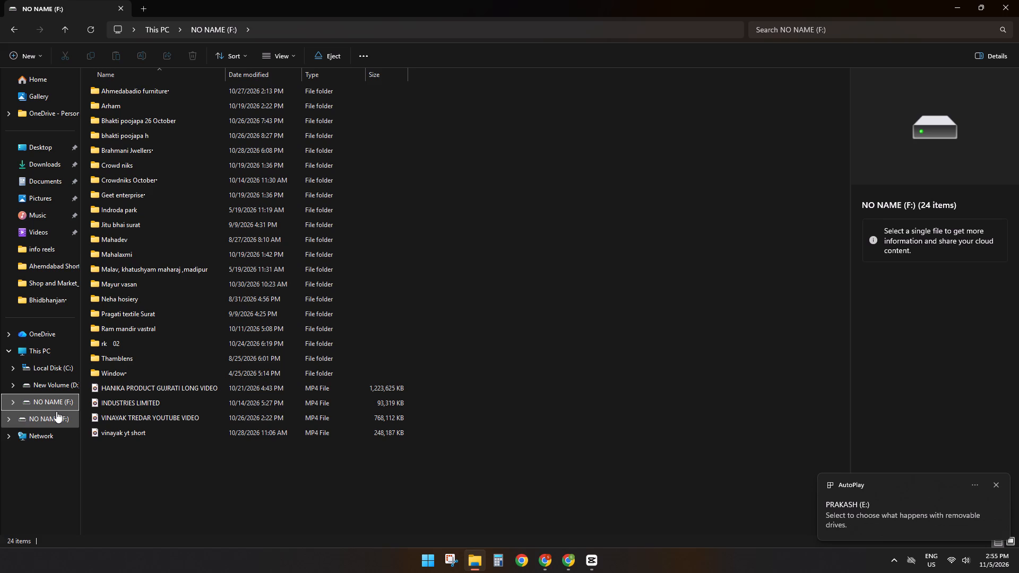
{"action": "left_click", "coordinate": [49, 407]}
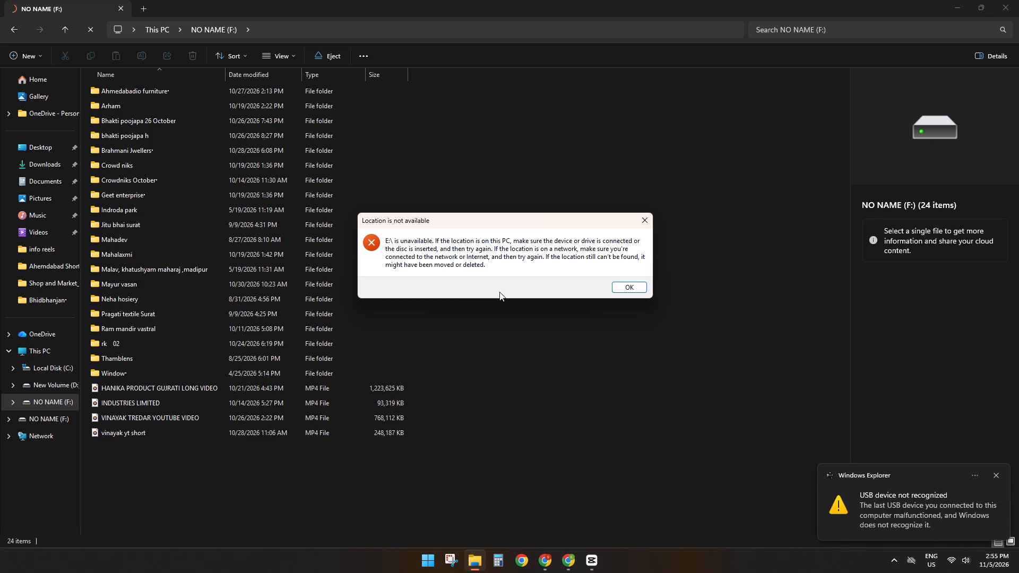
{"action": "left_click", "coordinate": [508, 337]}
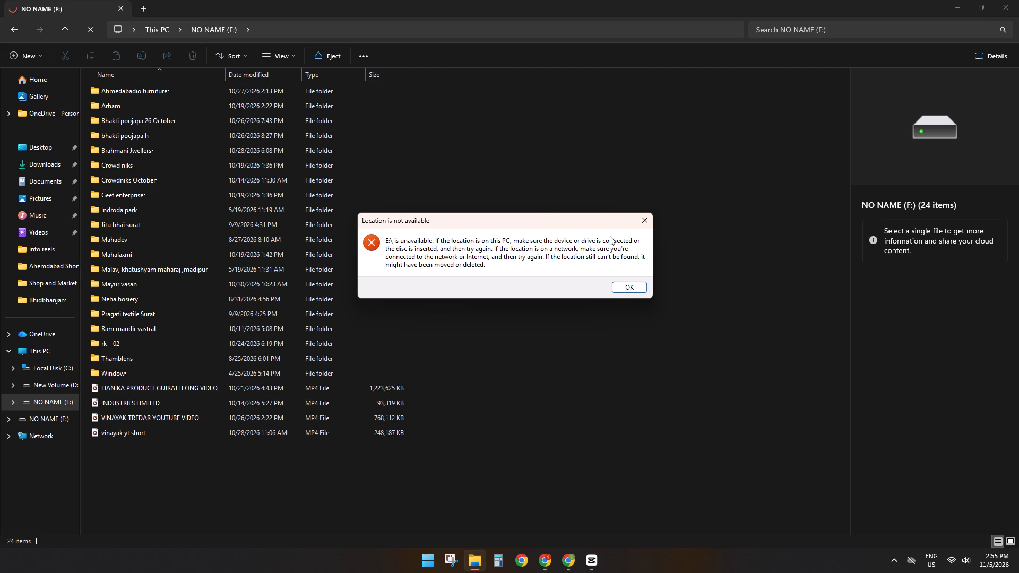
{"action": "left_click", "coordinate": [641, 222]}
{"action": "left_click", "coordinate": [34, 412]}
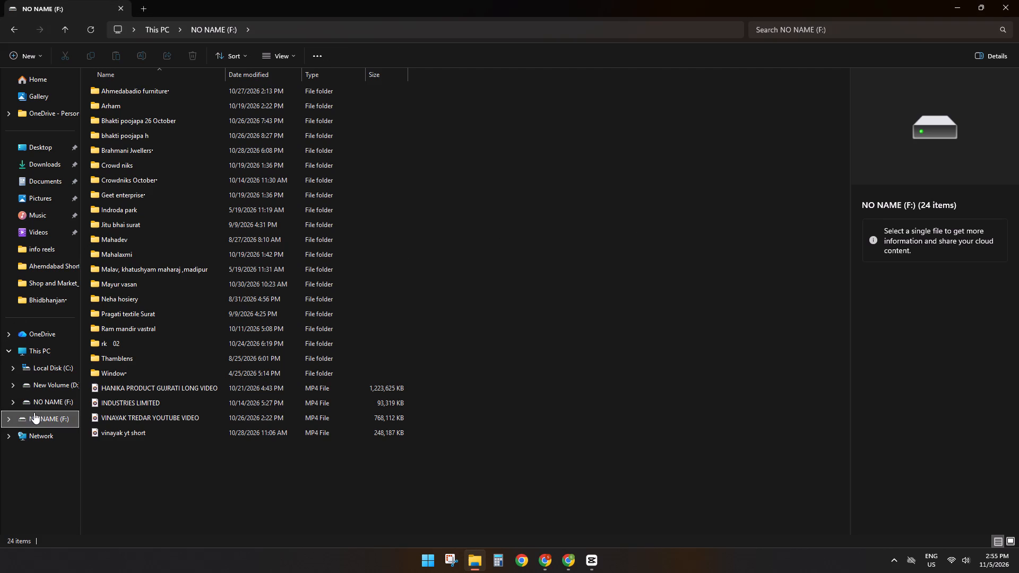
{"action": "left_click", "coordinate": [35, 406]}
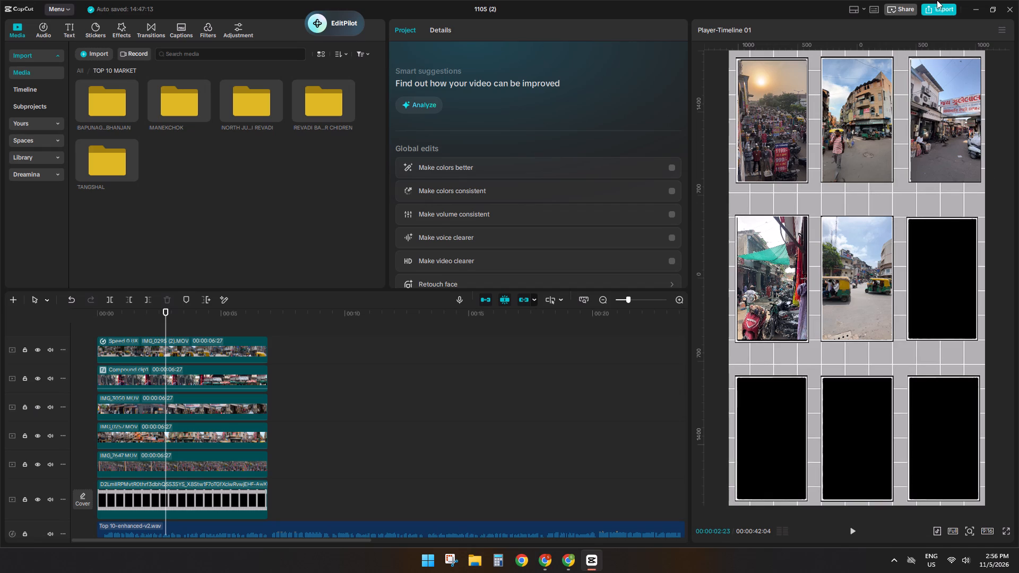
Copy the Ahm Markets folder from the PRAKASH (E:) drive to the Desktop in File Explorer.
{"action": "left_click", "coordinate": [970, 5]}
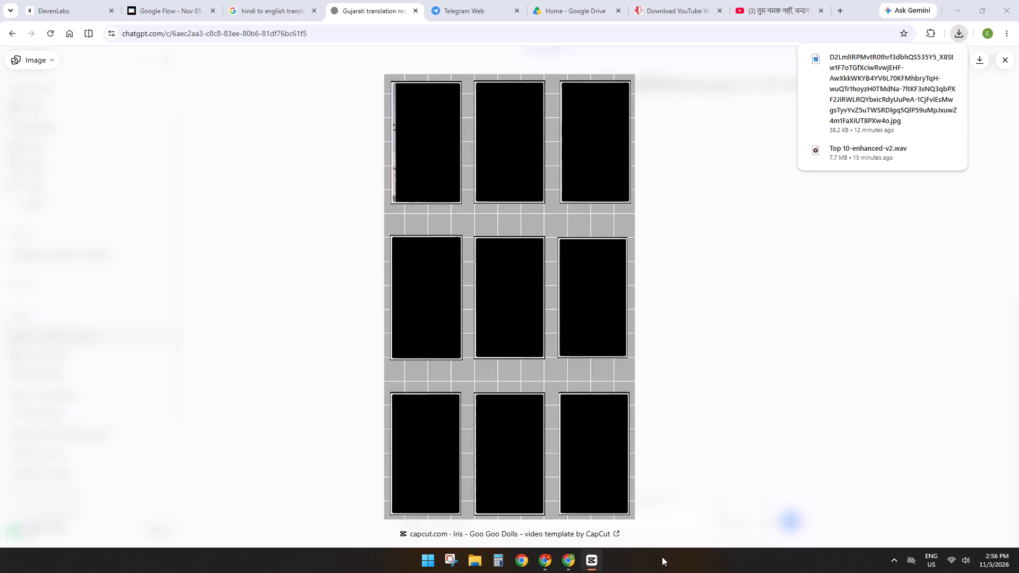
{"action": "left_click", "coordinate": [483, 564]}
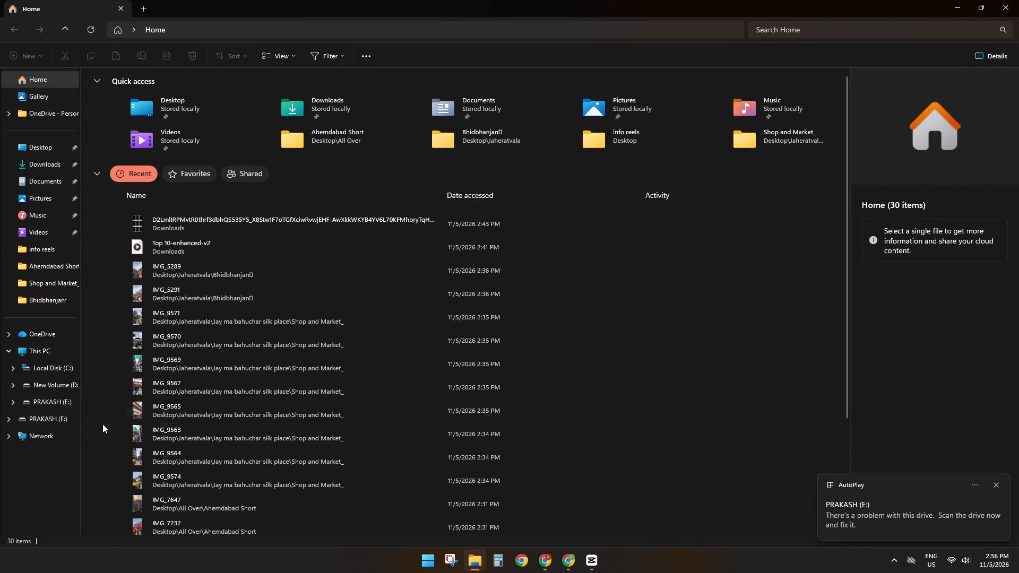
{"action": "left_click", "coordinate": [64, 411]}
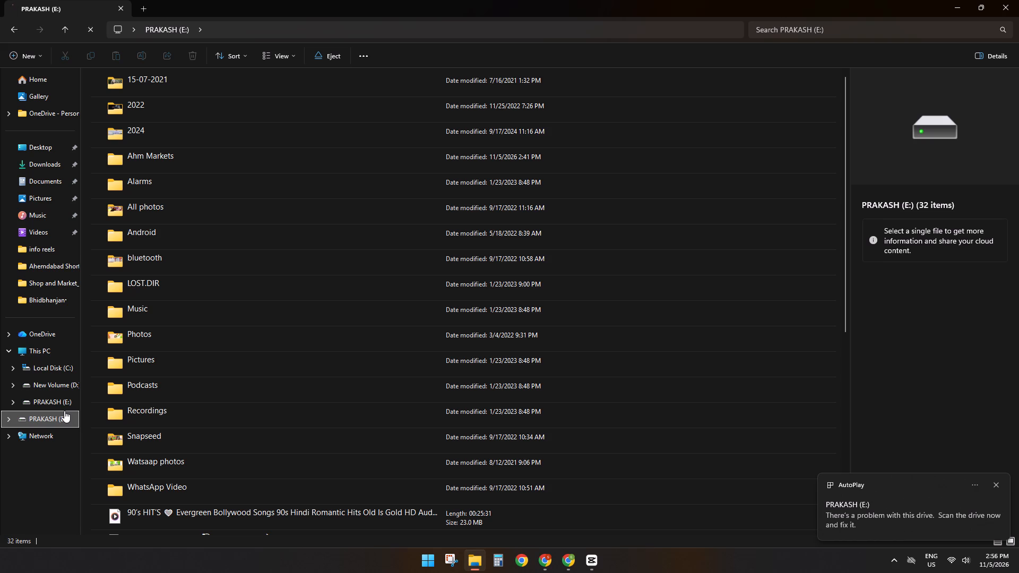
{"action": "left_click", "coordinate": [66, 409]}
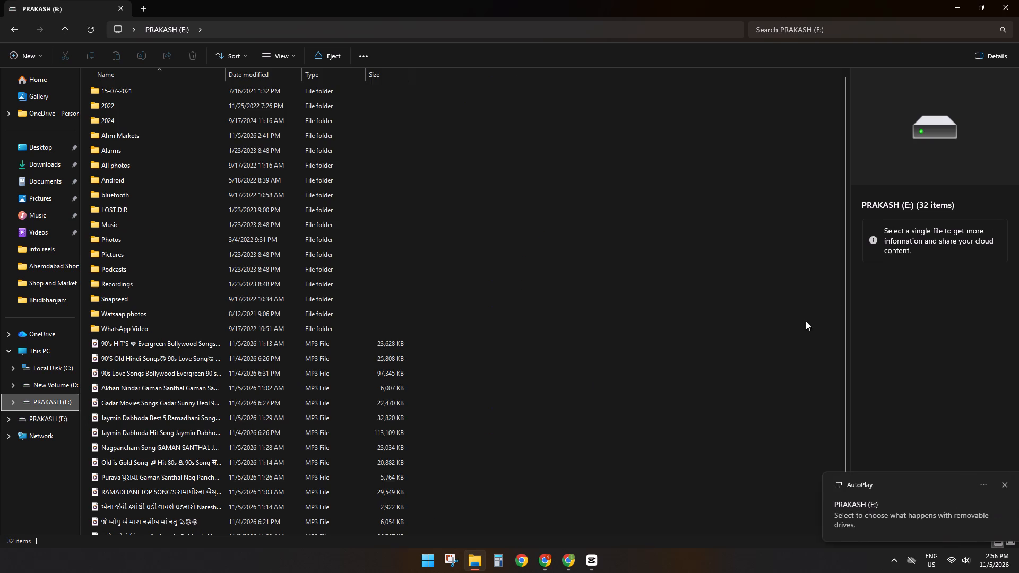
{"action": "right_click", "coordinate": [105, 137]}
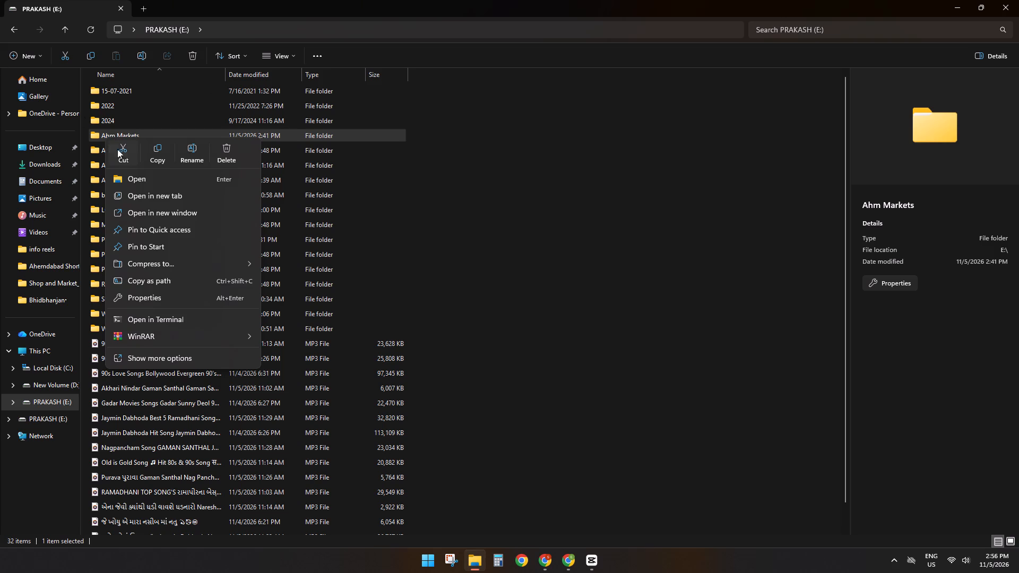
{"action": "left_click", "coordinate": [149, 152]}
{"action": "left_click", "coordinate": [58, 149]}
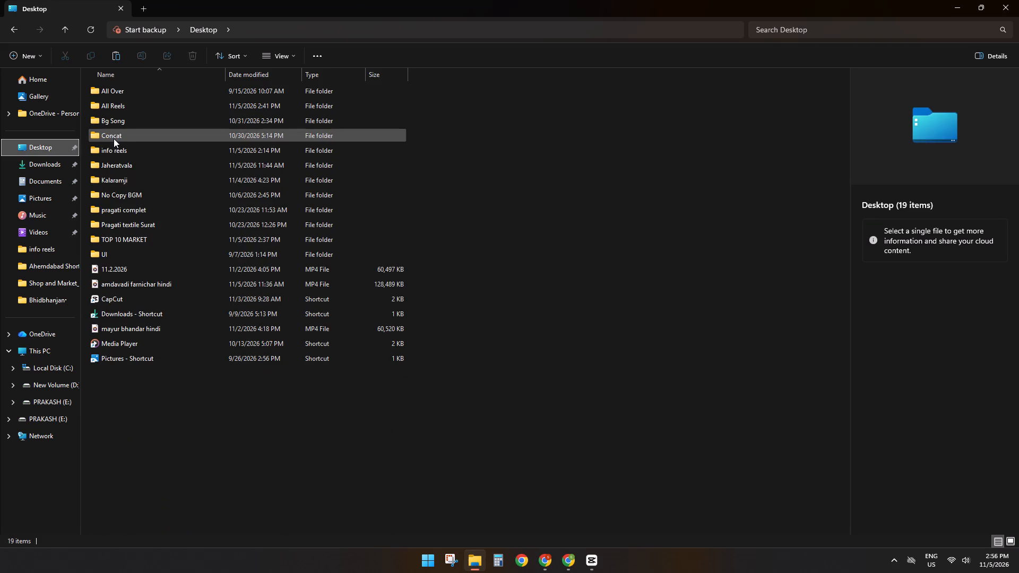
{"action": "left_click", "coordinate": [111, 55]}
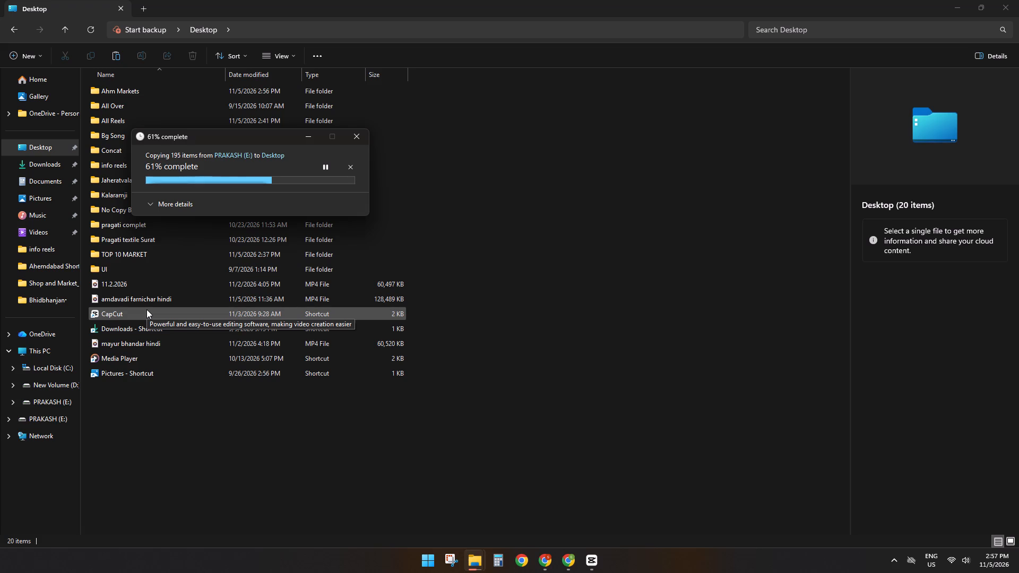
Switch to the YouTube page in Chrome and search for "dog green screen".
{"action": "left_click", "coordinate": [574, 559]}
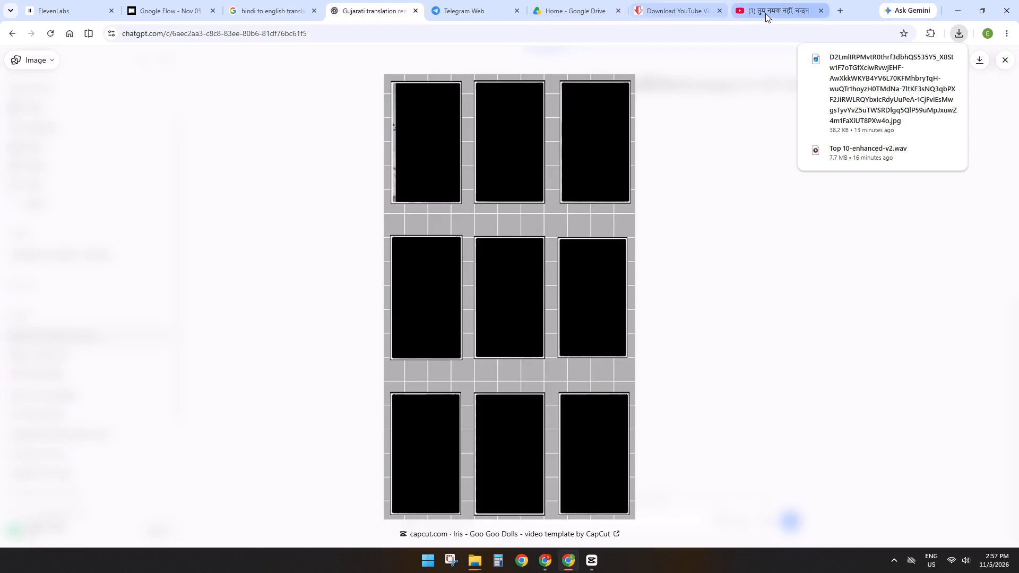
{"action": "left_click", "coordinate": [765, 13]}
{"action": "left_click_drag", "start_coordinate": [381, 62], "coordinate": [292, 50]}
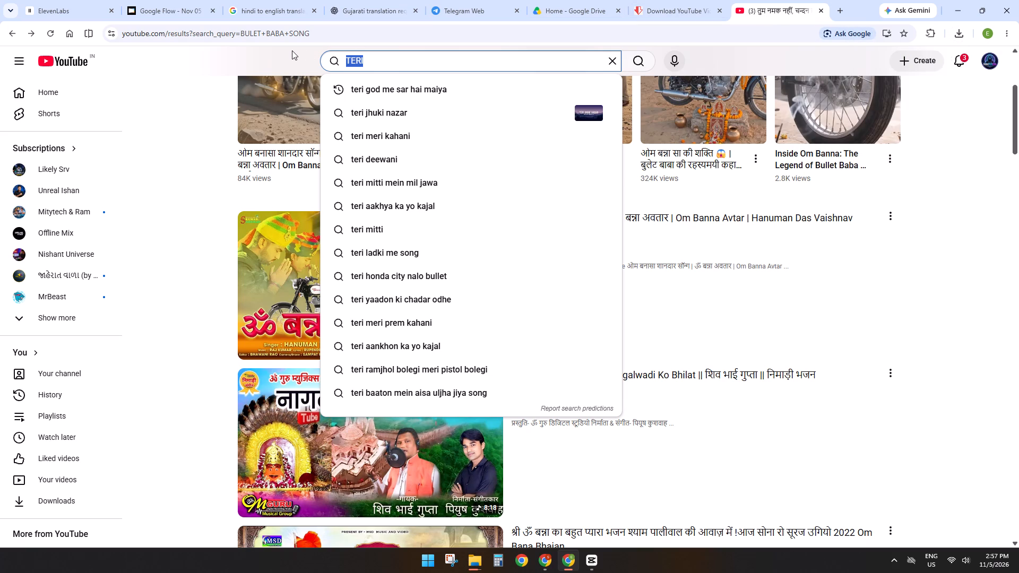
{"action": "type", "text": "DOG GREEN"}
{"action": "key", "text": "space"}
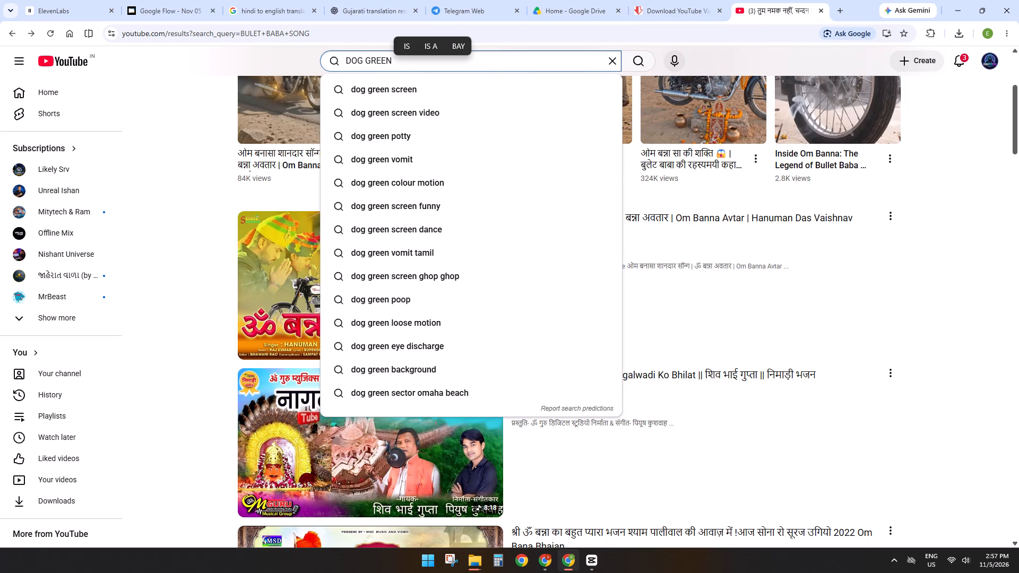
{"action": "left_click", "coordinate": [362, 57]}
{"action": "left_click", "coordinate": [403, 89]}
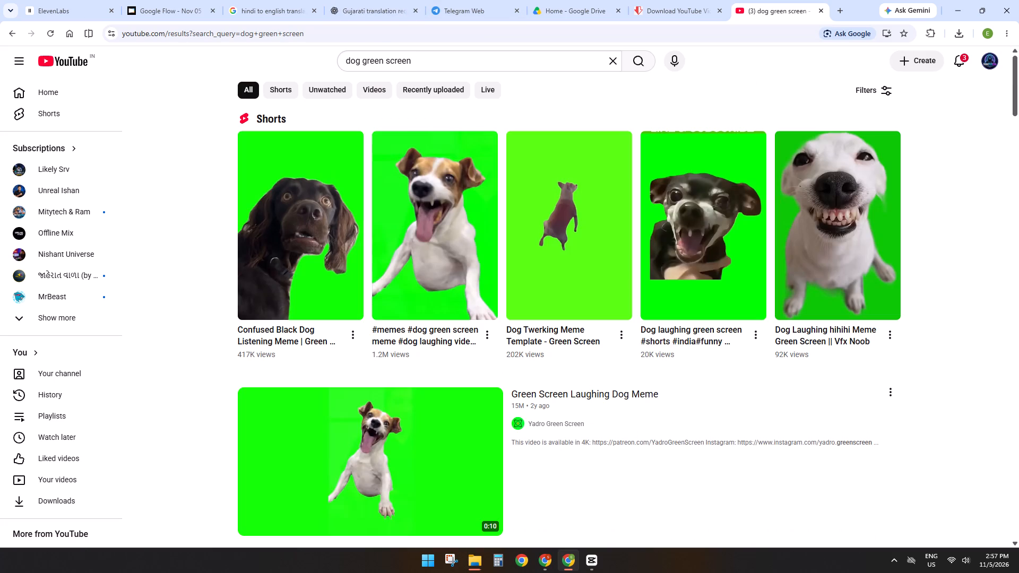
Look through the dog green screen results for a usable clip, previewing the mouth movement animation with sound.
{"action": "scroll", "coordinate": [409, 82], "scroll_direction": "down", "scroll_amount": 9}
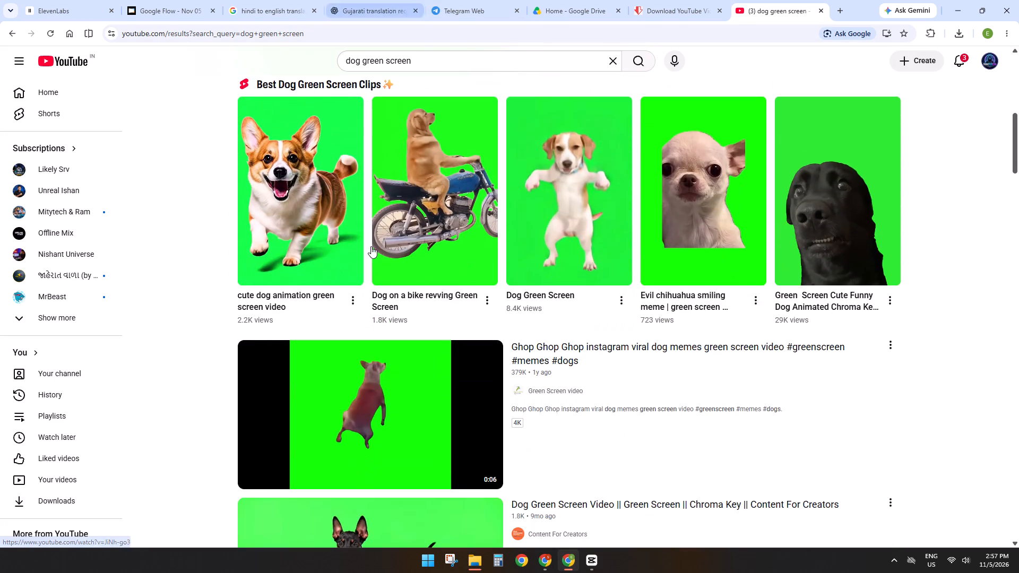
{"action": "scroll", "coordinate": [447, 265], "scroll_direction": "down", "scroll_amount": 20}
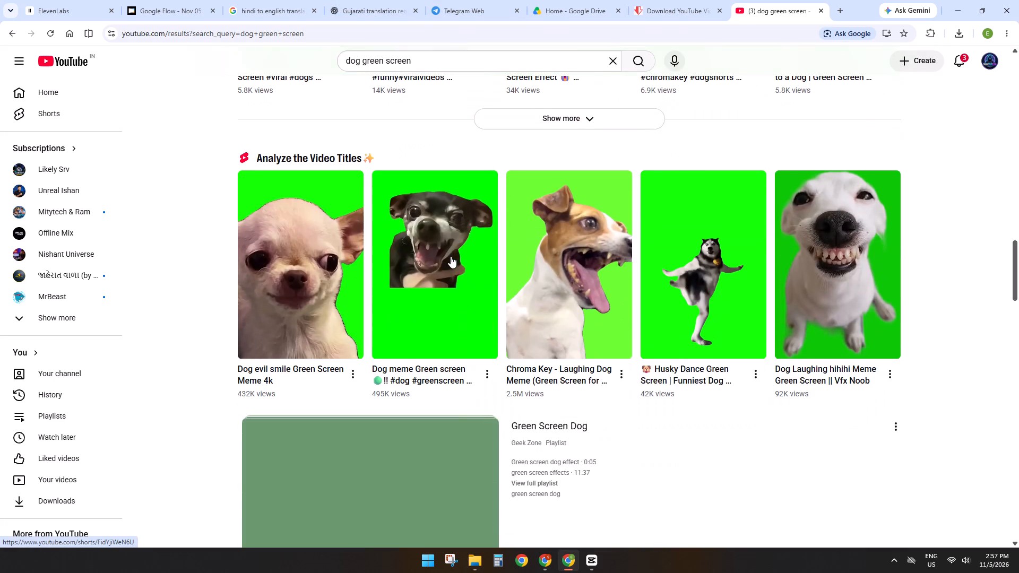
{"action": "scroll", "coordinate": [444, 251], "scroll_direction": "down", "scroll_amount": 4}
{"action": "scroll", "coordinate": [444, 252], "scroll_direction": "up", "scroll_amount": 3}
{"action": "scroll", "coordinate": [444, 252], "scroll_direction": "down", "scroll_amount": 5}
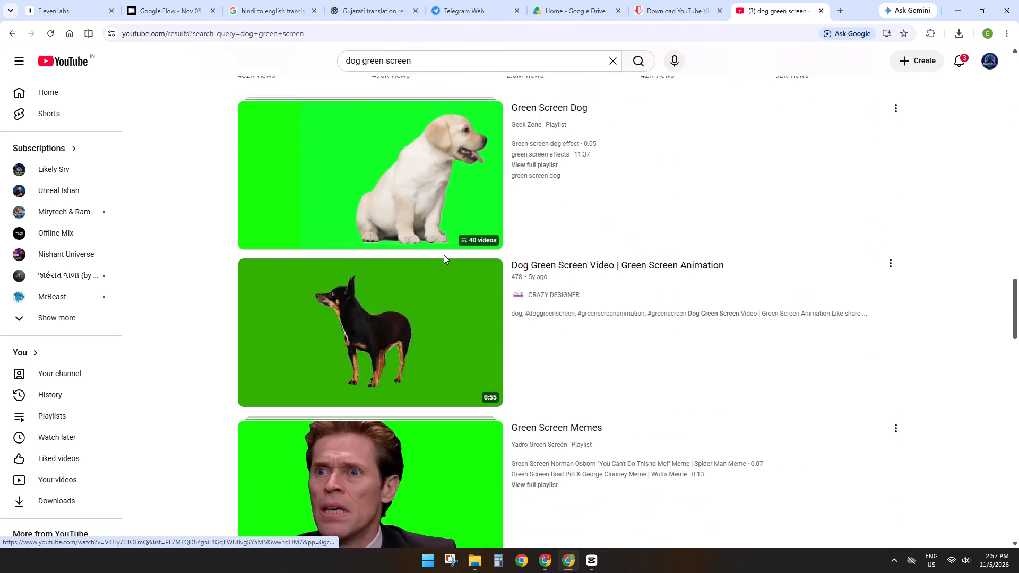
{"action": "scroll", "coordinate": [444, 255], "scroll_direction": "down", "scroll_amount": 18}
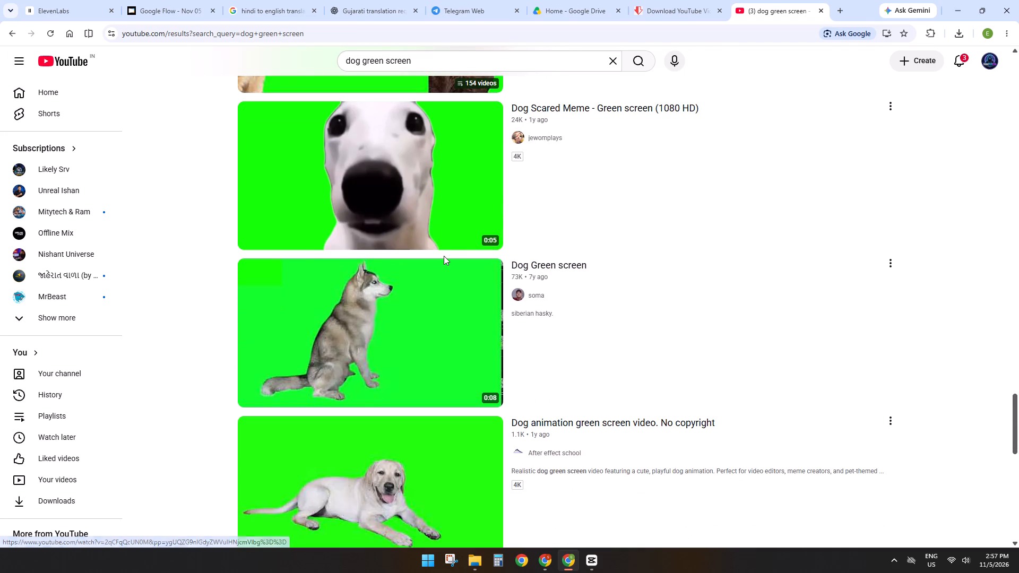
{"action": "scroll", "coordinate": [423, 244], "scroll_direction": "down", "scroll_amount": 20}
{"action": "scroll", "coordinate": [423, 244], "scroll_direction": "down", "scroll_amount": 4}
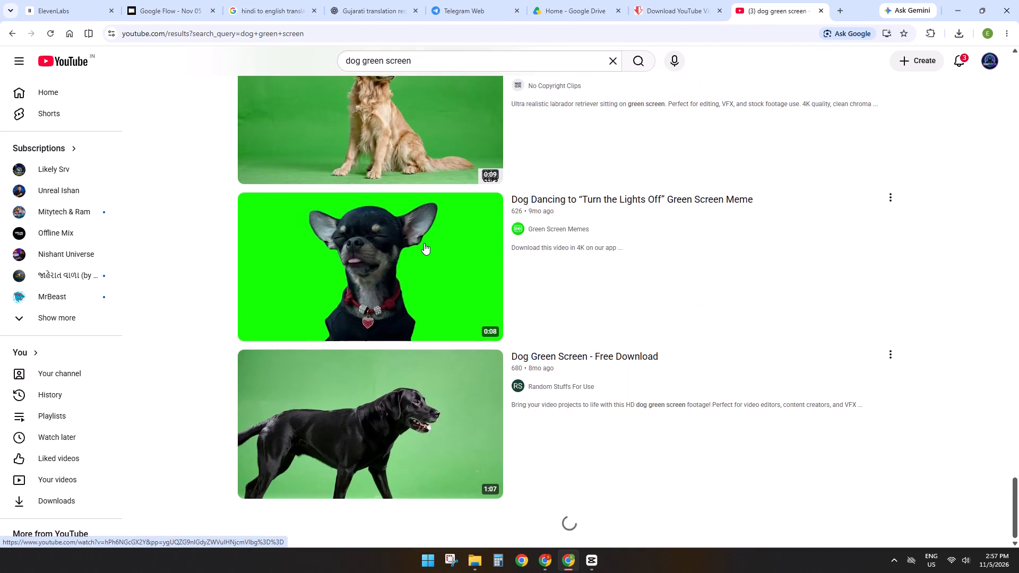
{"action": "scroll", "coordinate": [424, 243], "scroll_direction": "down", "scroll_amount": 2}
{"action": "scroll", "coordinate": [426, 292], "scroll_direction": "down", "scroll_amount": 15}
{"action": "scroll", "coordinate": [420, 298], "scroll_direction": "up", "scroll_amount": 5}
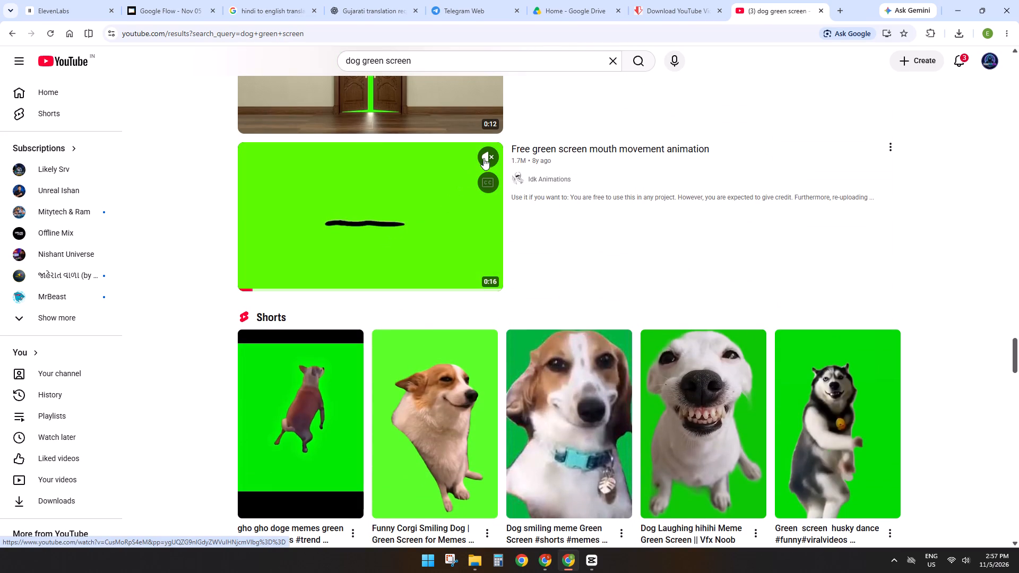
{"action": "left_click", "coordinate": [485, 156]}
{"action": "left_click", "coordinate": [485, 156]}
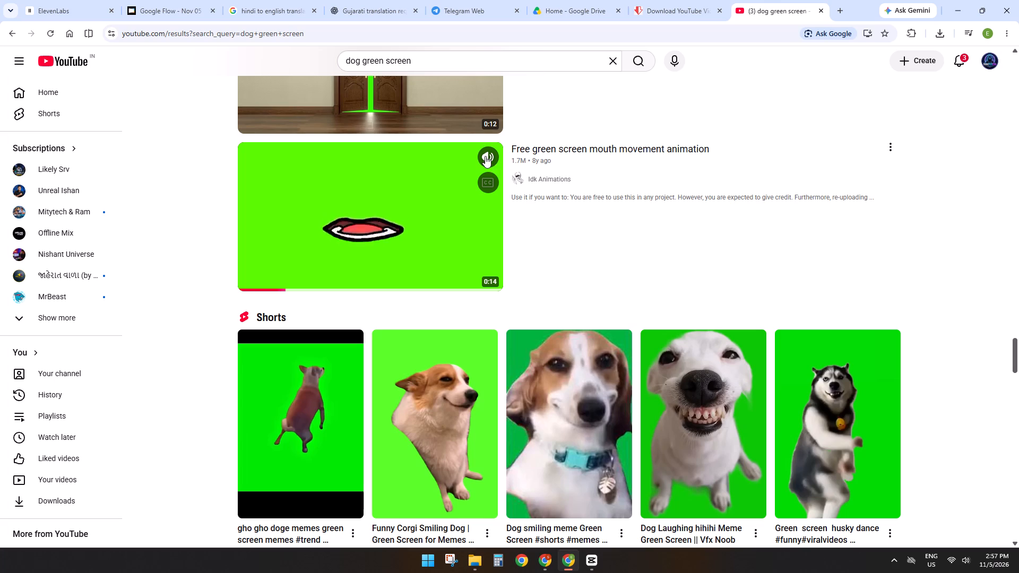
{"action": "scroll", "coordinate": [407, 406], "scroll_direction": "down", "scroll_amount": 13}
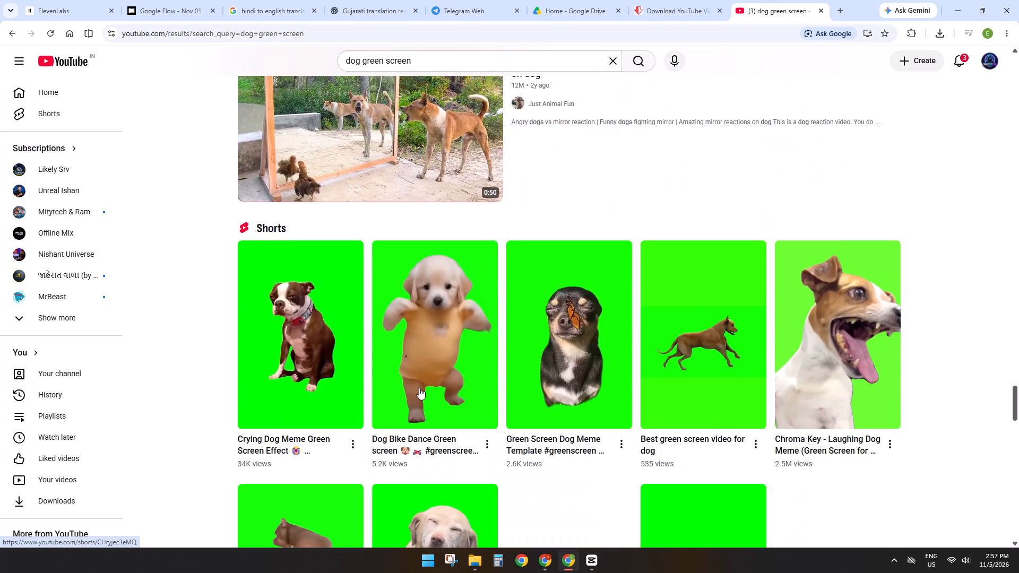
{"action": "scroll", "coordinate": [419, 388], "scroll_direction": "down", "scroll_amount": 13}
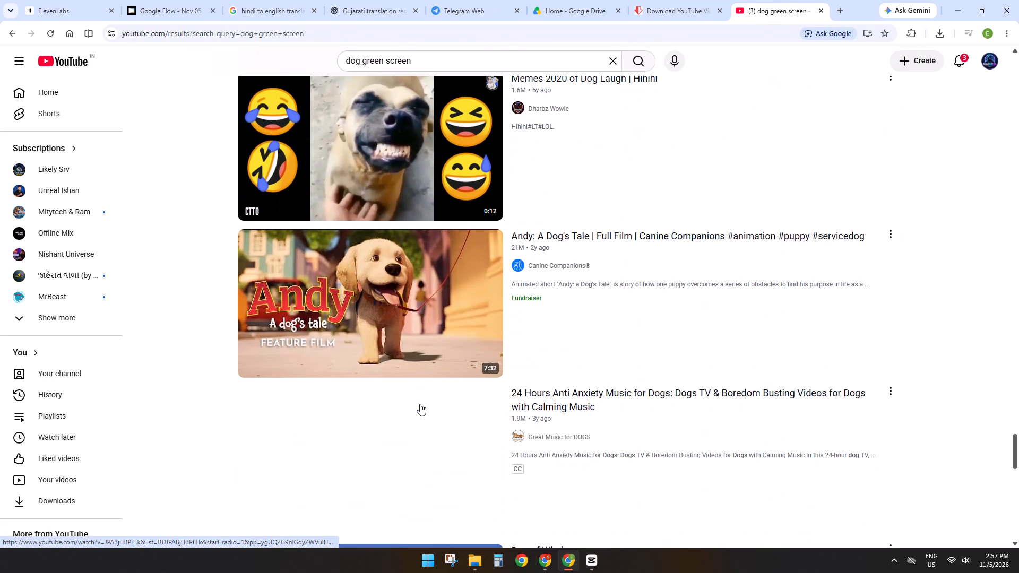
{"action": "scroll", "coordinate": [420, 404], "scroll_direction": "down", "scroll_amount": 12}
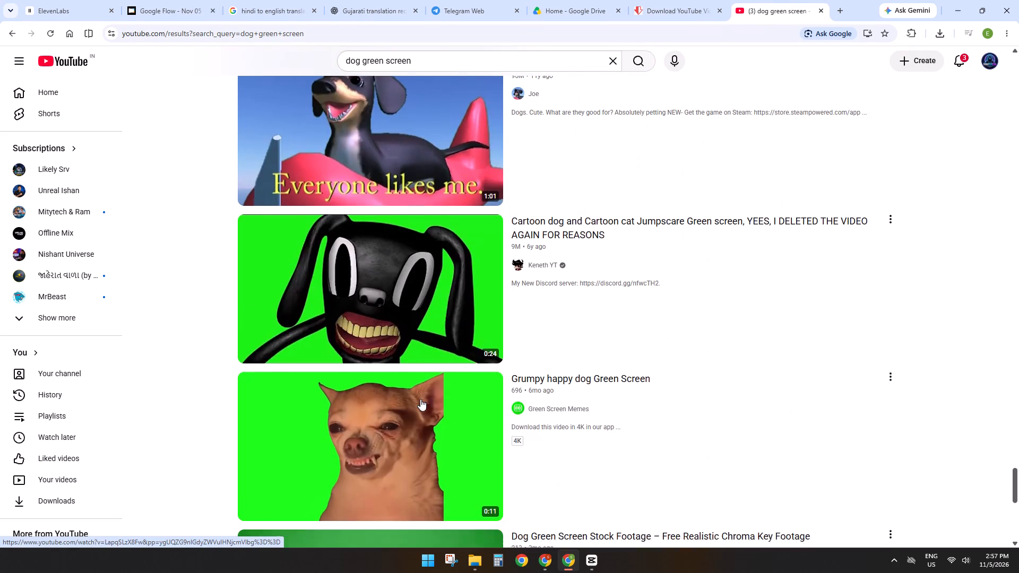
{"action": "scroll", "coordinate": [420, 399], "scroll_direction": "down", "scroll_amount": 5}
{"action": "scroll", "coordinate": [431, 327], "scroll_direction": "down", "scroll_amount": 5}
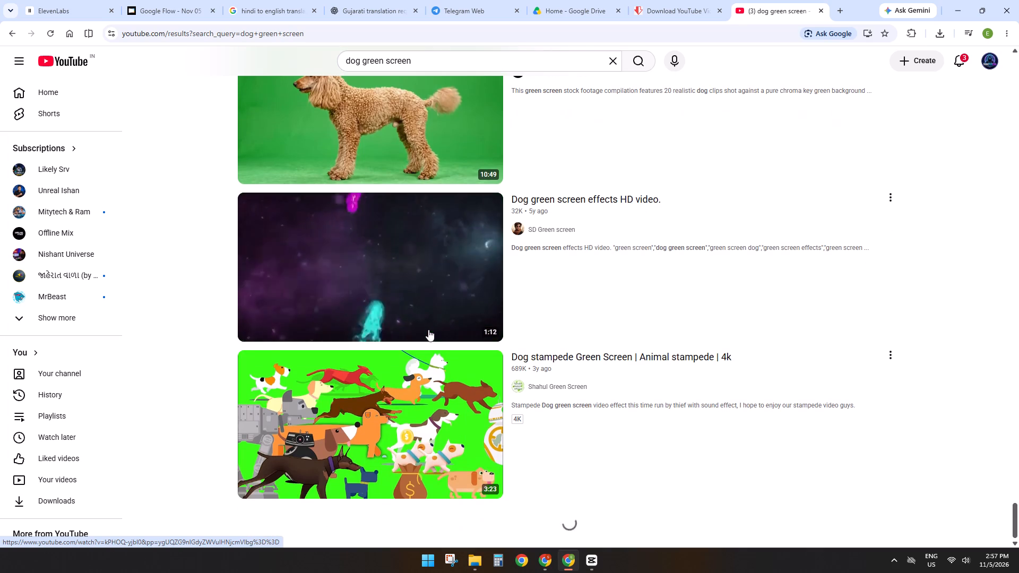
{"action": "scroll", "coordinate": [428, 329], "scroll_direction": "down", "scroll_amount": 1}
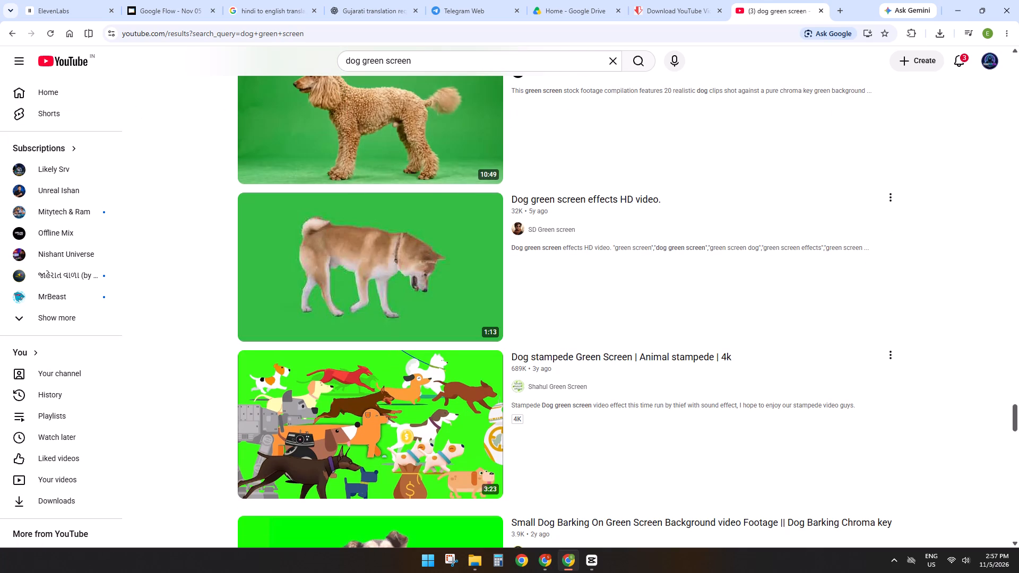
Switch back to File Explorer at the Desktop folder holding the copied Ahm Markets folder.
{"action": "left_click_drag", "start_coordinate": [414, 59], "coordinate": [314, 59]}
{"action": "left_click", "coordinate": [471, 562]}
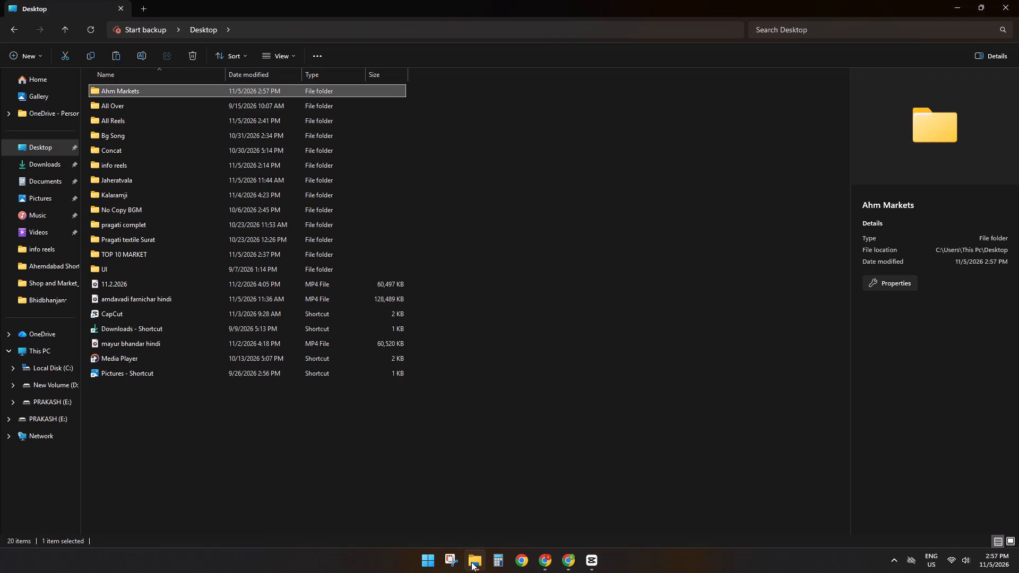
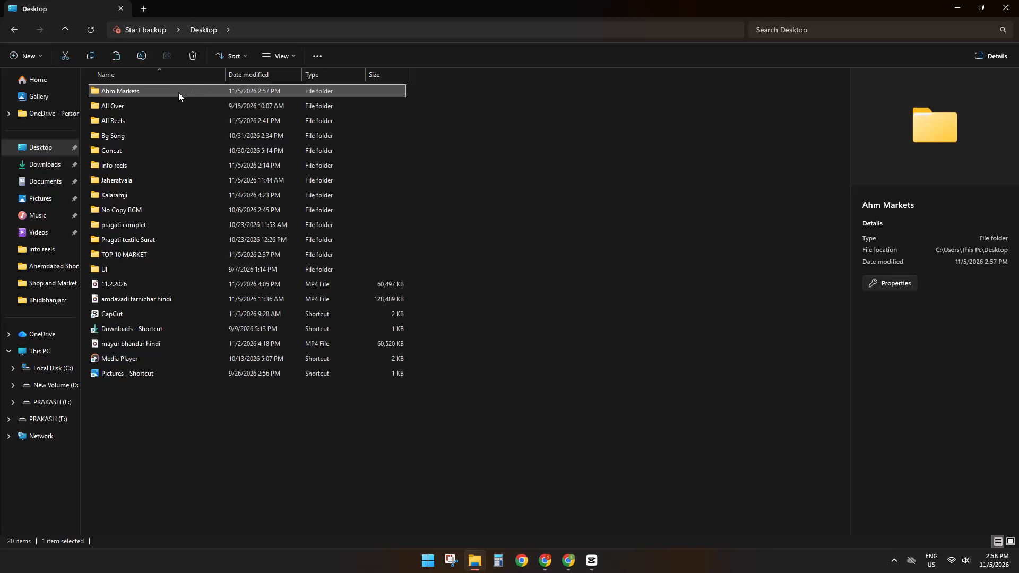
Move the five market folders from Ahm Markets, Bapunagar through Ratan por, into the TOP 10 MARKET folder on the Desktop.
{"action": "left_click_drag", "start_coordinate": [184, 213], "coordinate": [151, 133]}
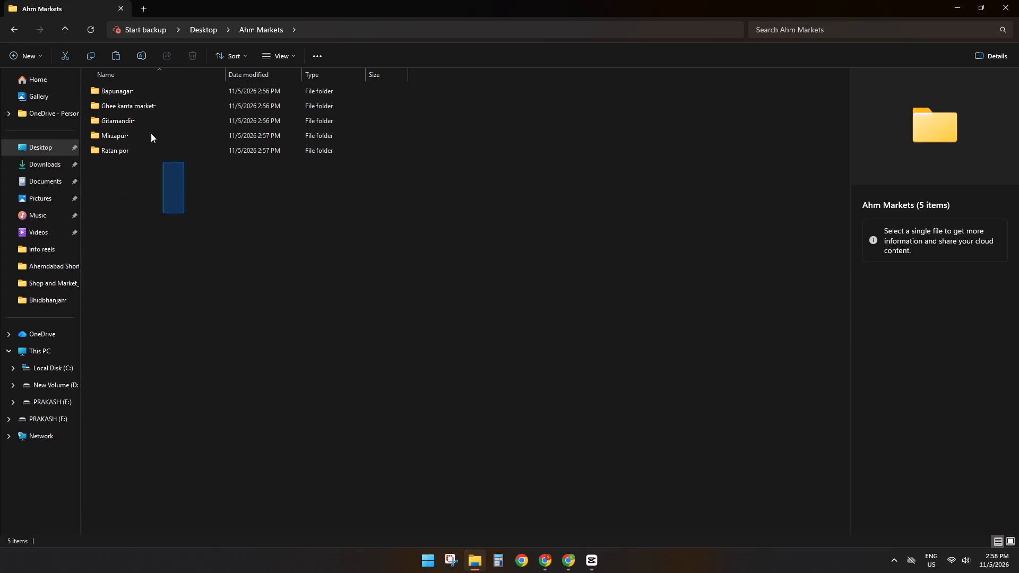
{"action": "left_click_drag", "start_coordinate": [151, 133], "coordinate": [129, 90]}
{"action": "left_click", "coordinate": [68, 55]}
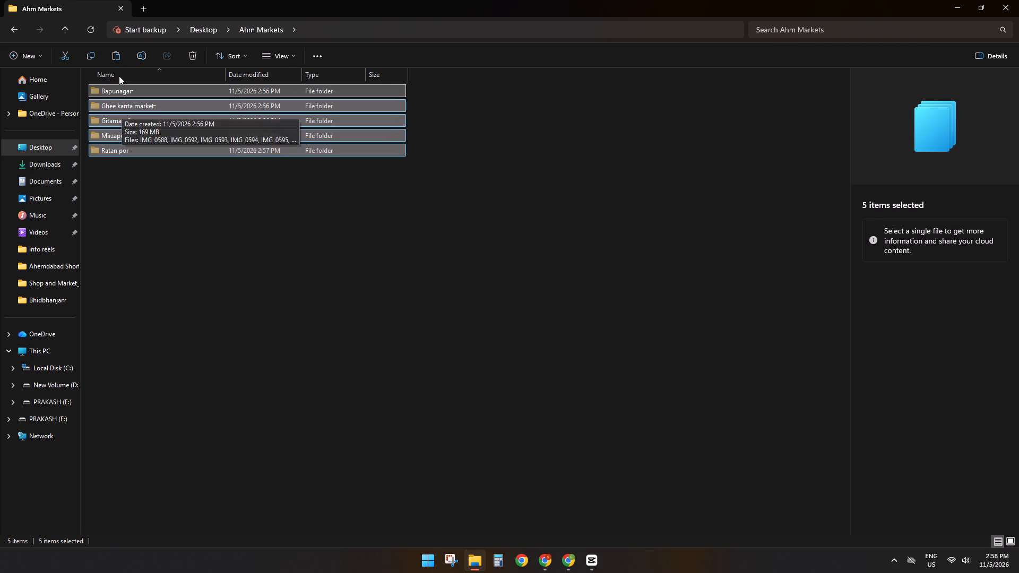
{"action": "left_click", "coordinate": [71, 56]}
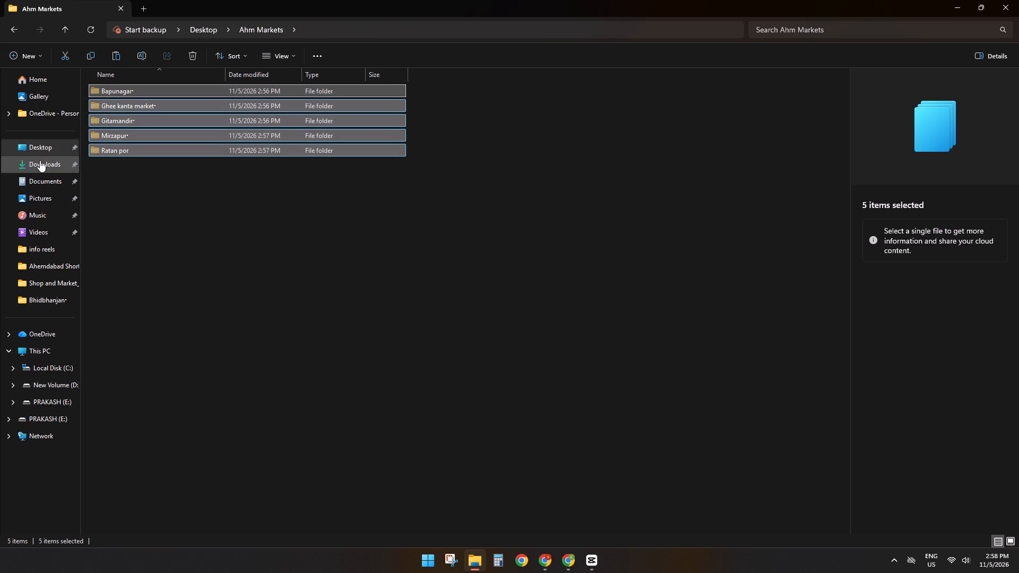
{"action": "left_click", "coordinate": [40, 163]}
{"action": "left_click", "coordinate": [41, 153]}
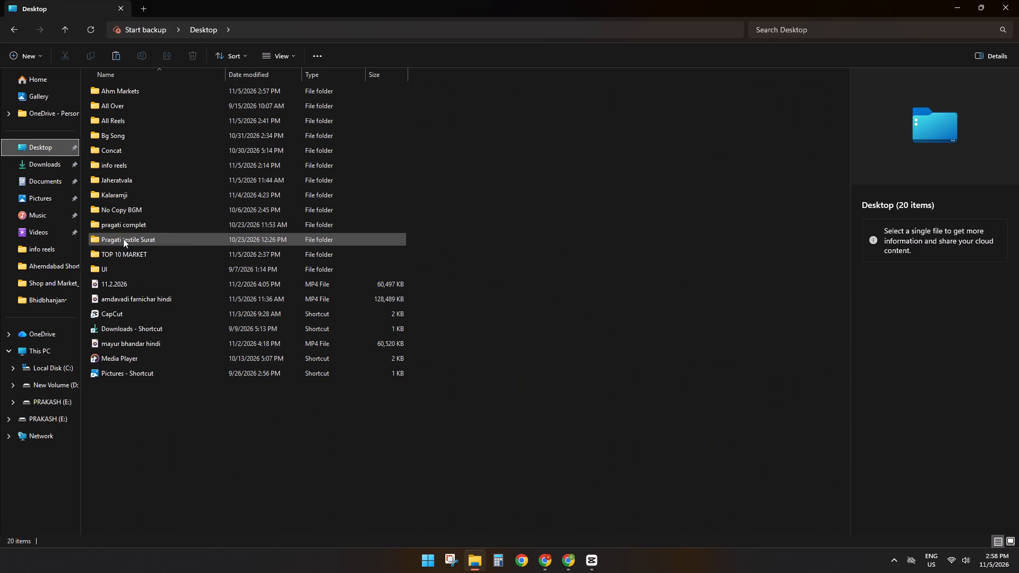
{"action": "double_click", "coordinate": [124, 254]}
{"action": "left_click", "coordinate": [120, 58]}
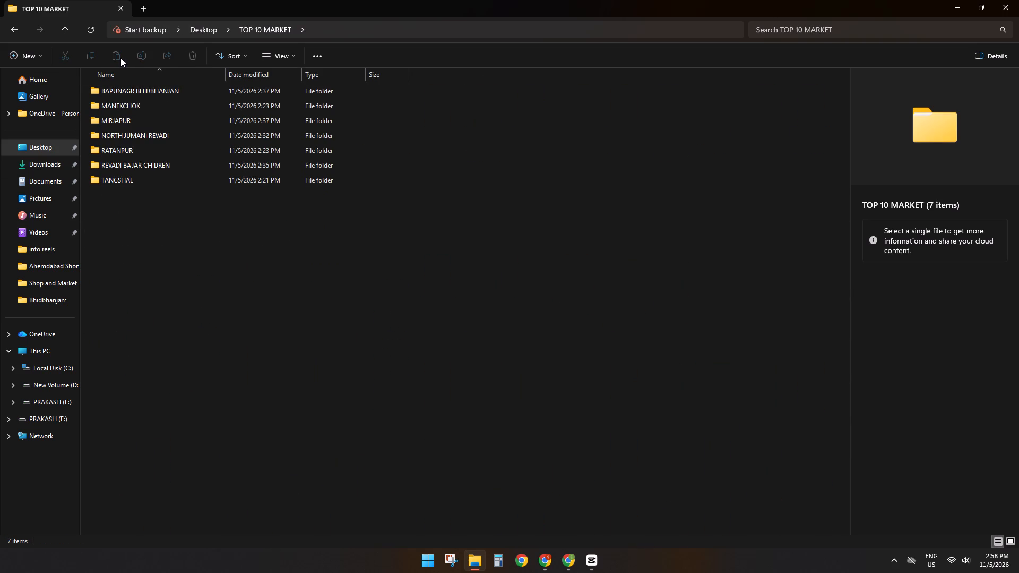
{"action": "left_click", "coordinate": [167, 295]}
Switch to CapCut and return the playhead to the start of the timeline.
{"action": "left_click", "coordinate": [595, 563]}
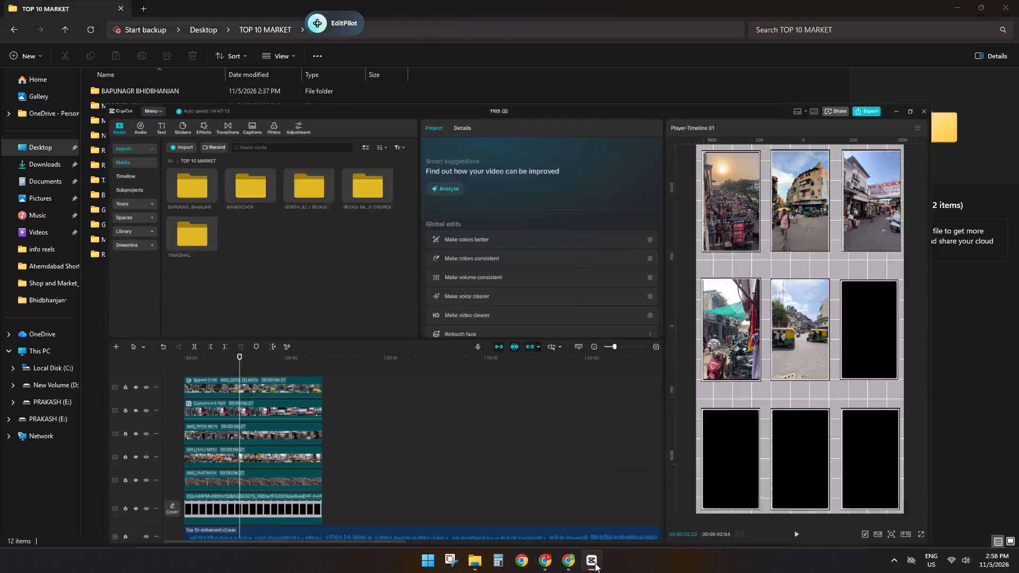
{"action": "left_click", "coordinate": [183, 325]}
{"action": "left_click_drag", "start_coordinate": [183, 325], "coordinate": [0, 366]}
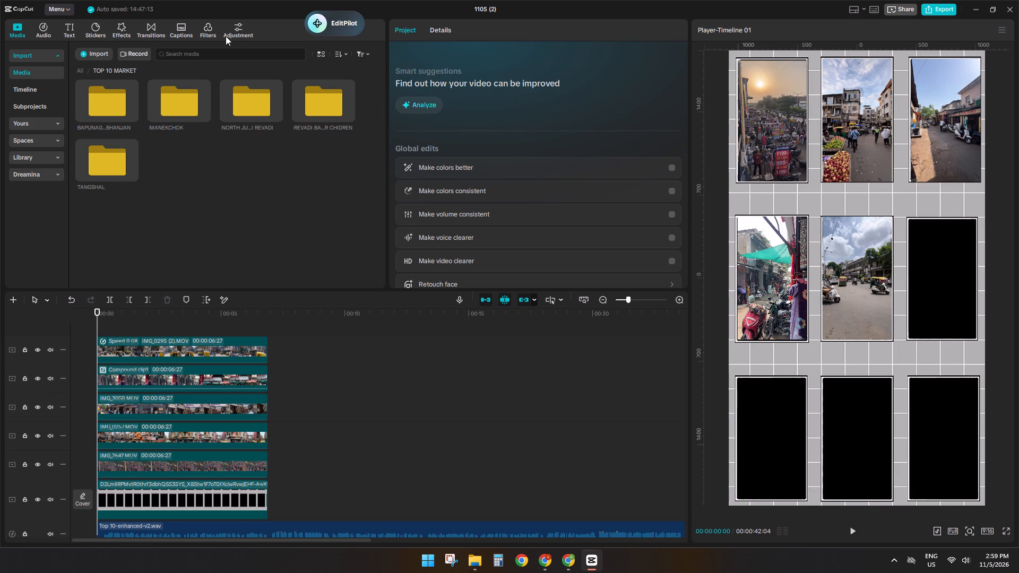
Import all market subfolders from the Desktop's TOP 10 MARKET folder into the project's TOP 10 MARKET media folder.
{"action": "left_click", "coordinate": [74, 52]}
{"action": "left_click", "coordinate": [91, 51]}
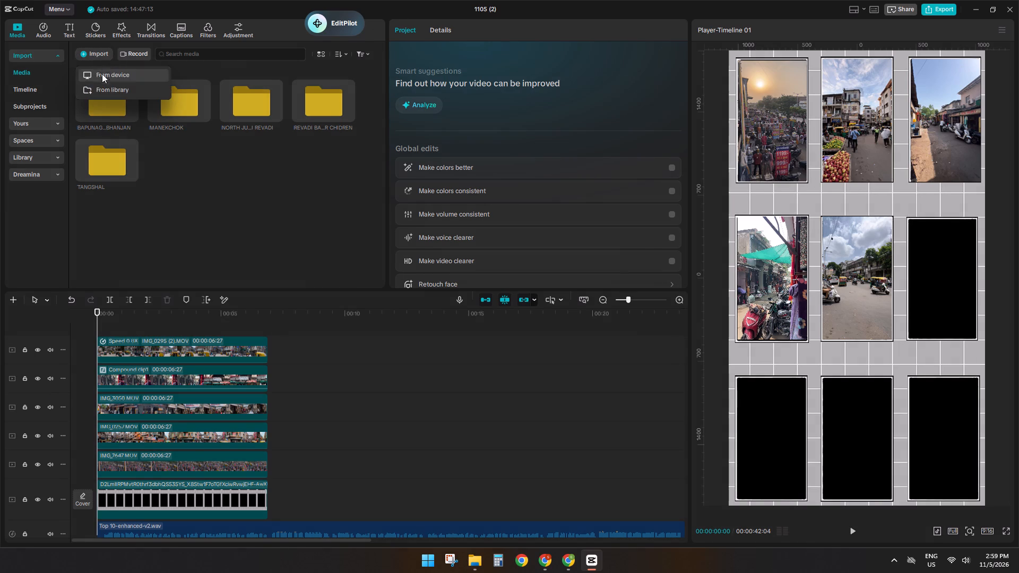
{"action": "left_click", "coordinate": [111, 78]}
{"action": "left_click", "coordinate": [50, 107]}
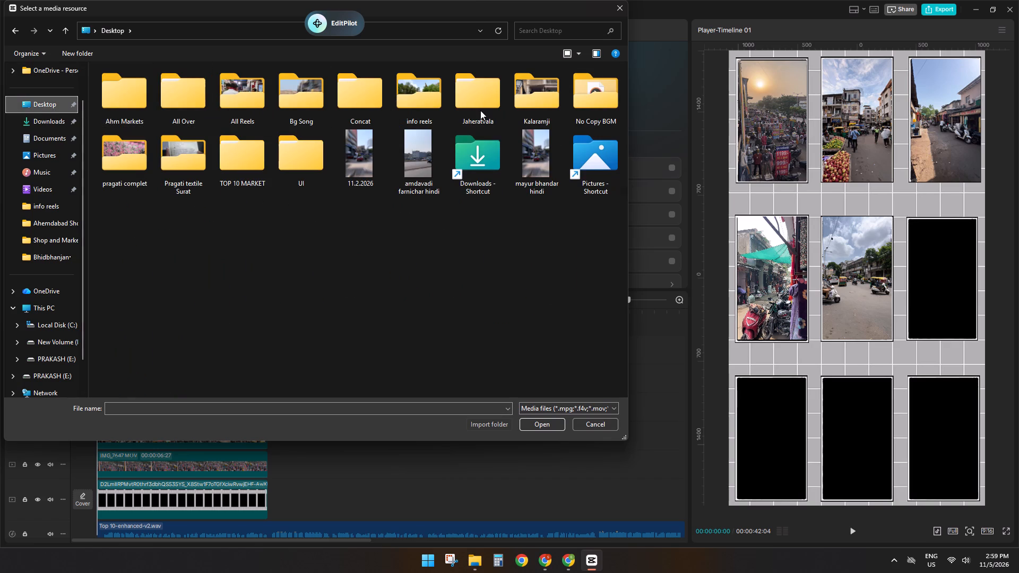
{"action": "double_click", "coordinate": [465, 101]}
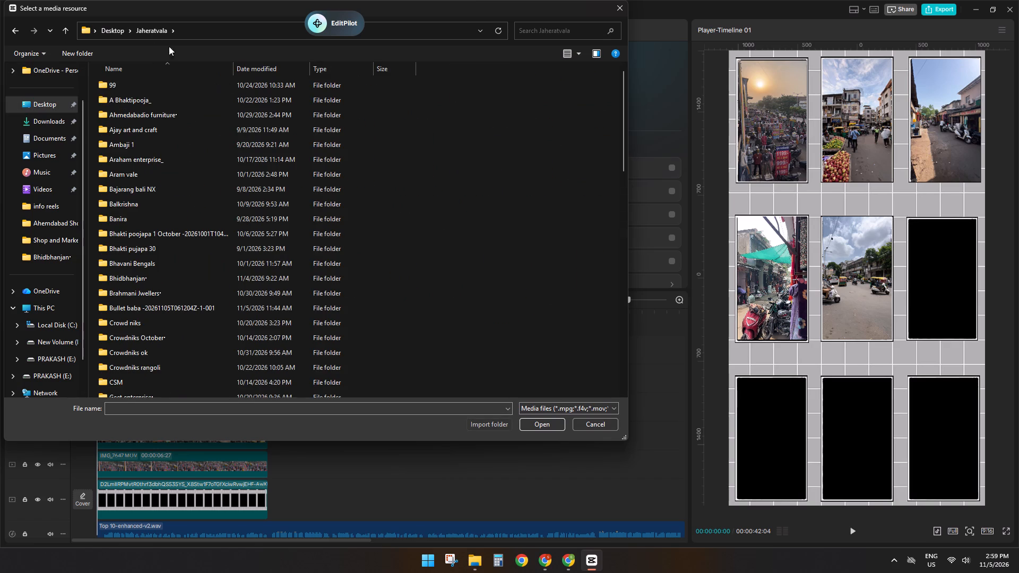
{"action": "left_click", "coordinate": [115, 29]}
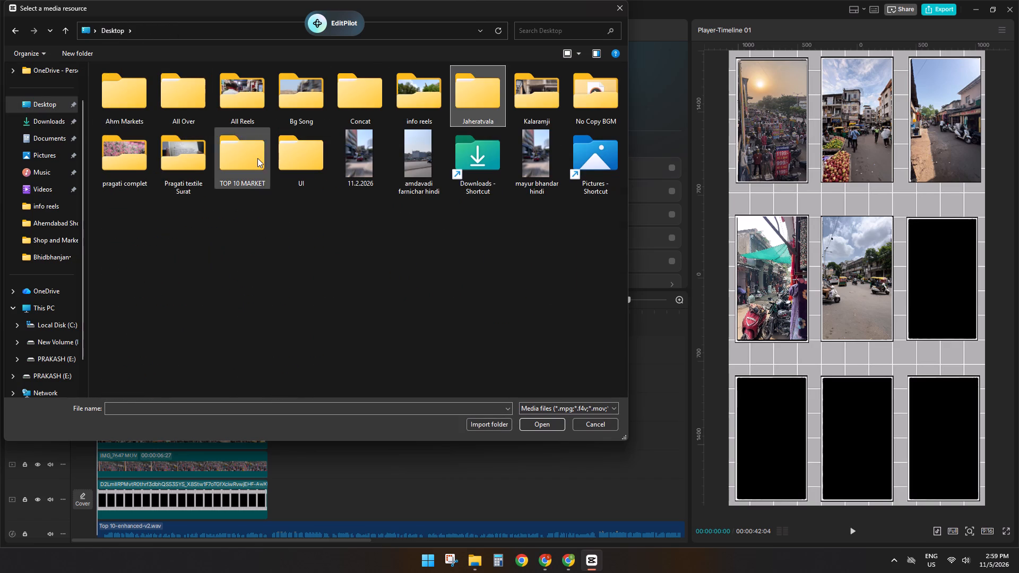
{"action": "double_click", "coordinate": [256, 158]}
{"action": "left_click_drag", "start_coordinate": [171, 275], "coordinate": [114, 87]}
{"action": "left_click", "coordinate": [498, 419]}
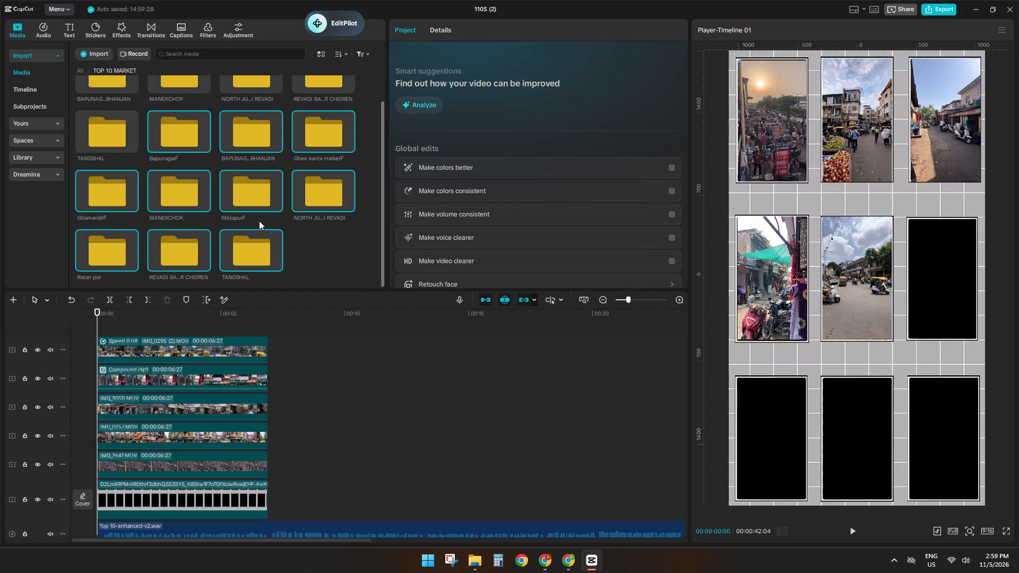
{"action": "left_click", "coordinate": [325, 244]}
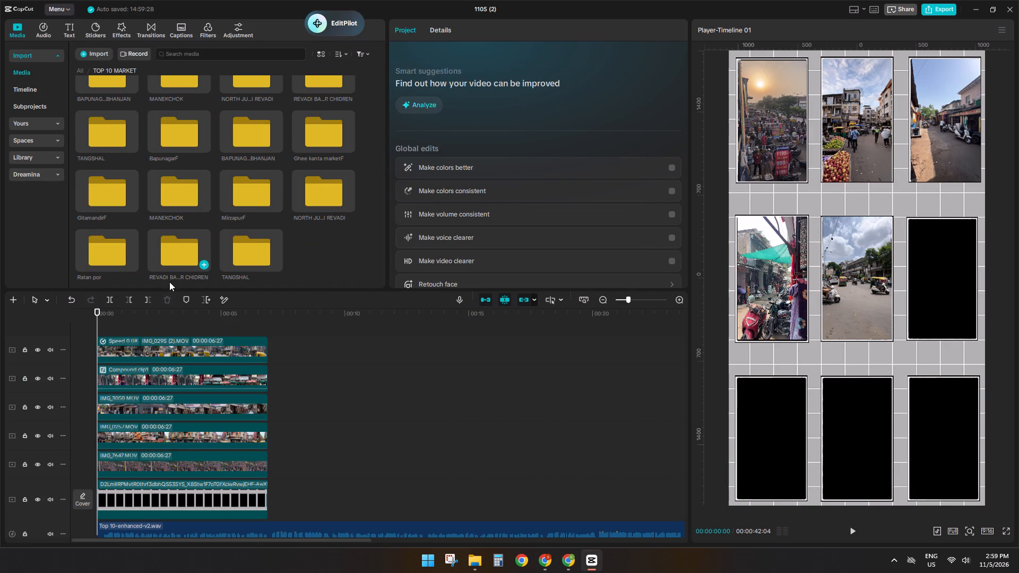
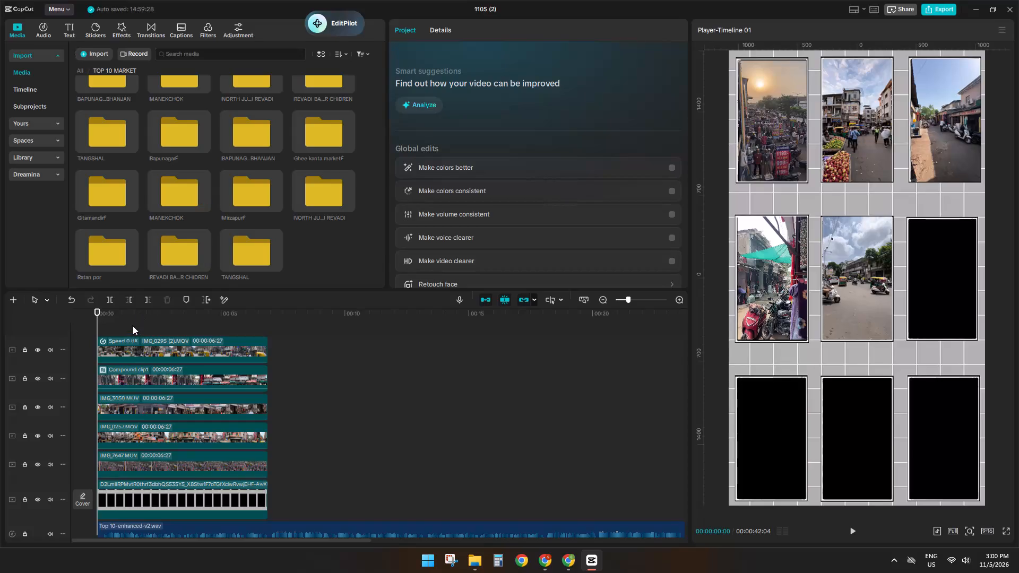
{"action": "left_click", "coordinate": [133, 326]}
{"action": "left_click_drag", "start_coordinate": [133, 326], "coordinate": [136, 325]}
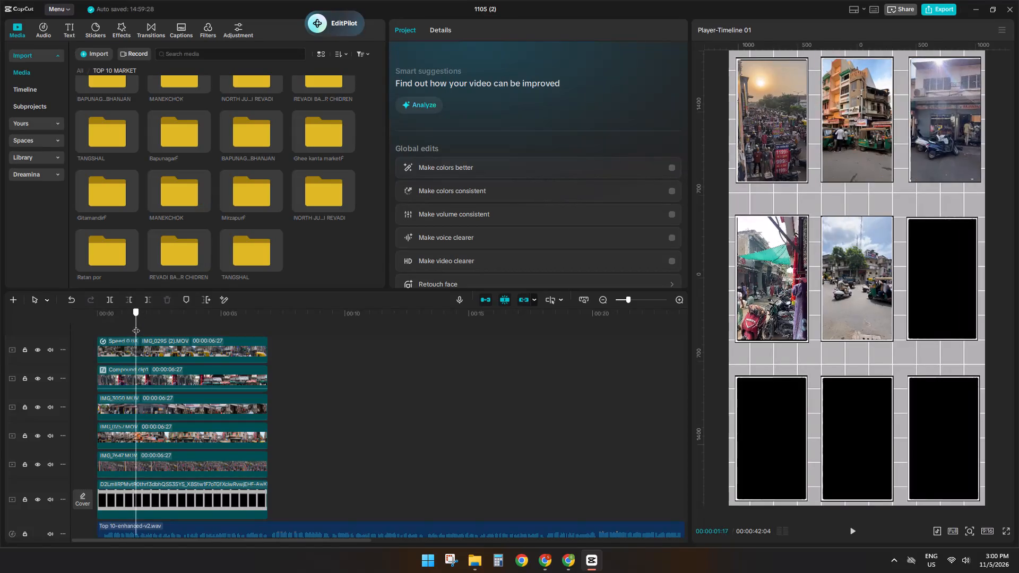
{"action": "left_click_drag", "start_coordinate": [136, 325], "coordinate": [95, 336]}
Check the TOP 10 MARKET media folder and undo the last import of market subfolders into it.
{"action": "scroll", "coordinate": [221, 247], "scroll_direction": "up", "scroll_amount": 3}
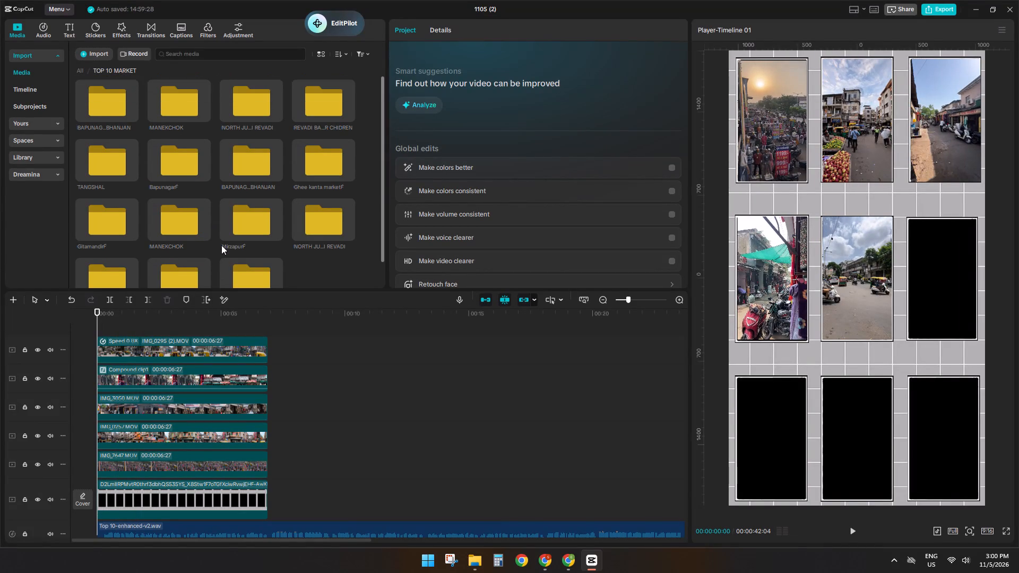
{"action": "scroll", "coordinate": [221, 245], "scroll_direction": "down", "scroll_amount": 2}
{"action": "left_click", "coordinate": [82, 72]}
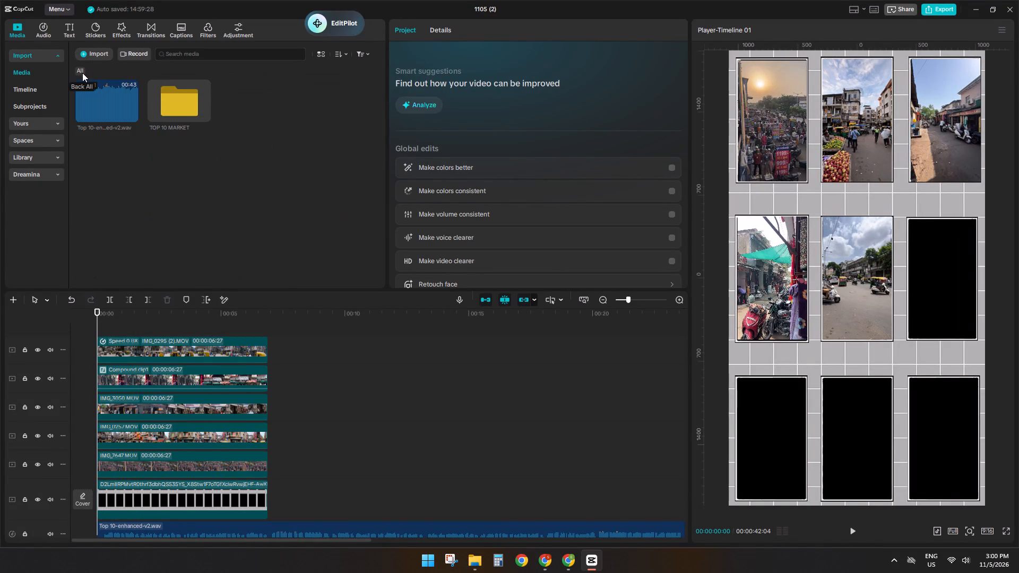
{"action": "left_click", "coordinate": [199, 95]}
{"action": "double_click", "coordinate": [180, 108]}
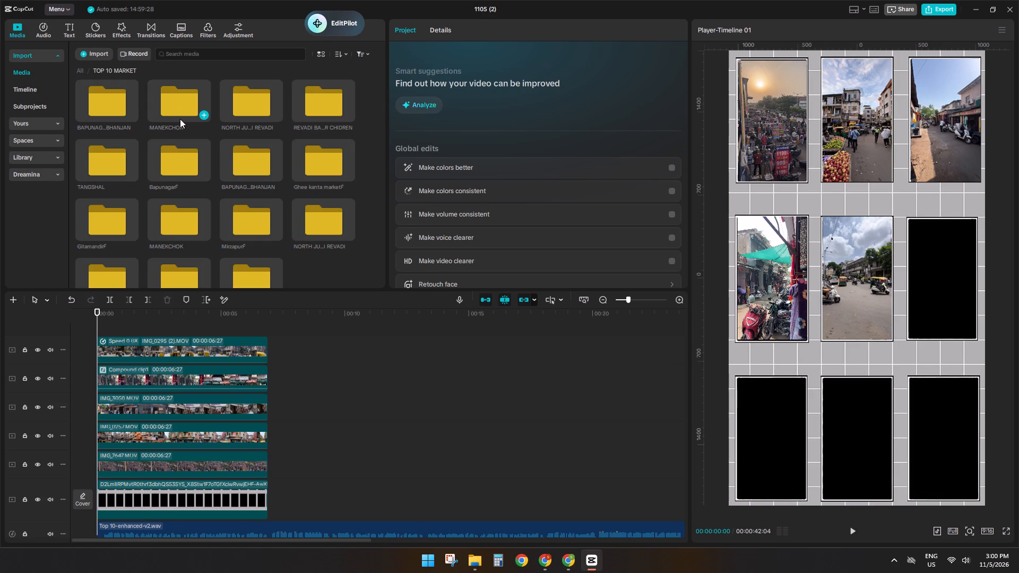
{"action": "key", "text": "ctrl+z"}
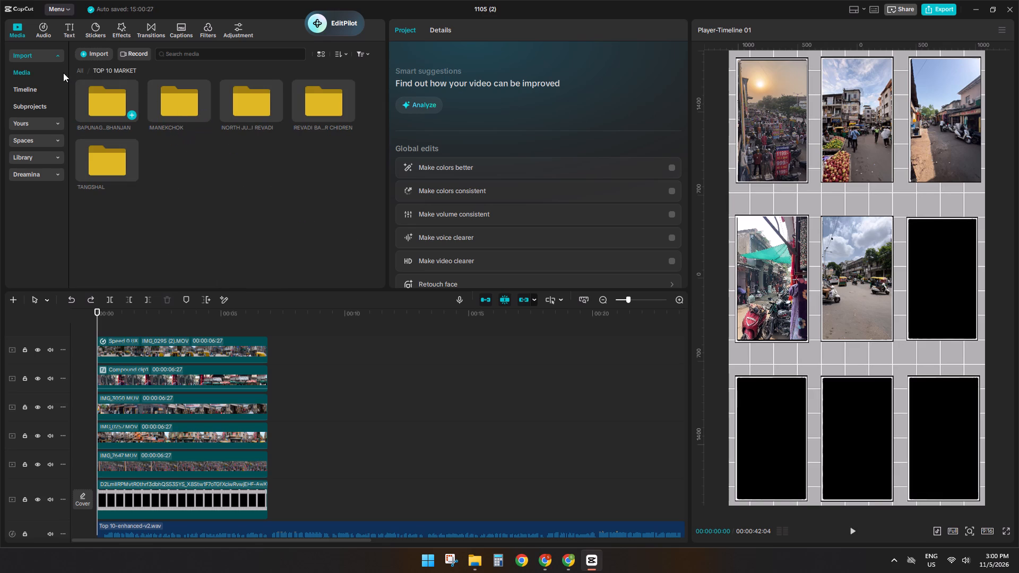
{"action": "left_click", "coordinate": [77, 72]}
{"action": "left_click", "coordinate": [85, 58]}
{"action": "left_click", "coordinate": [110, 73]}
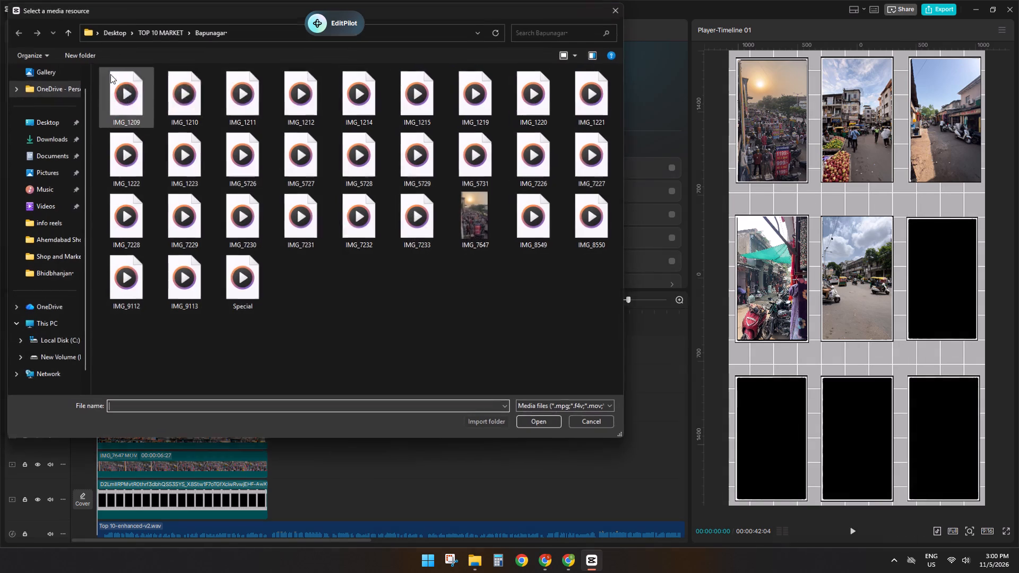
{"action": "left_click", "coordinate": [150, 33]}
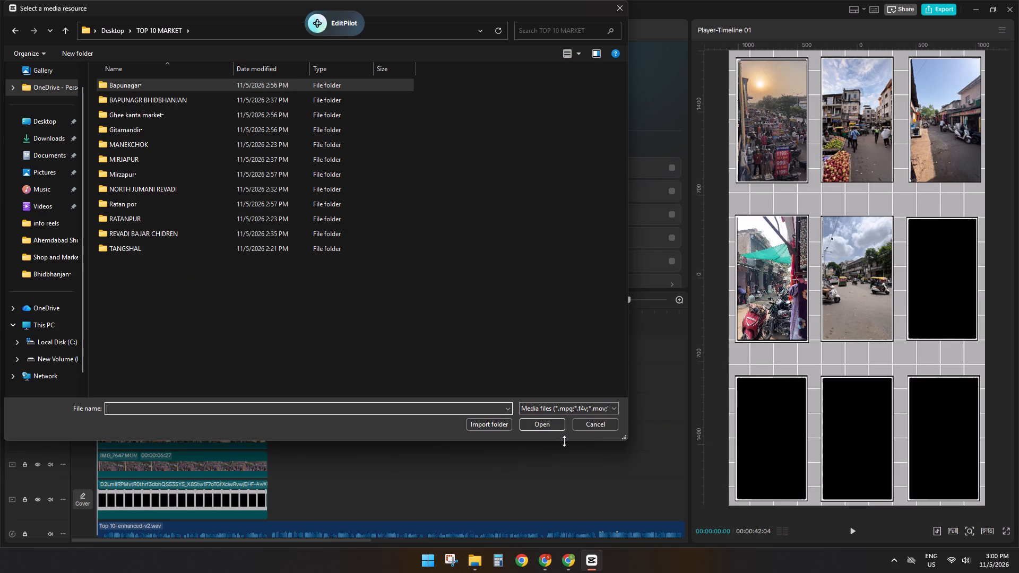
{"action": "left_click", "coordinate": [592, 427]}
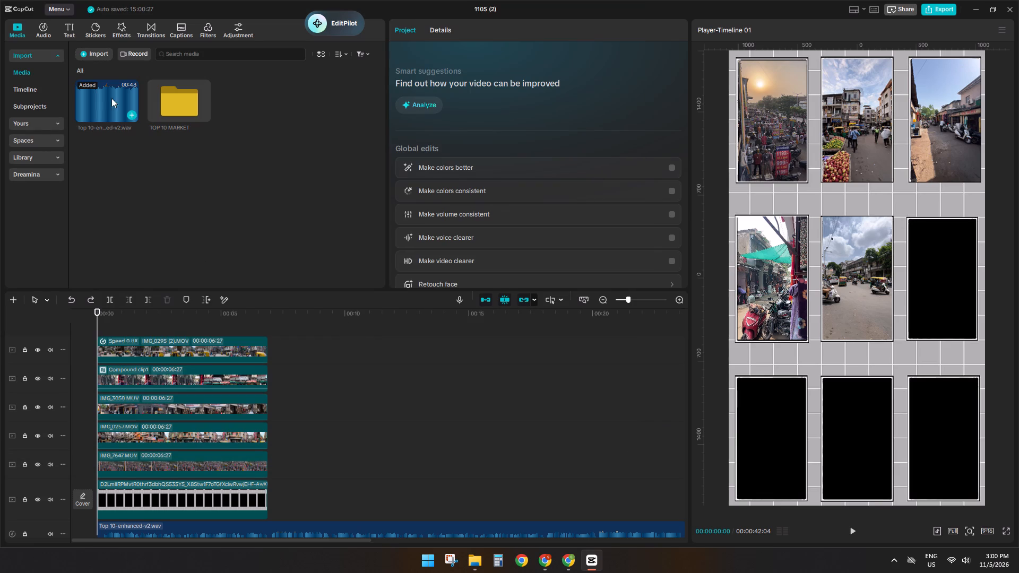
Open the TOP 10 MARKET media folder and play the timeline through to its end.
{"action": "double_click", "coordinate": [166, 101]}
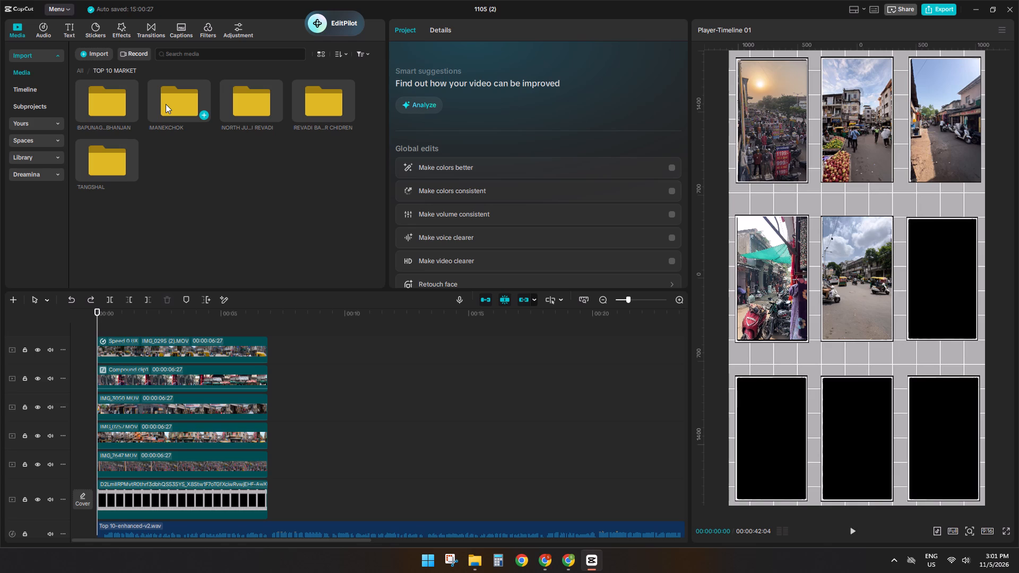
{"action": "key", "text": "space"}
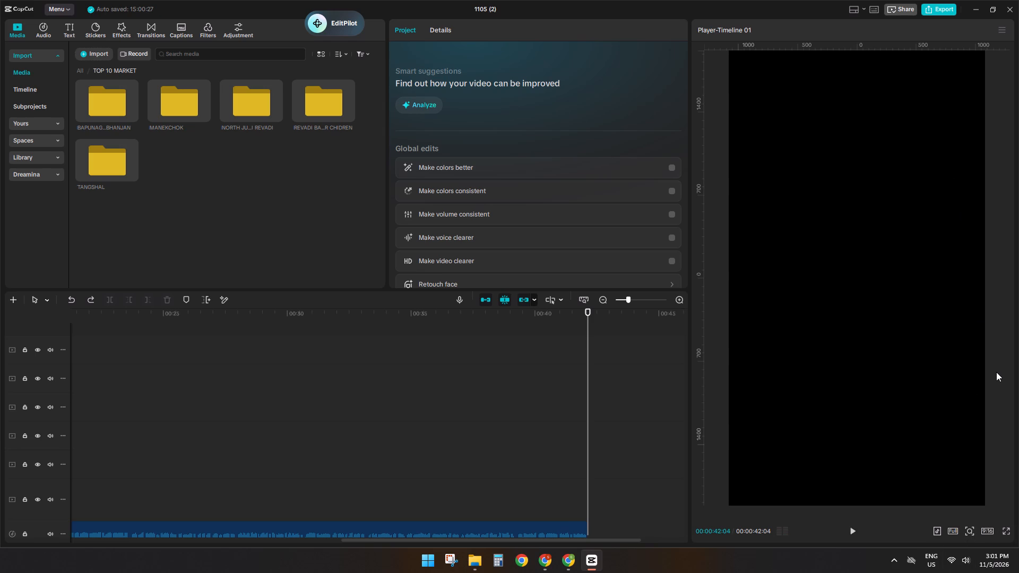
Import the BAPUNAGR BHIDBHANJAN, Ghee kanta market, Gitamandir, Mirzapur and Ratan por folders from Desktop's TOP 10 MARKET into the project's top-level media.
{"action": "left_click", "coordinate": [76, 71]}
{"action": "left_click", "coordinate": [90, 55]}
{"action": "left_click", "coordinate": [108, 74]}
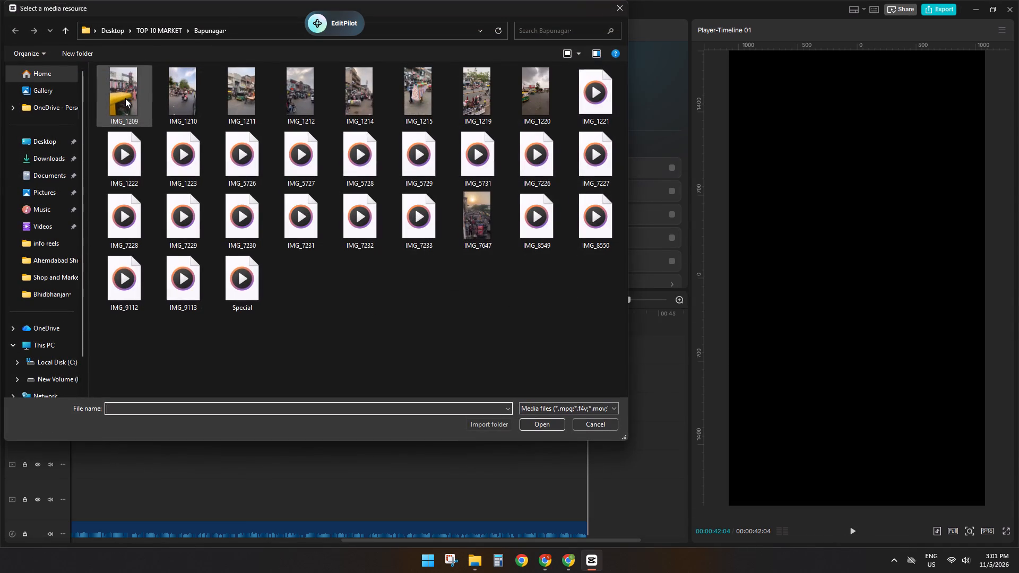
{"action": "left_click", "coordinate": [149, 28]}
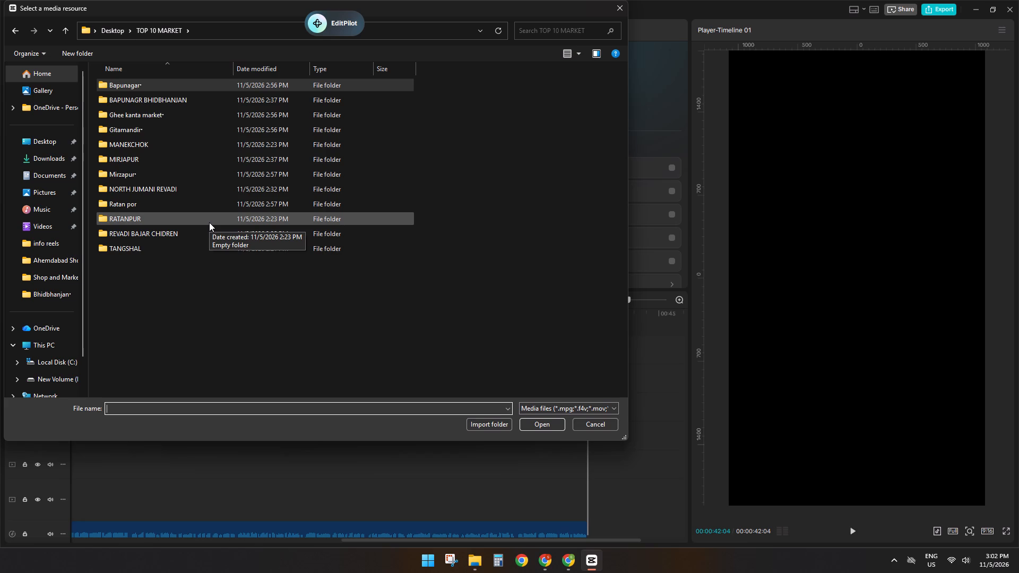
{"action": "left_click", "coordinate": [215, 97]}
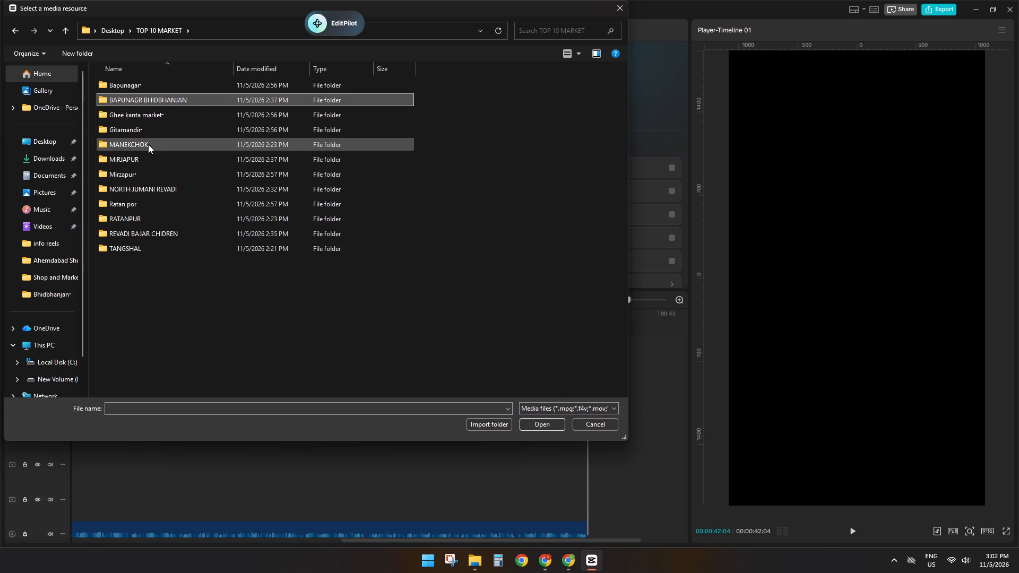
{"action": "left_click", "coordinate": [150, 114], "text": "ctrl"}
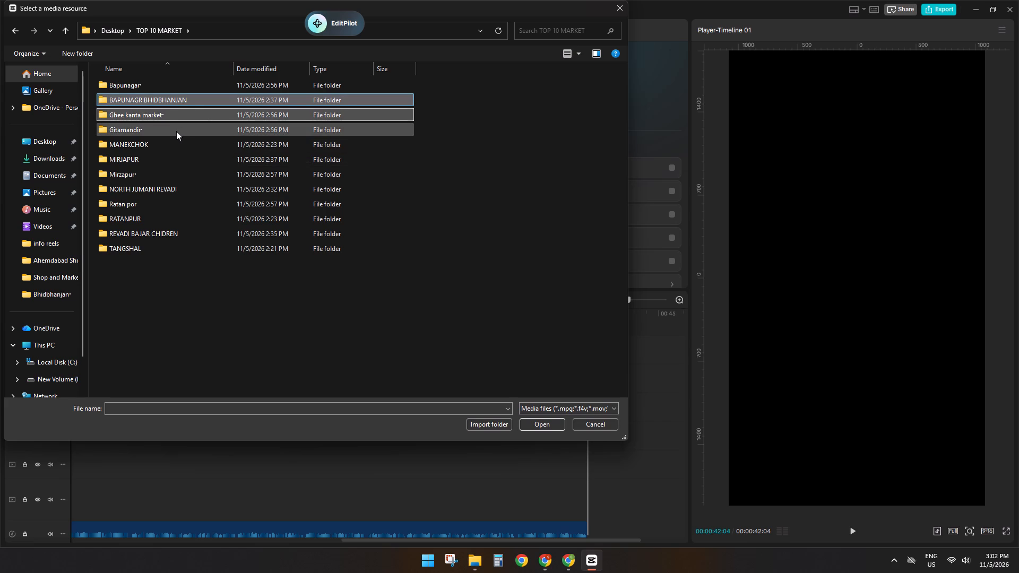
{"action": "left_click", "coordinate": [176, 129], "text": "ctrl"}
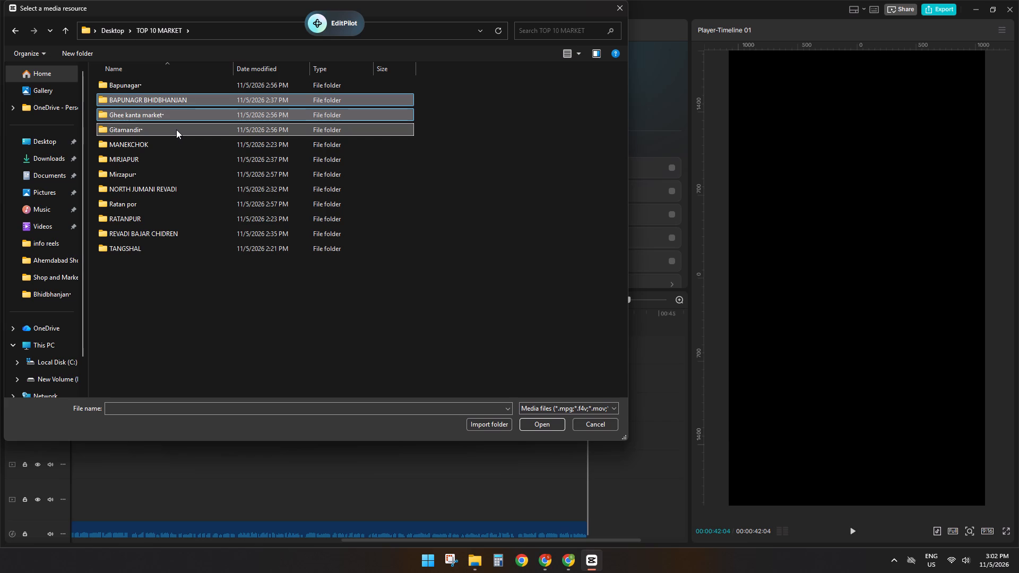
{"action": "left_click", "coordinate": [152, 154], "text": "ctrl"}
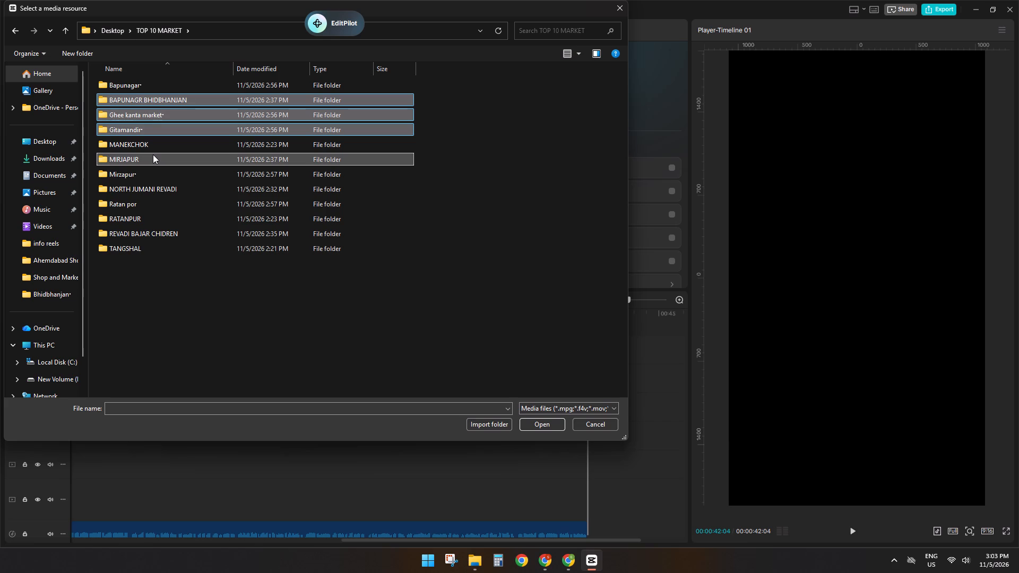
{"action": "left_click", "coordinate": [153, 170], "text": "ctrl"}
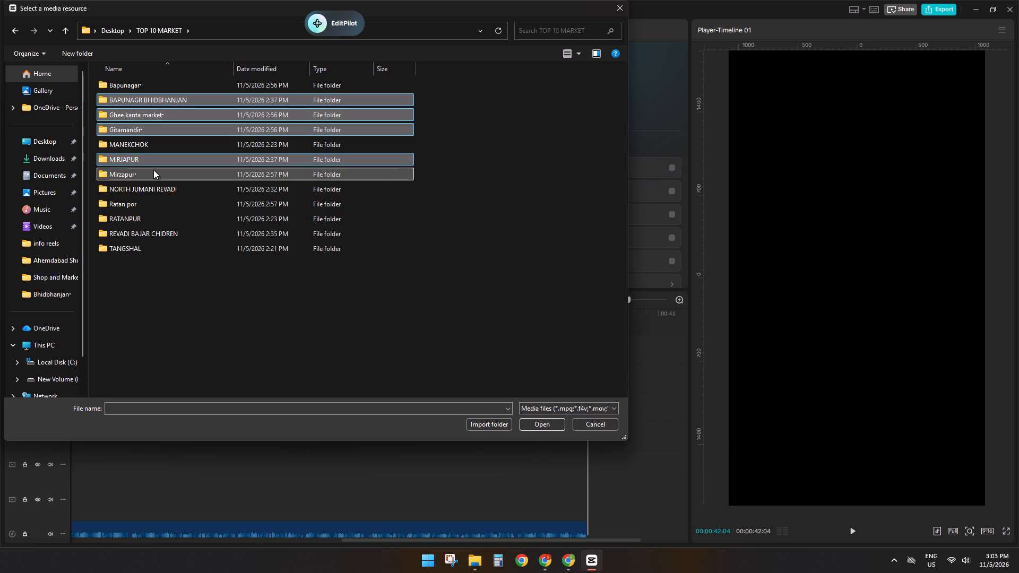
{"action": "left_click", "coordinate": [151, 160], "text": "ctrl"}
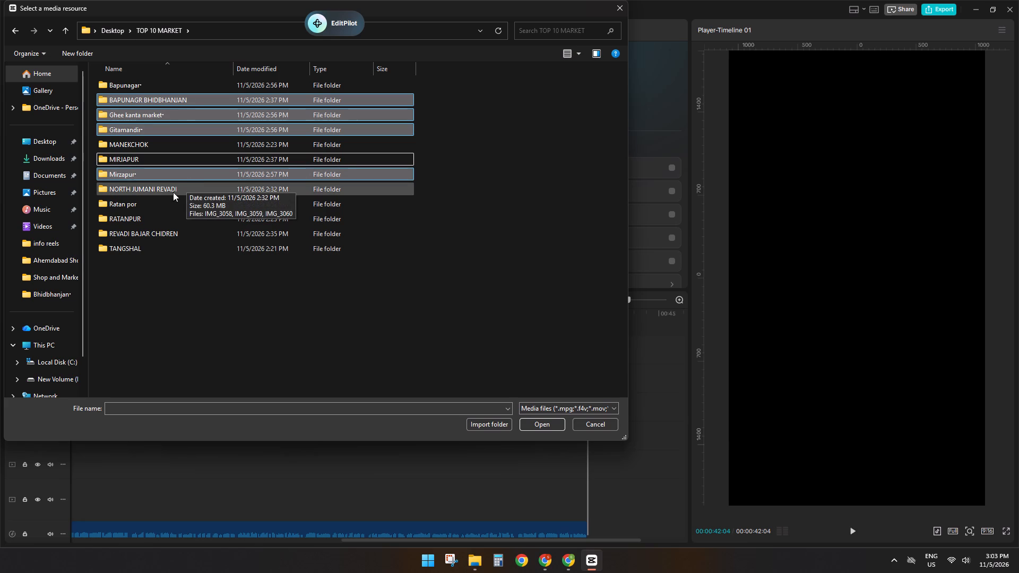
{"action": "left_click", "coordinate": [148, 203], "text": "ctrl"}
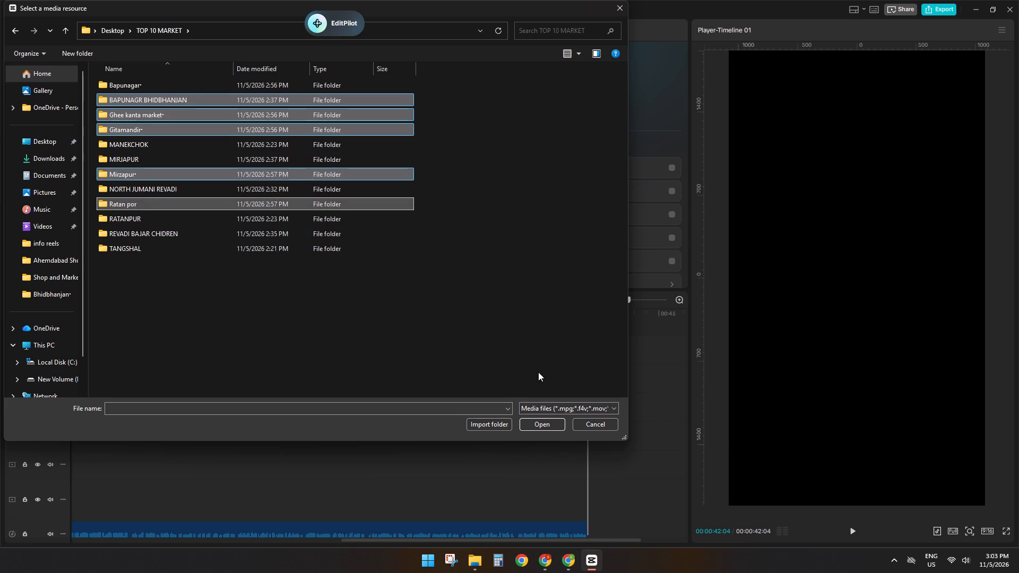
{"action": "left_click", "coordinate": [487, 423]}
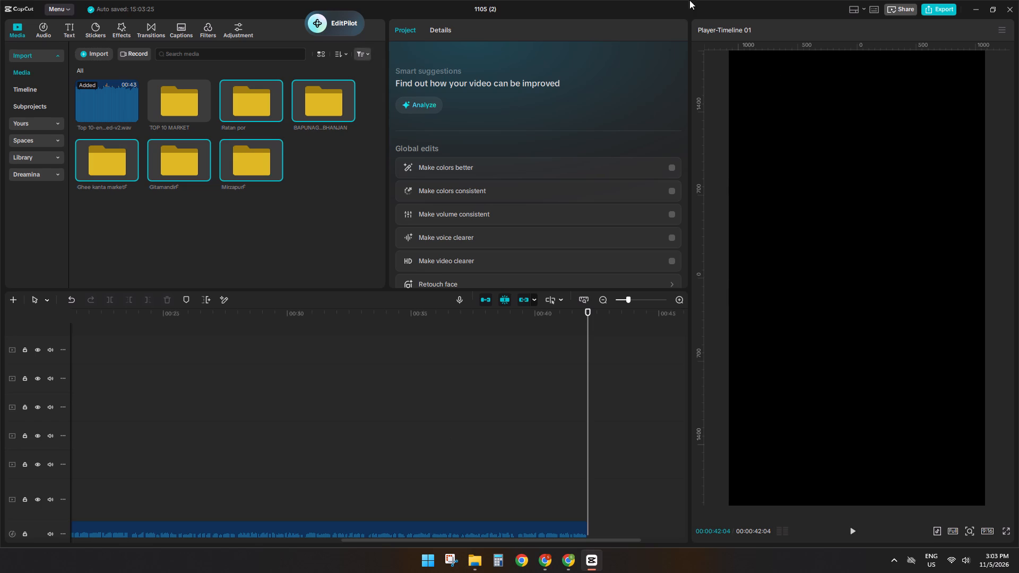
Return the playhead to the start of the timeline.
{"action": "left_click", "coordinate": [176, 413]}
{"action": "left_click_drag", "start_coordinate": [176, 413], "coordinate": [0, 439]}
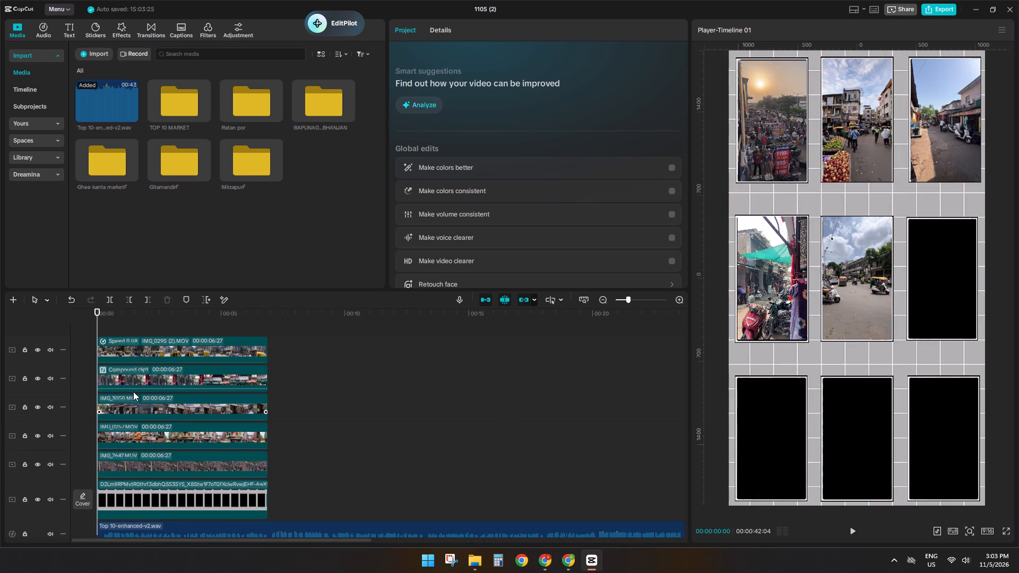
{"action": "scroll", "coordinate": [141, 393], "scroll_direction": "up", "scroll_amount": 9}
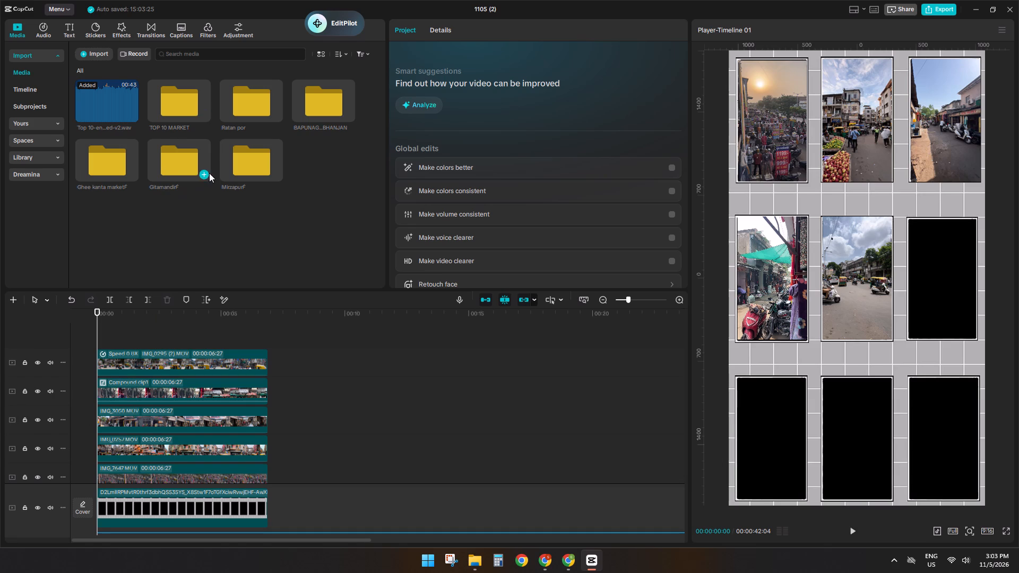
Preview clips in the Ratan por media folder and add IMG_6212.MOV on a new top track at the timeline start.
{"action": "double_click", "coordinate": [244, 108]}
{"action": "left_click", "coordinate": [109, 101]}
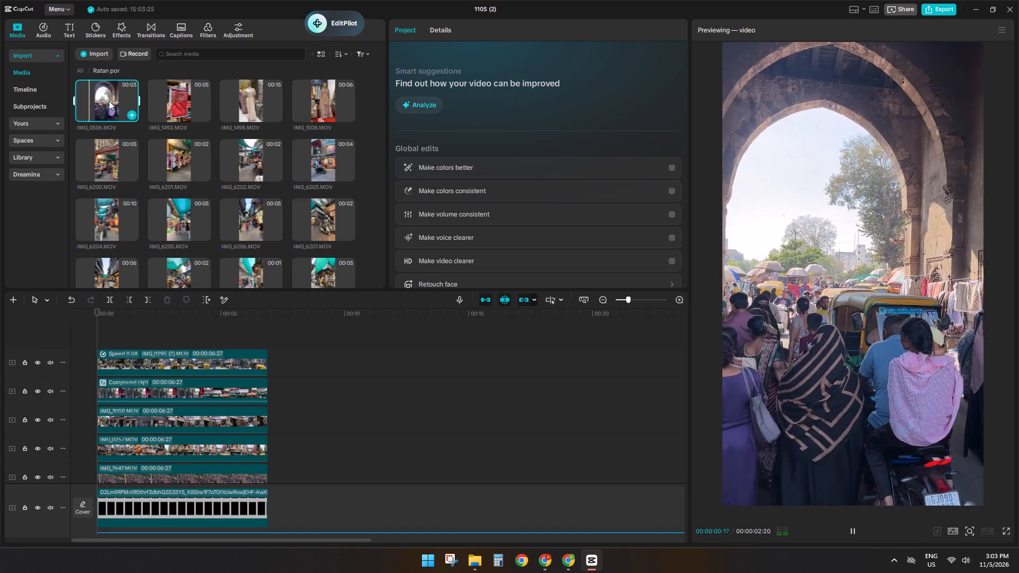
{"action": "key", "text": "space"}
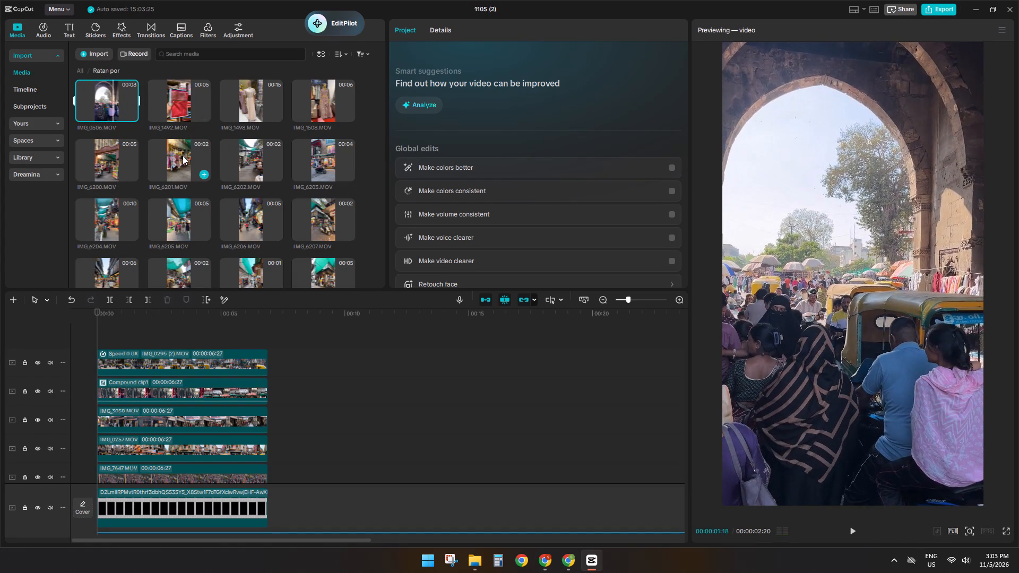
{"action": "scroll", "coordinate": [183, 156], "scroll_direction": "down", "scroll_amount": 3}
{"action": "left_click", "coordinate": [243, 188]}
{"action": "left_click", "coordinate": [314, 186]}
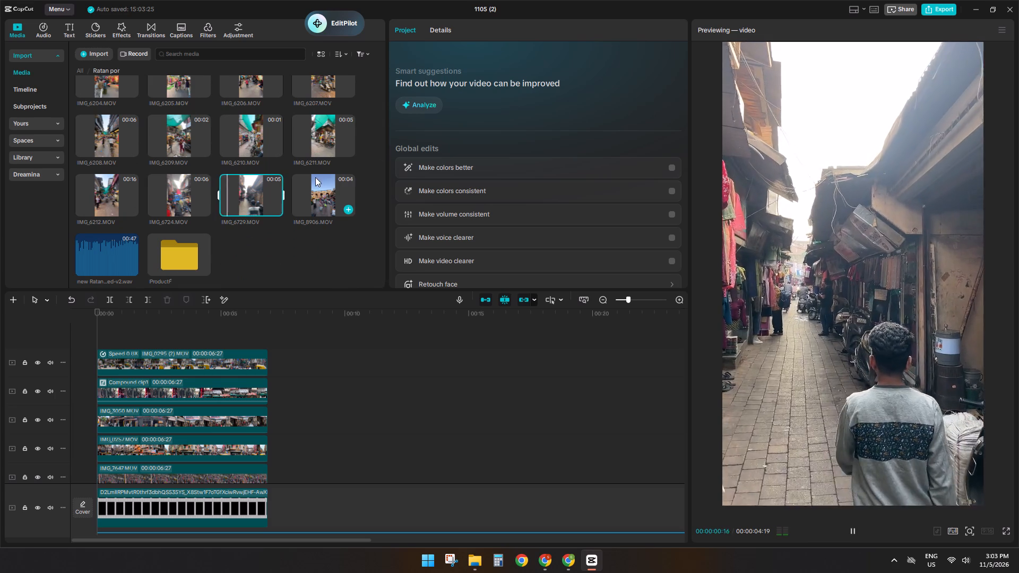
{"action": "key", "text": "space"}
{"action": "left_click", "coordinate": [316, 131]}
{"action": "key", "text": "space"}
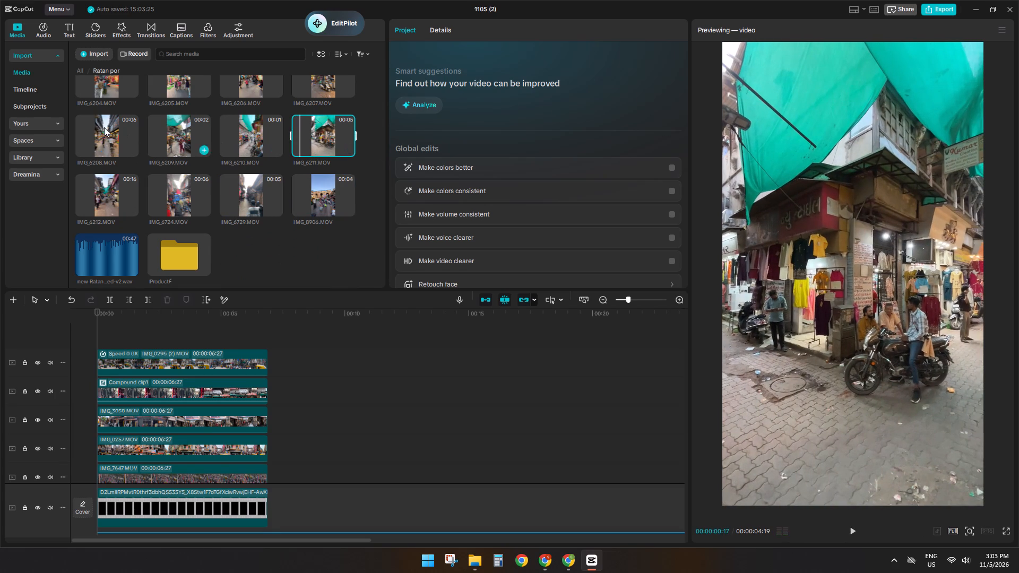
{"action": "left_click", "coordinate": [108, 198]}
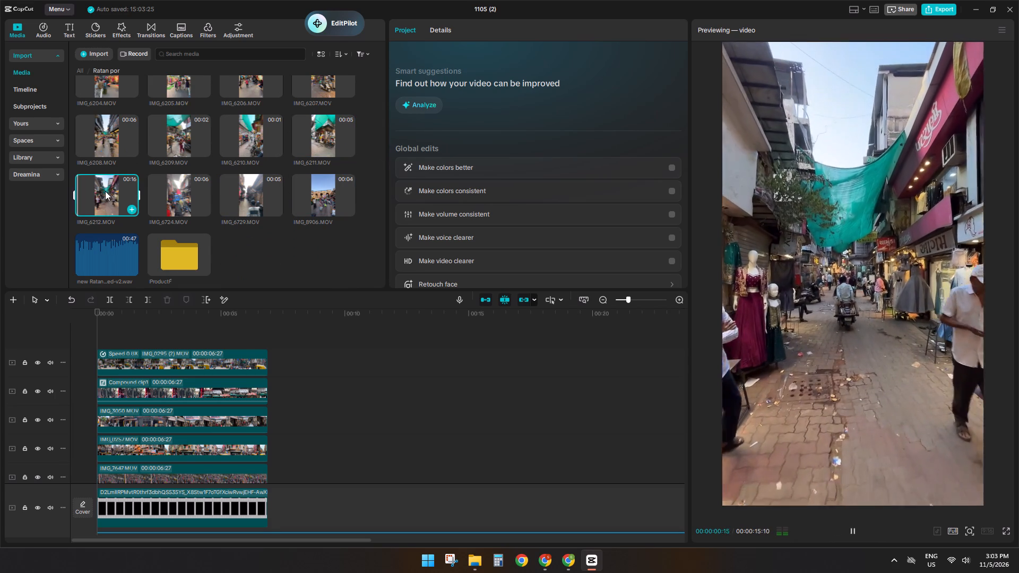
{"action": "key", "text": "space"}
{"action": "left_click_drag", "start_coordinate": [105, 187], "coordinate": [88, 323]}
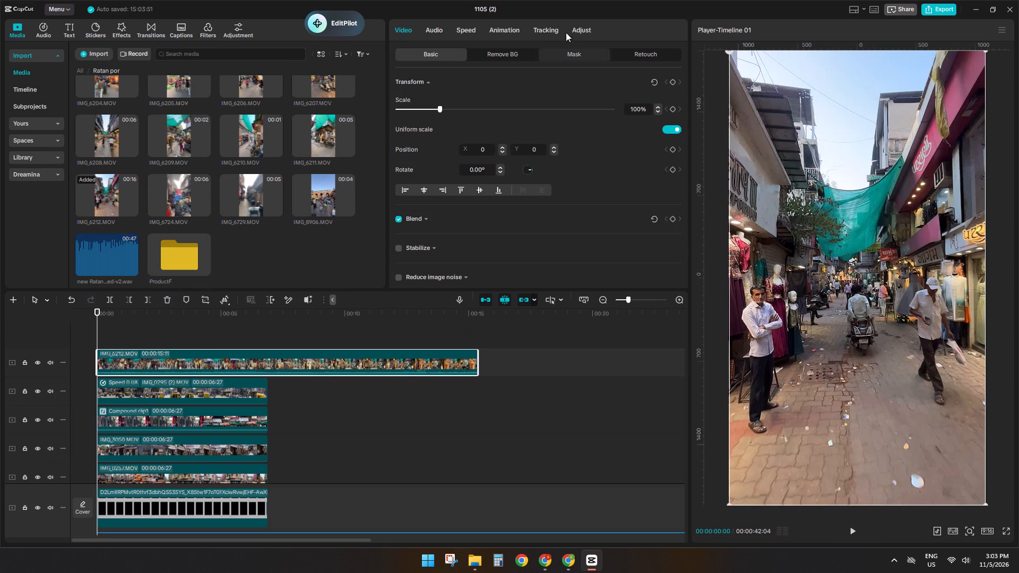
Scale the IMG_6212 clip to 27% and fit it into the grid's middle-row right box at about X 733, Y 0.
{"action": "left_click_drag", "start_coordinate": [627, 106], "coordinate": [679, 109]}
{"action": "key", "text": "ctrl+v"}
{"action": "type", "text": "27"}
{"action": "key", "text": "Return"}
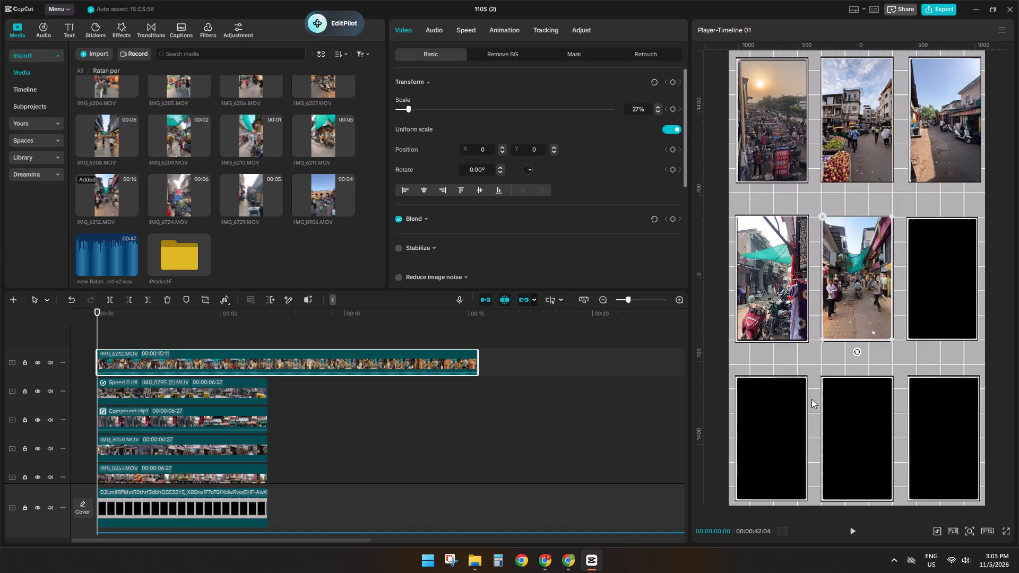
{"action": "left_click_drag", "start_coordinate": [843, 269], "coordinate": [930, 265]}
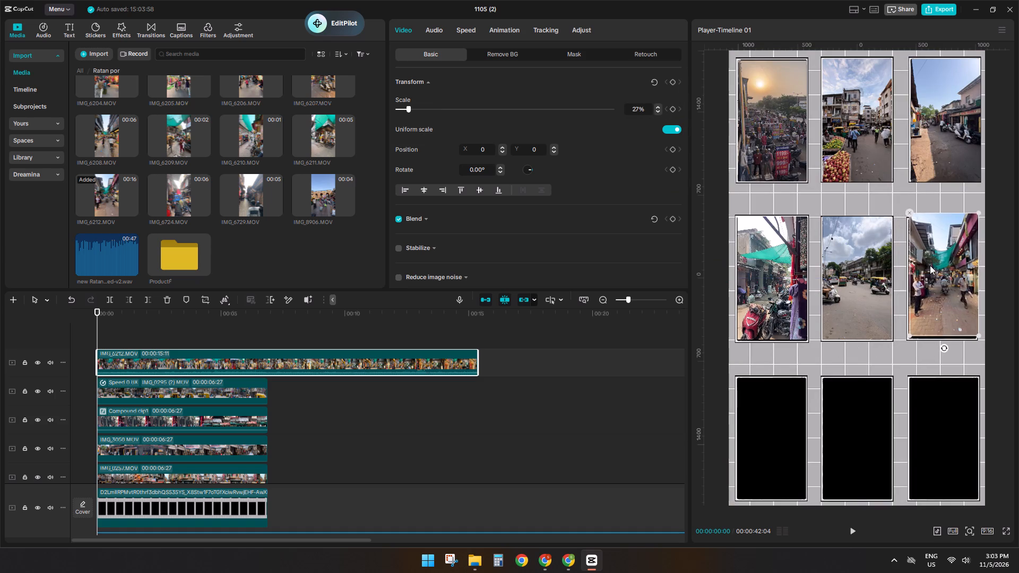
{"action": "left_click_drag", "start_coordinate": [930, 265], "coordinate": [929, 269]}
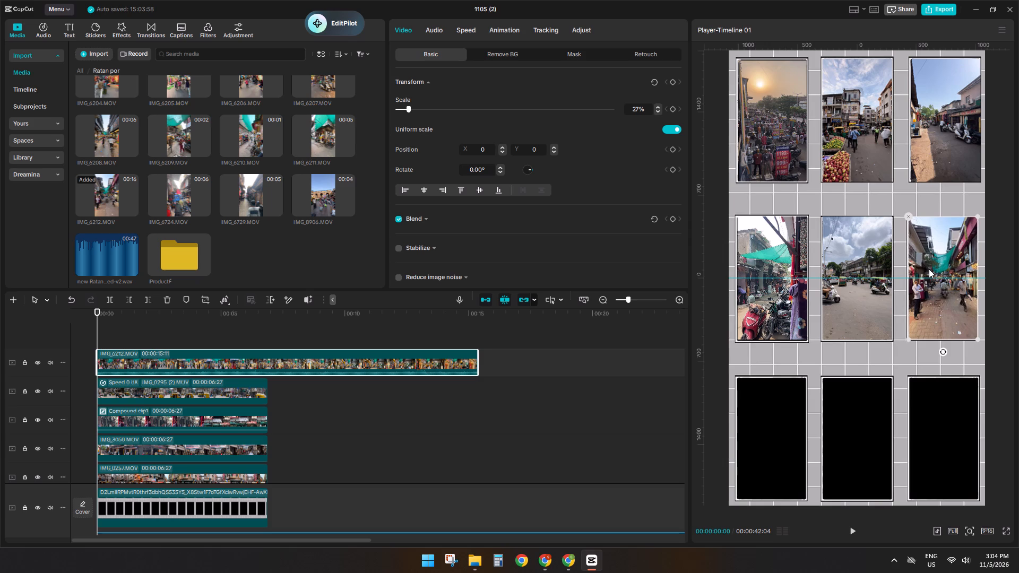
{"action": "left_click_drag", "start_coordinate": [929, 269], "coordinate": [930, 270]}
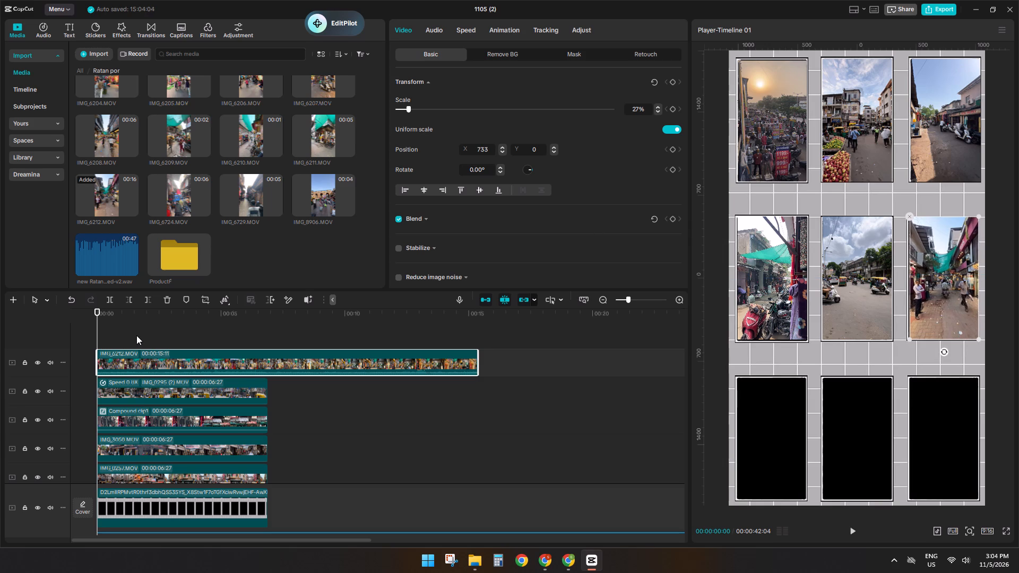
{"action": "left_click", "coordinate": [133, 307]}
{"action": "left_click", "coordinate": [136, 339]}
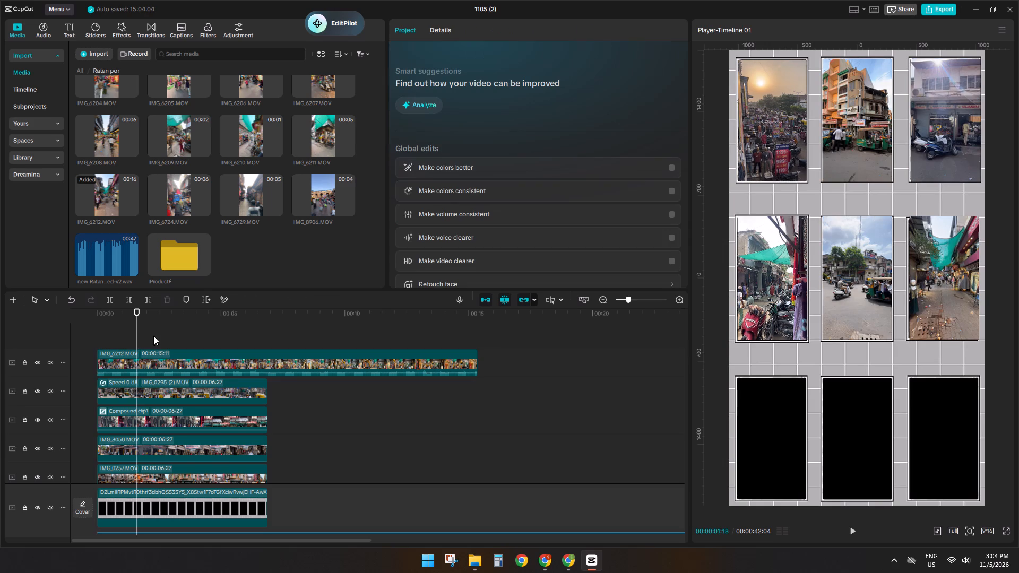
Split the IMG_6212 clip at the end of the grid background clip (00:00:06:27) and delete the excess.
{"action": "left_click", "coordinate": [264, 334]}
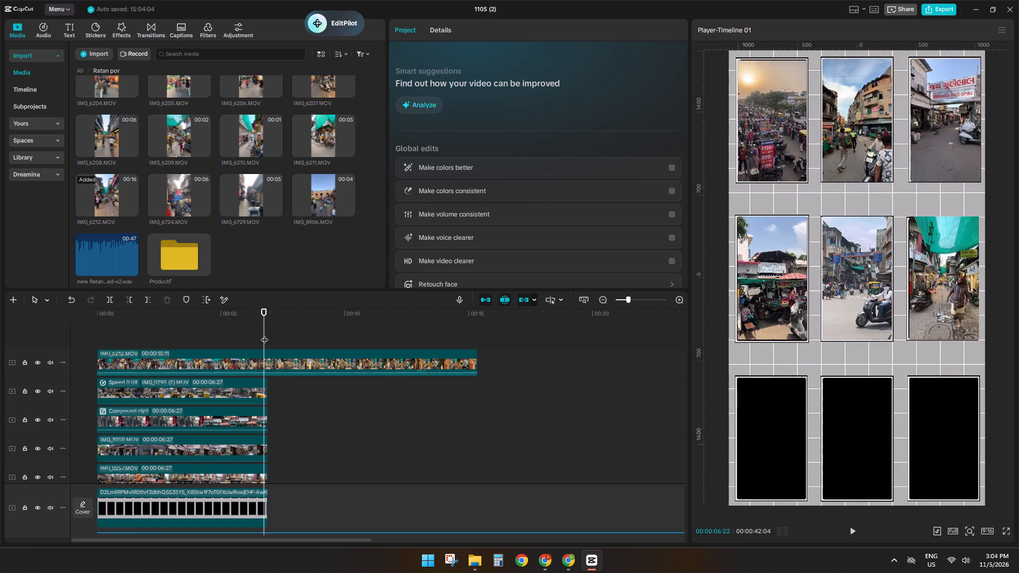
{"action": "left_click_drag", "start_coordinate": [264, 334], "coordinate": [270, 333]}
{"action": "left_click", "coordinate": [266, 357]}
{"action": "key", "text": "s"}
{"action": "key", "text": "d"}
{"action": "left_click", "coordinate": [195, 337]}
{"action": "left_click_drag", "start_coordinate": [195, 337], "coordinate": [180, 339]}
Preview clips in the BAPUNAGR BHIDBHANJAN media folder and add IMG_5291.MOV on a new top track at the timeline start.
{"action": "scroll", "coordinate": [263, 184], "scroll_direction": "up", "scroll_amount": 5}
{"action": "left_click", "coordinate": [81, 71]}
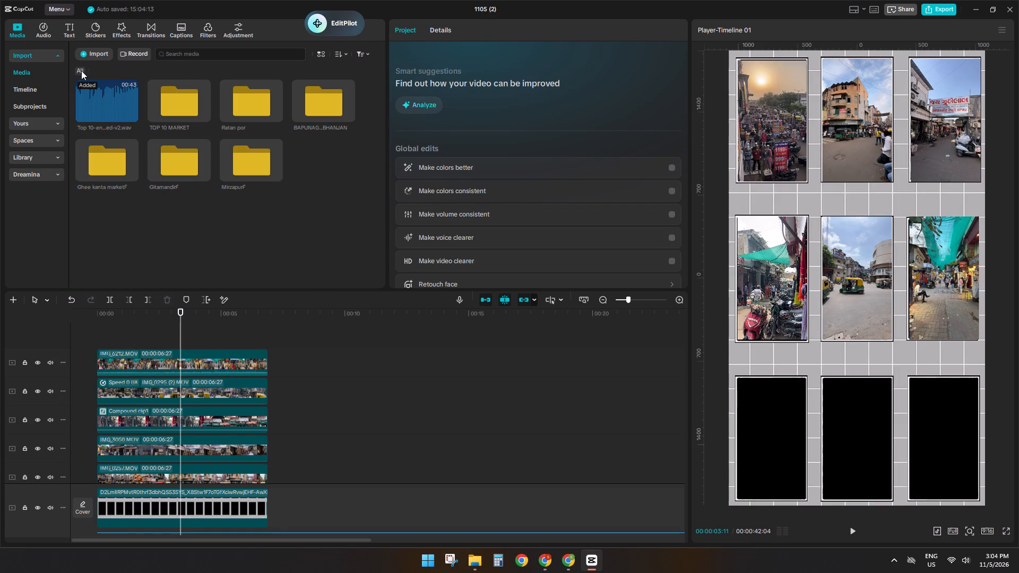
{"action": "double_click", "coordinate": [333, 101]}
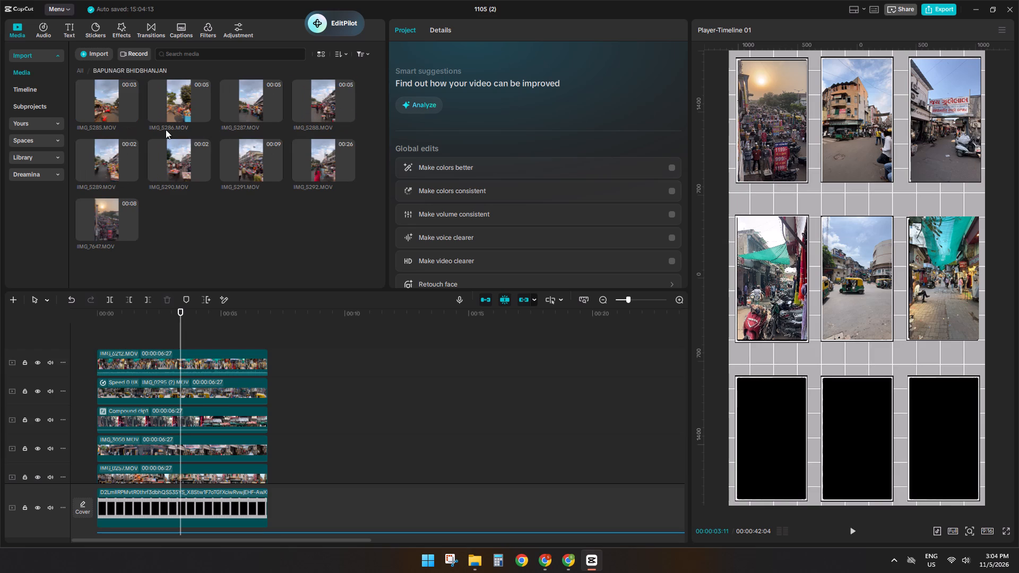
{"action": "left_click", "coordinate": [107, 152]}
{"action": "left_click", "coordinate": [183, 156]}
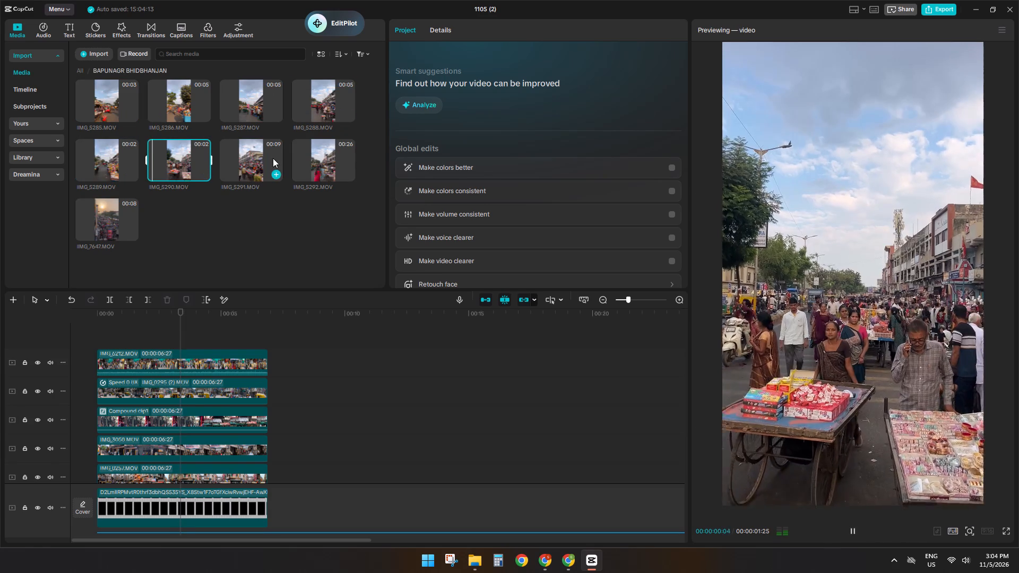
{"action": "left_click", "coordinate": [265, 155]}
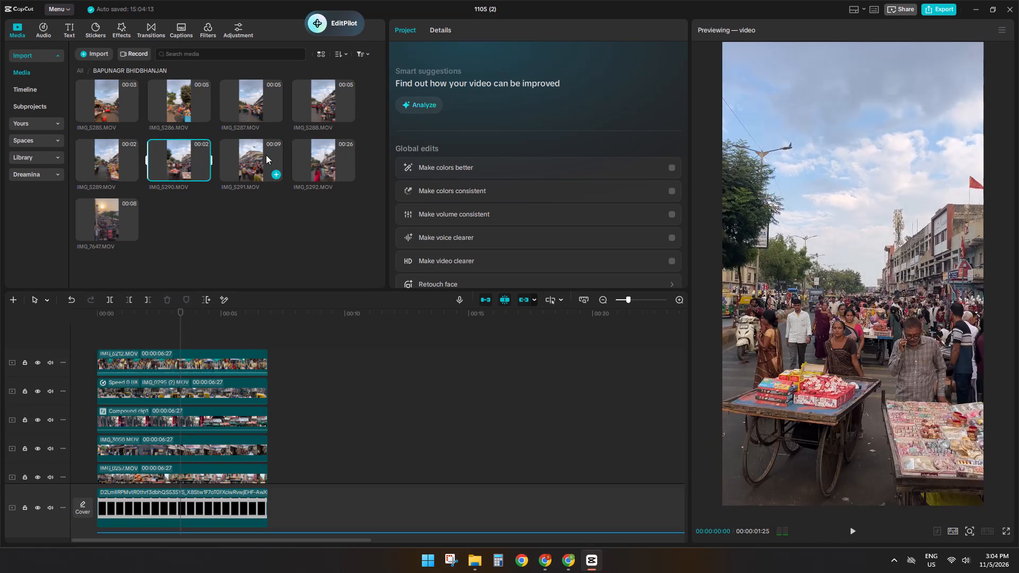
{"action": "left_click_drag", "start_coordinate": [251, 155], "coordinate": [92, 328]}
{"action": "scroll", "coordinate": [166, 389], "scroll_direction": "down", "scroll_amount": 10}
{"action": "scroll", "coordinate": [193, 384], "scroll_direction": "up", "scroll_amount": 9}
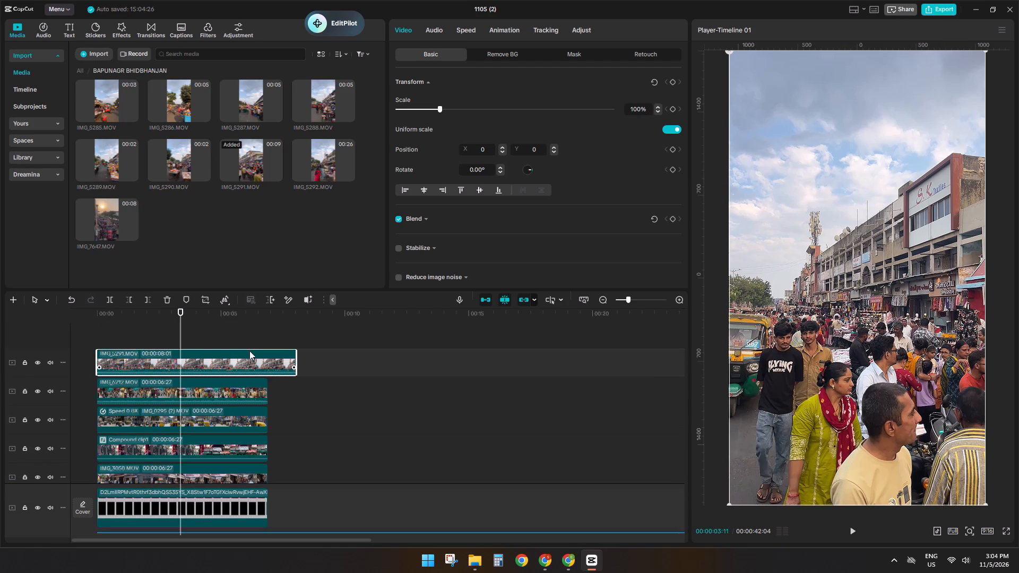
Split the IMG_5291 clip at 00:00:06:27, in line with the other clips' end, and delete the excess.
{"action": "left_click", "coordinate": [267, 338]}
{"action": "left_click", "coordinate": [271, 367]}
{"action": "key", "text": "s"}
{"action": "key", "text": "d"}
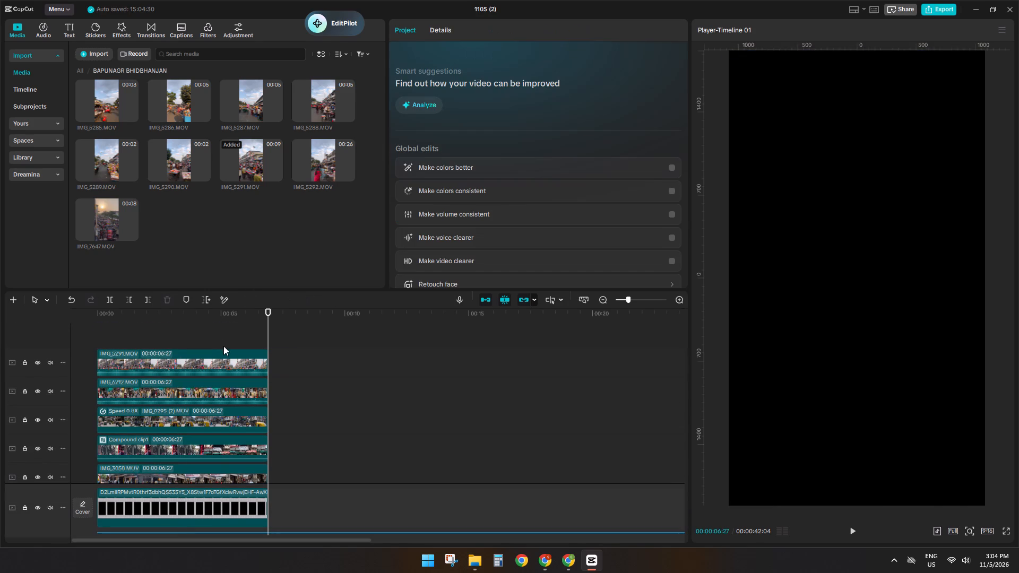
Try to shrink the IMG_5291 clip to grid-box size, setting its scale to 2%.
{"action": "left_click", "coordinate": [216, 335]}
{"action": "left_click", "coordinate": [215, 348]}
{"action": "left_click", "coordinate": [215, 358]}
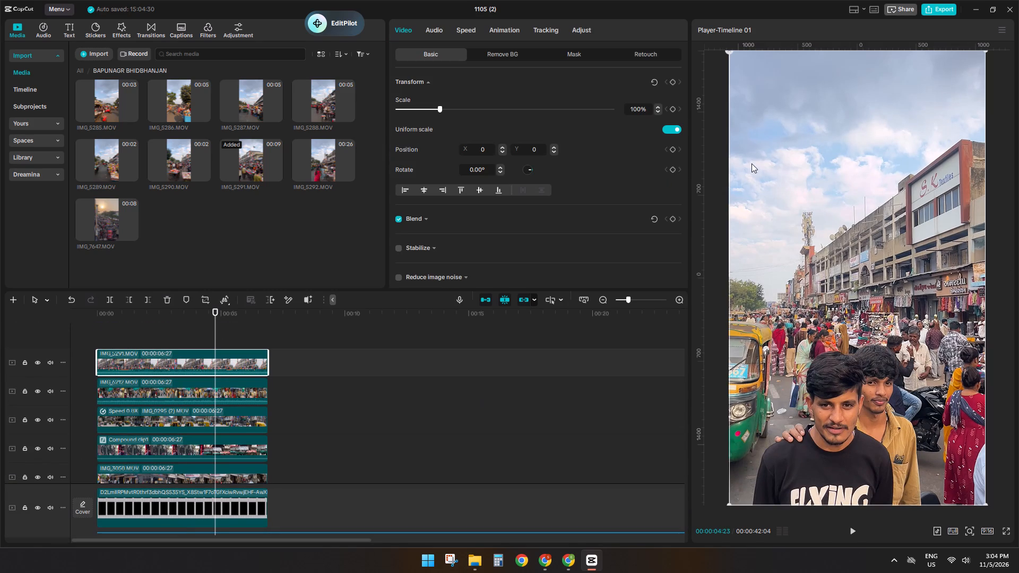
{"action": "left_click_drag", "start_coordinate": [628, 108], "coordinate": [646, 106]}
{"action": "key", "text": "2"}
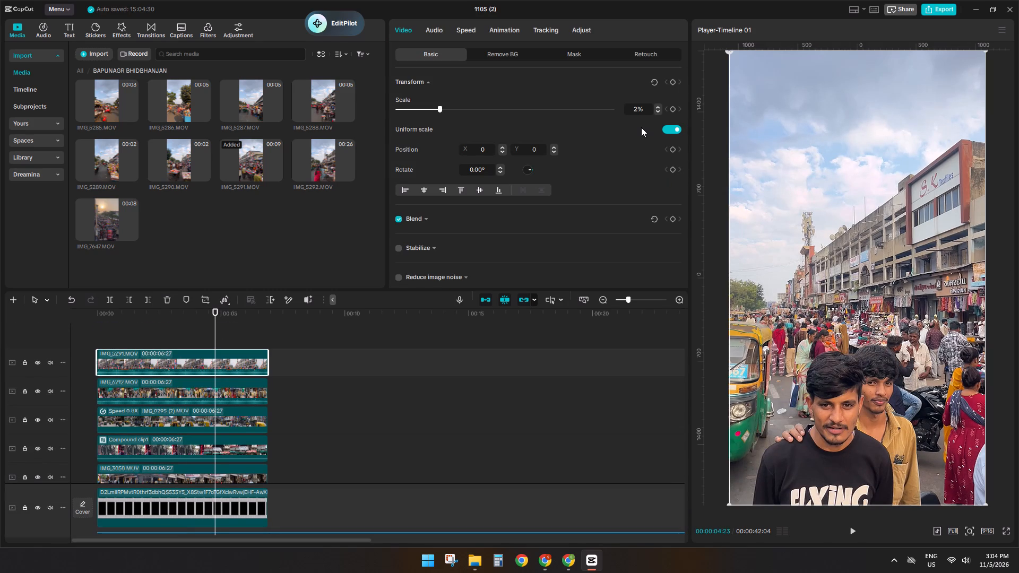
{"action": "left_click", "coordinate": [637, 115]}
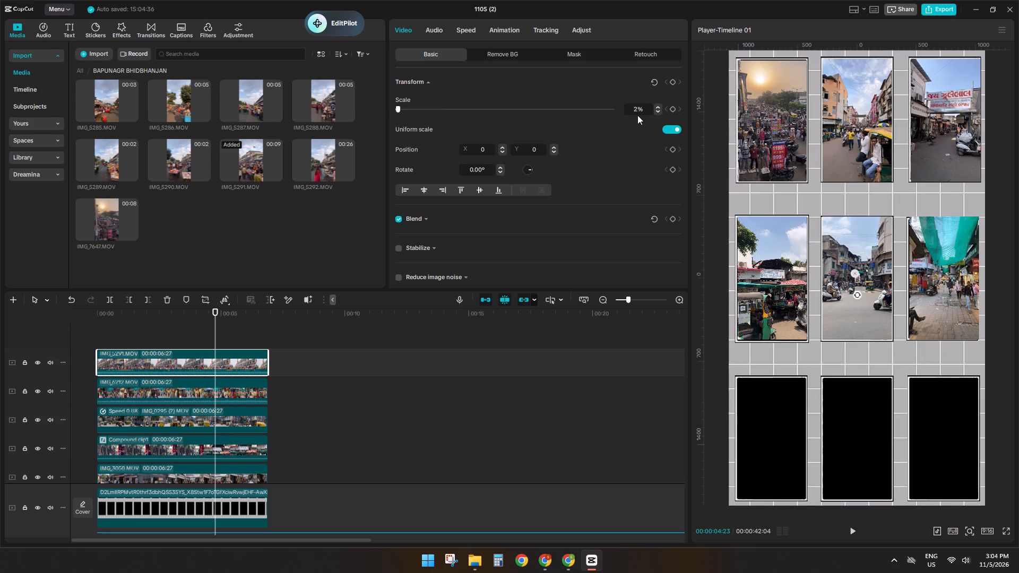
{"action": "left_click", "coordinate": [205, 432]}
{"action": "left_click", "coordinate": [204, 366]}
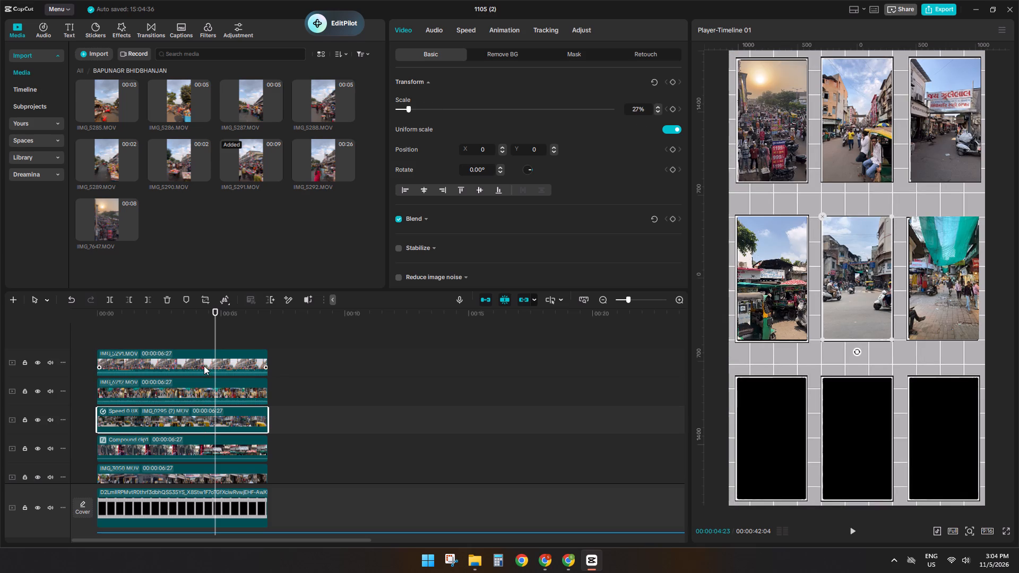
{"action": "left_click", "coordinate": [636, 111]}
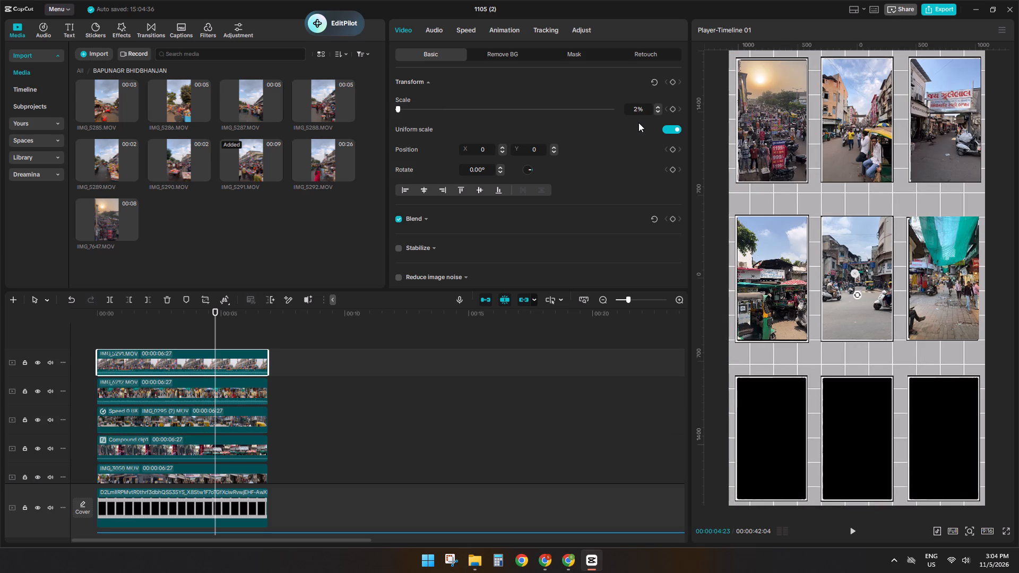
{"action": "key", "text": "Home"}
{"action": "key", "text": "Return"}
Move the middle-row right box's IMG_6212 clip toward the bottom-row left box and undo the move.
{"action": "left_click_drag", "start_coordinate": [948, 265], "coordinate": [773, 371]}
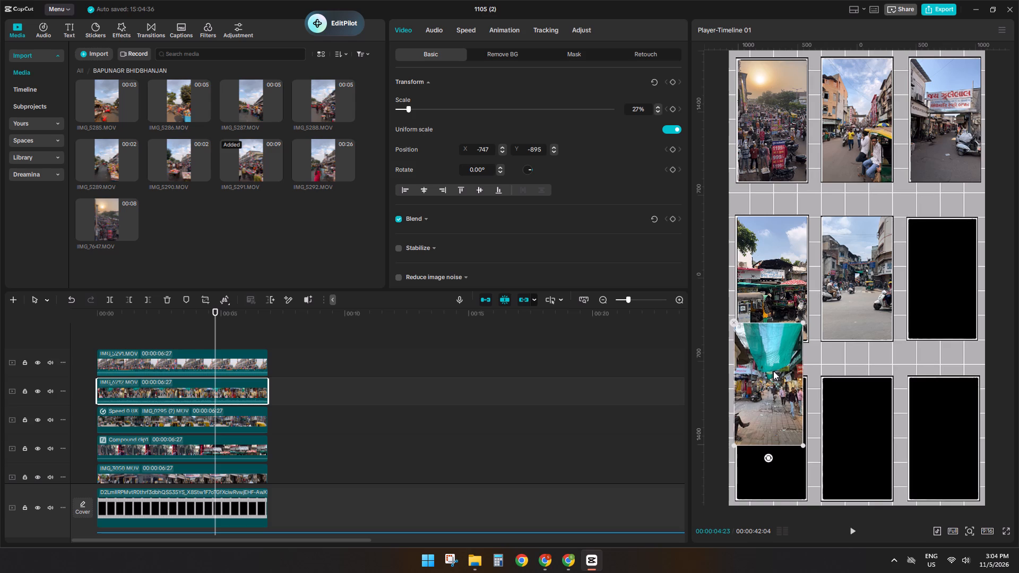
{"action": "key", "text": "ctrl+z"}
Scale the IMG_5291 clip to 27% and fit it into the grid's bottom-row left box at about X -716, Y -1363.
{"action": "left_click", "coordinate": [202, 360]}
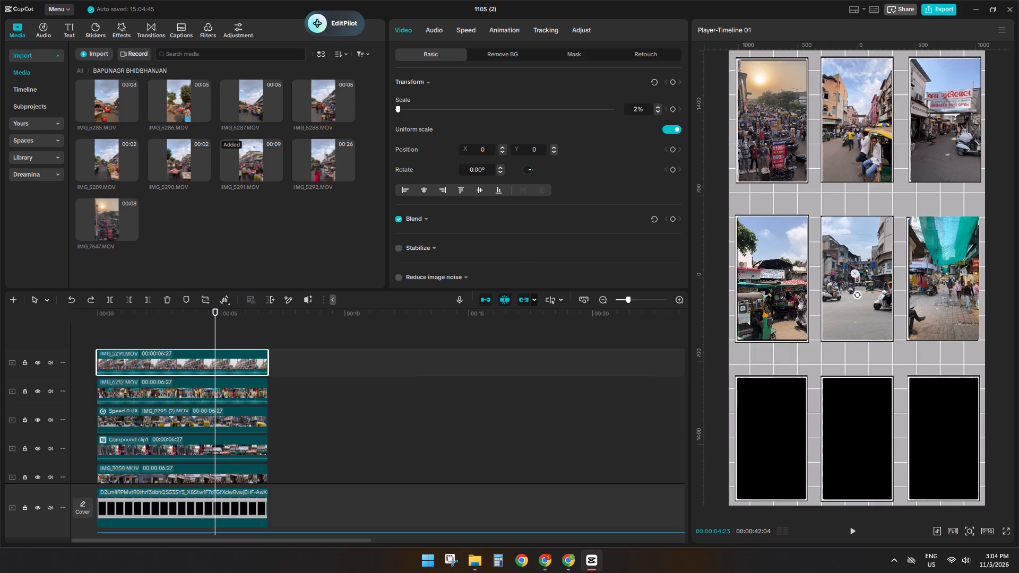
{"action": "left_click", "coordinate": [637, 111]}
{"action": "key", "text": "Home"}
{"action": "left_click_drag", "start_coordinate": [647, 108], "coordinate": [607, 106]}
{"action": "left_click_drag", "start_coordinate": [634, 109], "coordinate": [653, 109]}
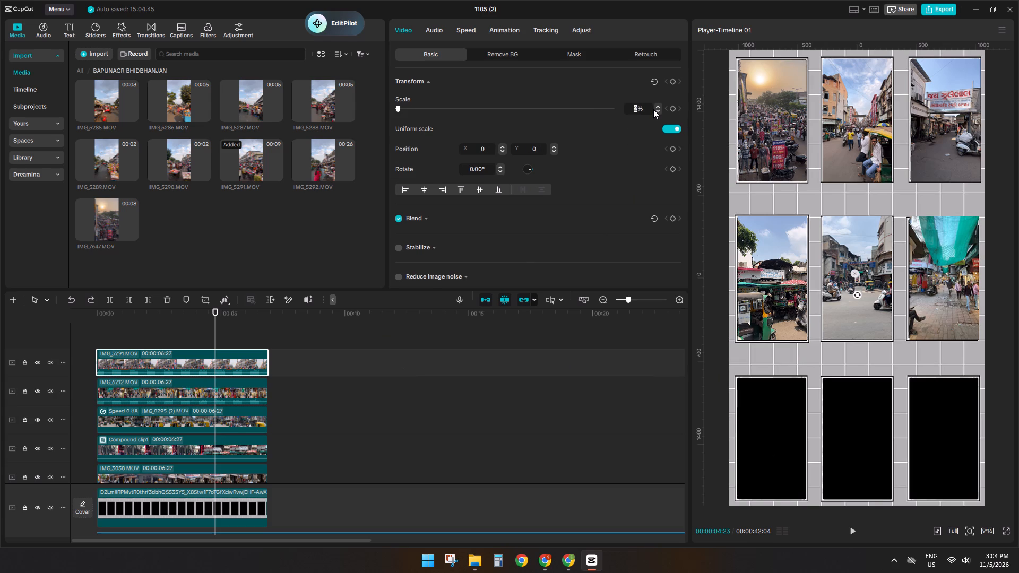
{"action": "key", "text": "Down"}
{"action": "key", "text": "Home"}
{"action": "left_click", "coordinate": [653, 114]}
{"action": "key", "text": "Return"}
{"action": "left_click_drag", "start_coordinate": [397, 106], "coordinate": [408, 108]}
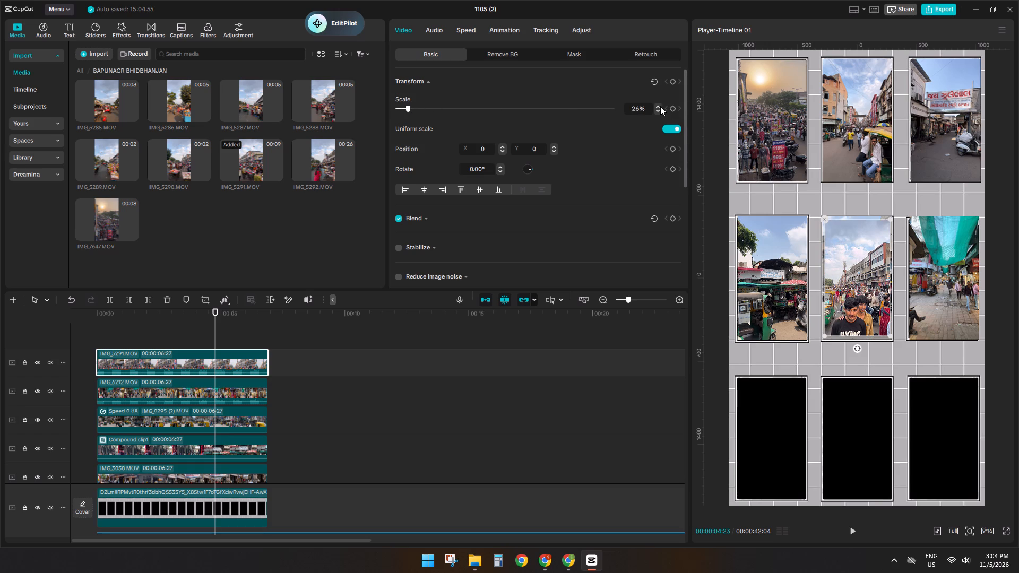
{"action": "left_click", "coordinate": [657, 107]}
{"action": "left_click_drag", "start_coordinate": [851, 289], "coordinate": [783, 419]}
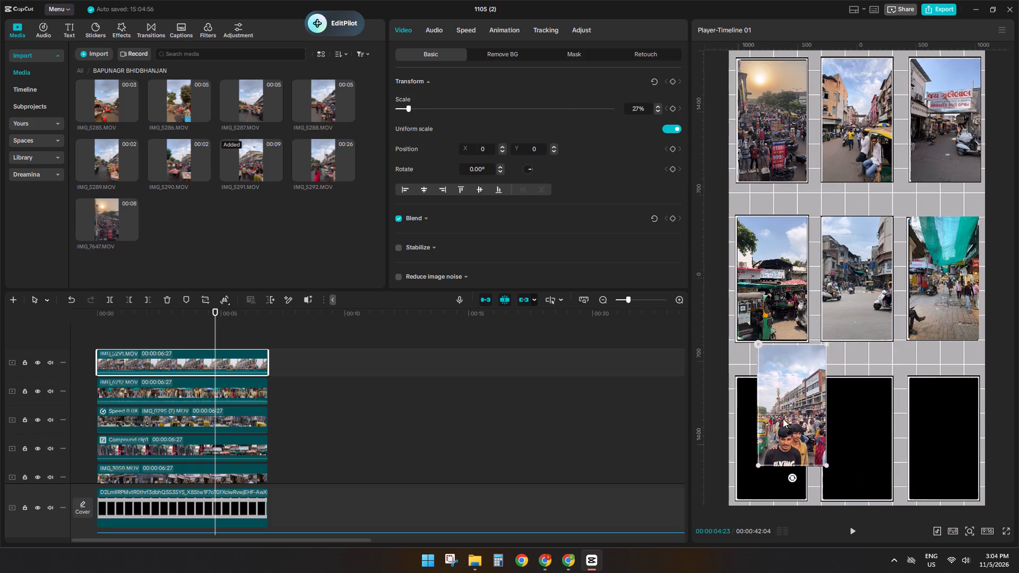
{"action": "left_click_drag", "start_coordinate": [783, 419], "coordinate": [766, 451]}
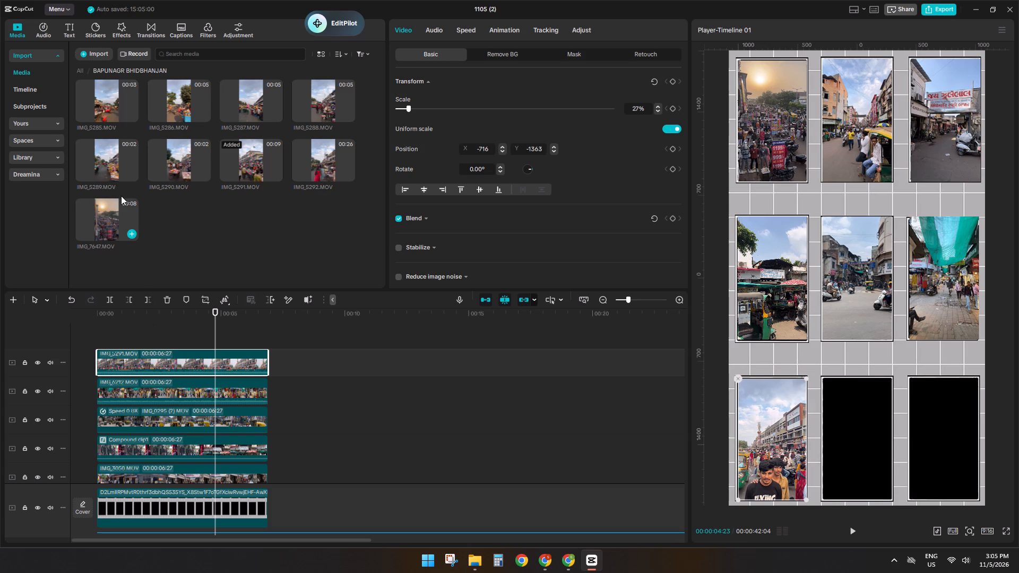
Preview clips in the Ghee kanta market media folder and add IMG_3854.MOV on a new top track at the timeline start.
{"action": "left_click", "coordinate": [79, 70]}
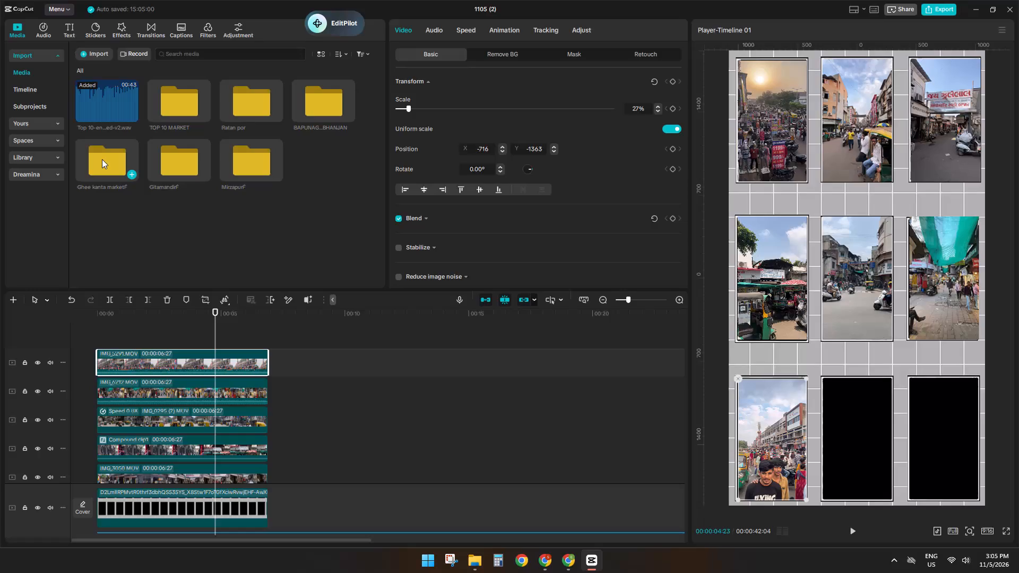
{"action": "double_click", "coordinate": [102, 159]}
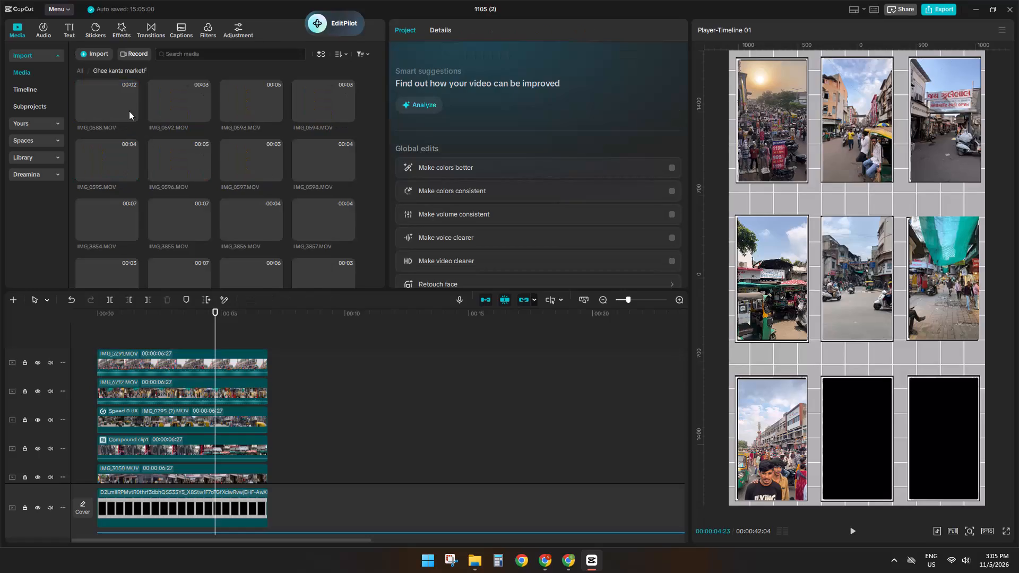
{"action": "scroll", "coordinate": [206, 168], "scroll_direction": "down", "scroll_amount": 1}
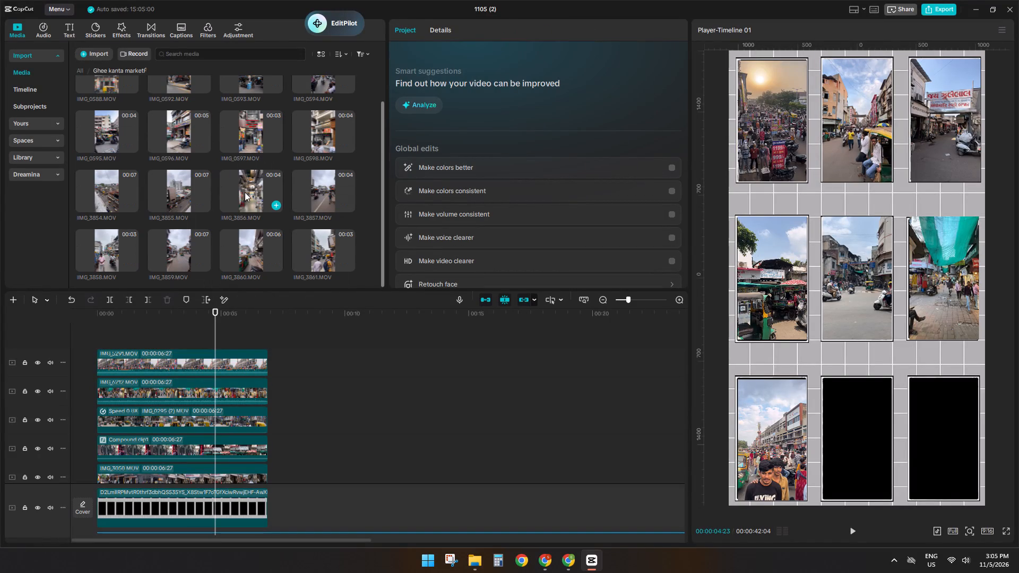
{"action": "left_click", "coordinate": [245, 193]}
{"action": "left_click", "coordinate": [324, 251]}
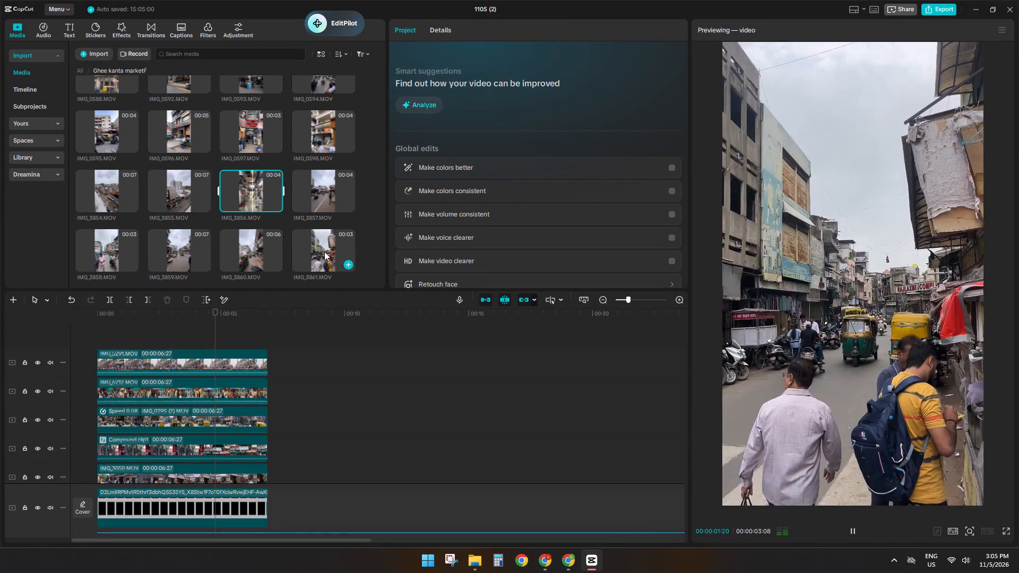
{"action": "left_click", "coordinate": [241, 249]}
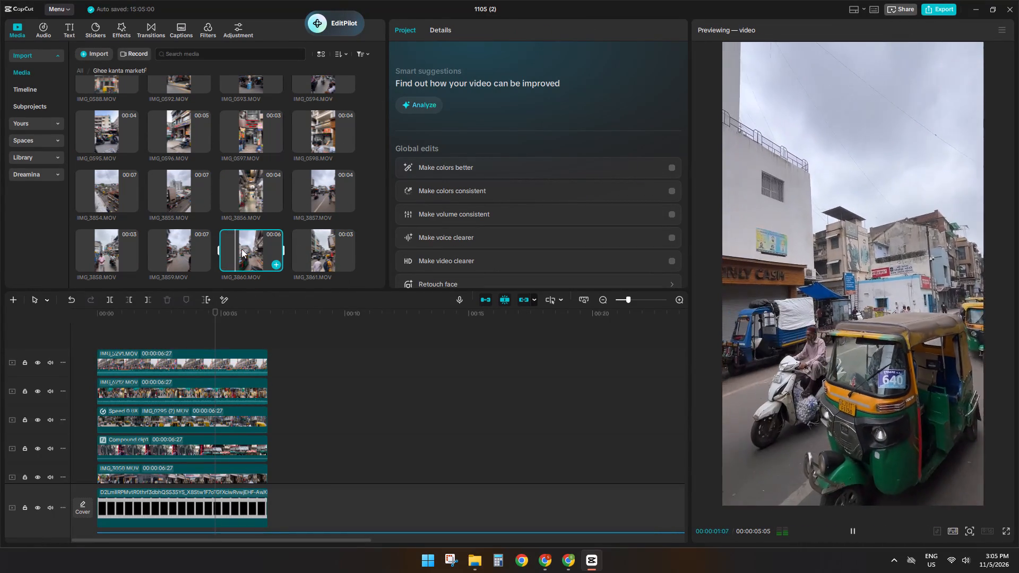
{"action": "left_click", "coordinate": [176, 247]}
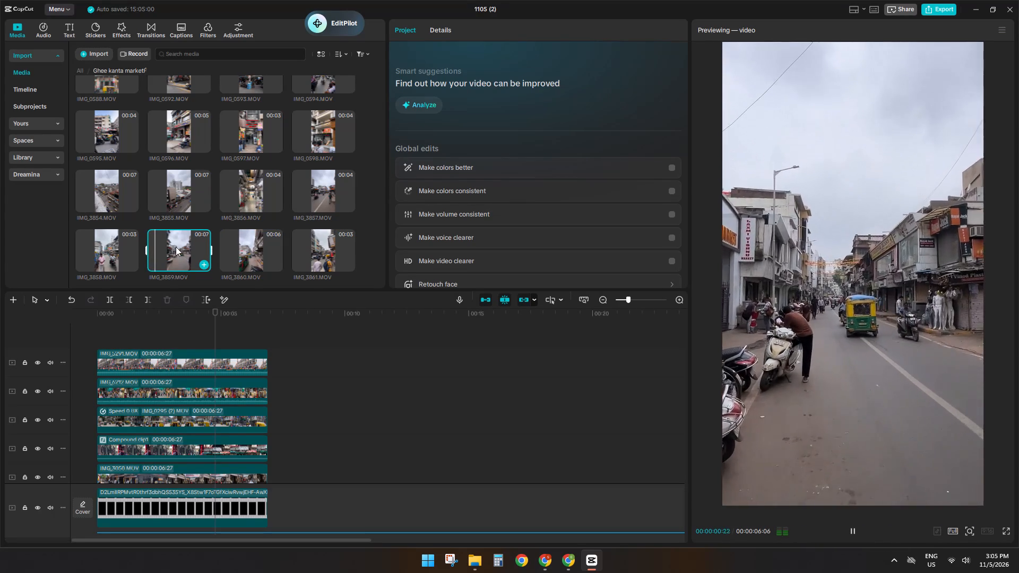
{"action": "left_click", "coordinate": [100, 179]}
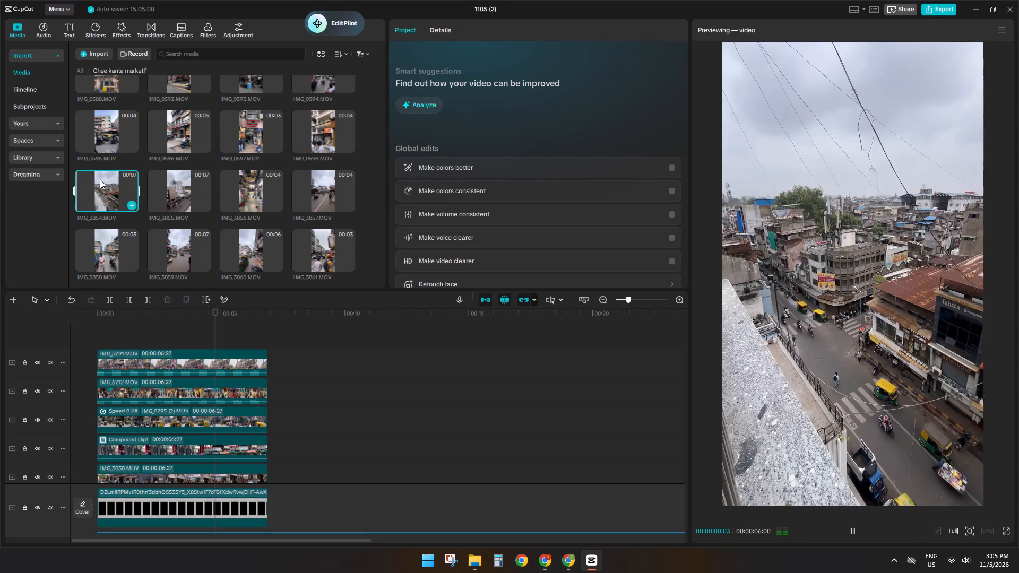
{"action": "left_click_drag", "start_coordinate": [100, 179], "coordinate": [98, 331]}
Slow the IMG_3854 clip's standard speed to 0.81x.
{"action": "left_click", "coordinate": [464, 31]}
{"action": "left_click", "coordinate": [433, 96]}
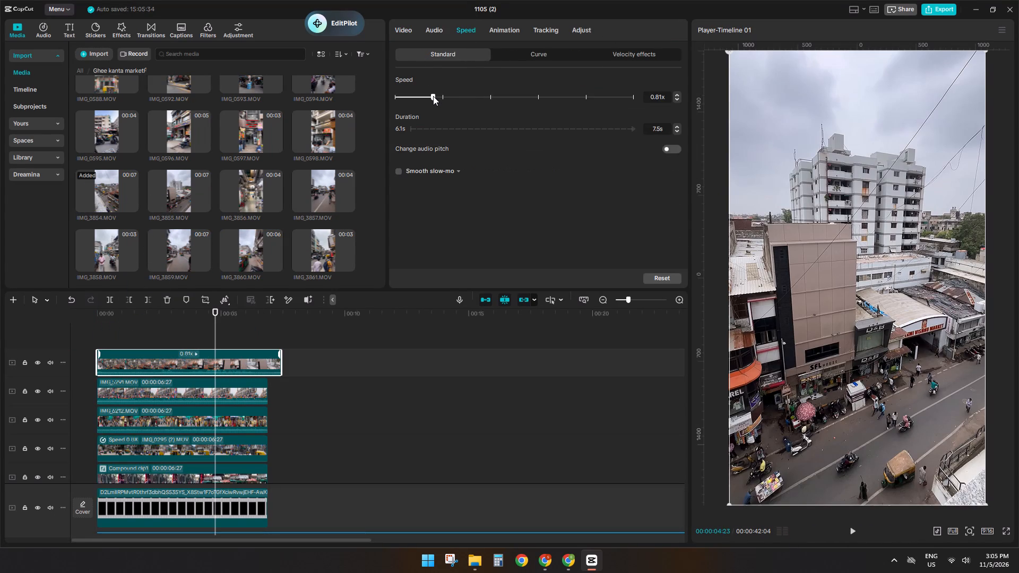
Preview the clips in the Ghee kanta market folder, including IMG_3855 to IMG_3860, to compare the available footage.
{"action": "left_click", "coordinate": [200, 249]}
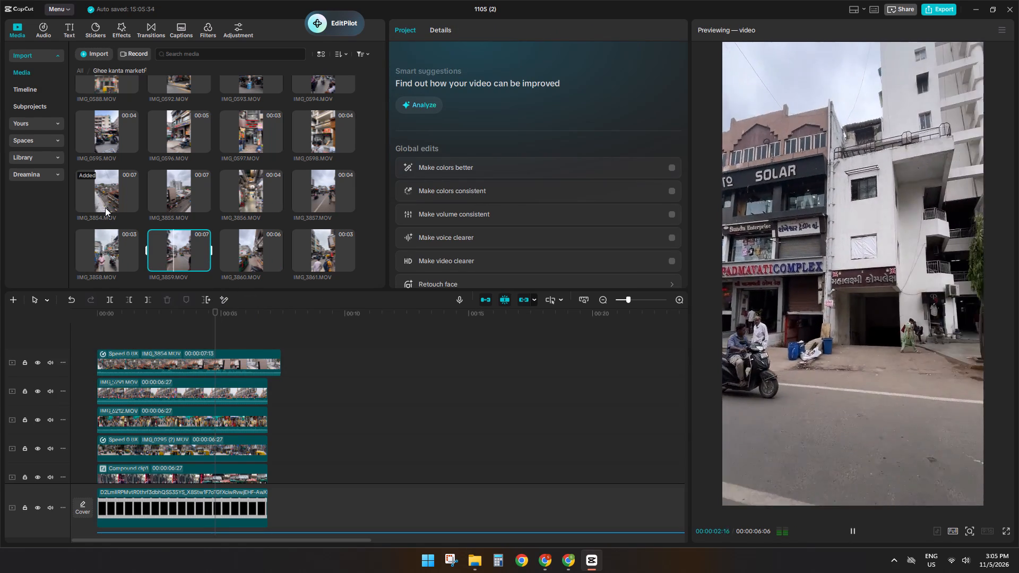
{"action": "left_click", "coordinate": [181, 195]}
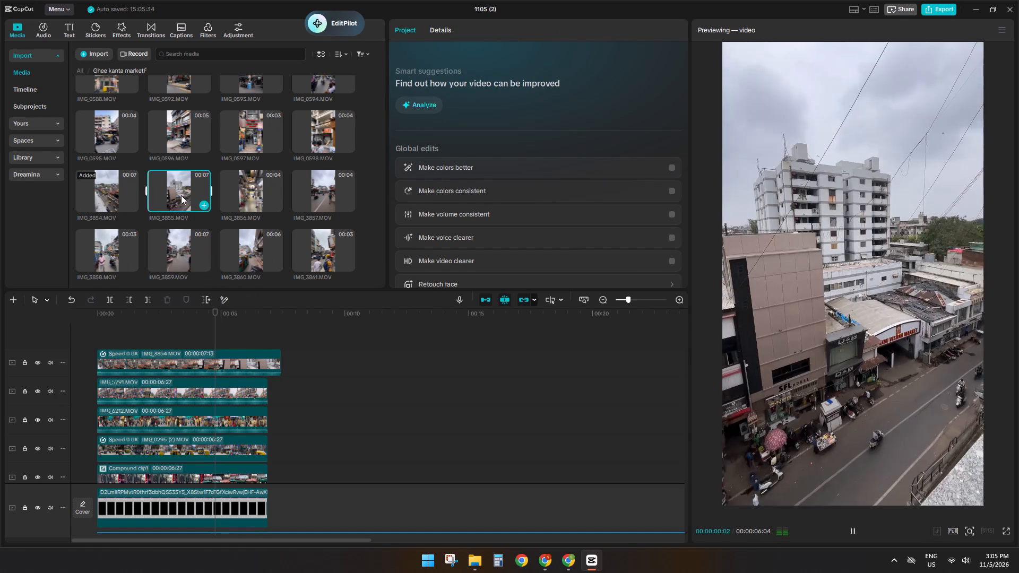
{"action": "left_click", "coordinate": [238, 187]}
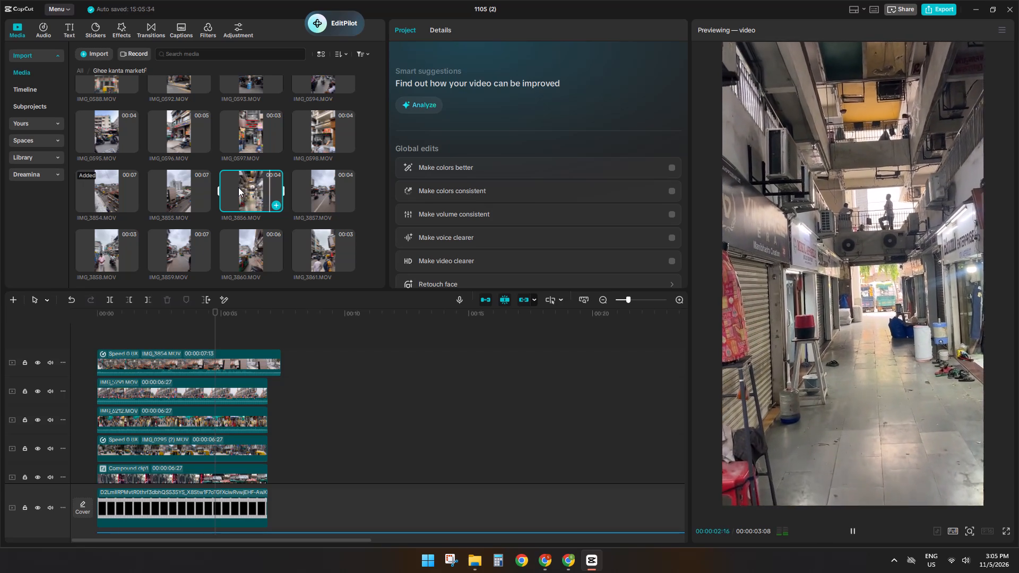
{"action": "left_click", "coordinate": [313, 183]}
{"action": "left_click", "coordinate": [116, 192]}
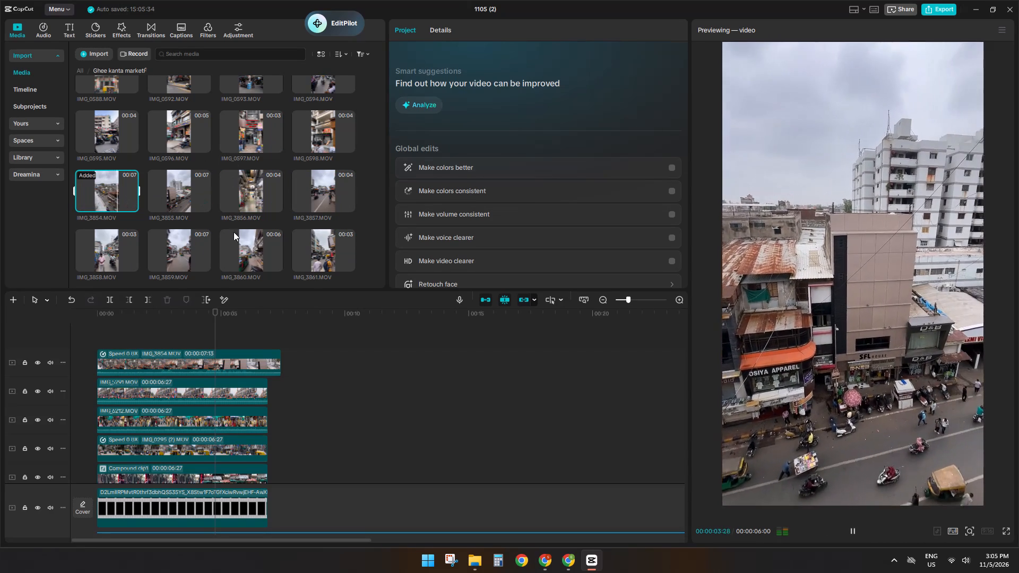
{"action": "left_click", "coordinate": [239, 245]}
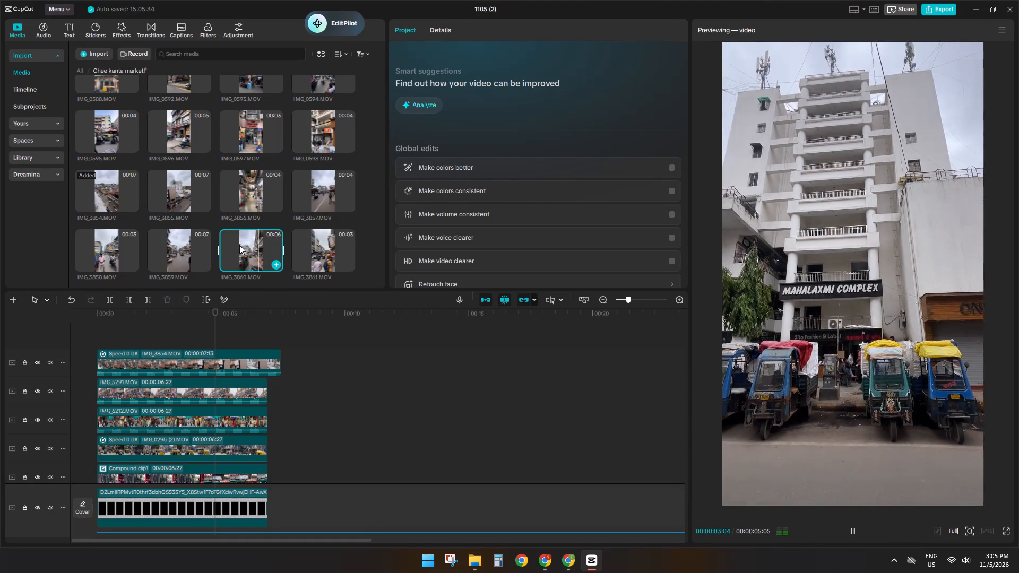
{"action": "left_click", "coordinate": [185, 243]}
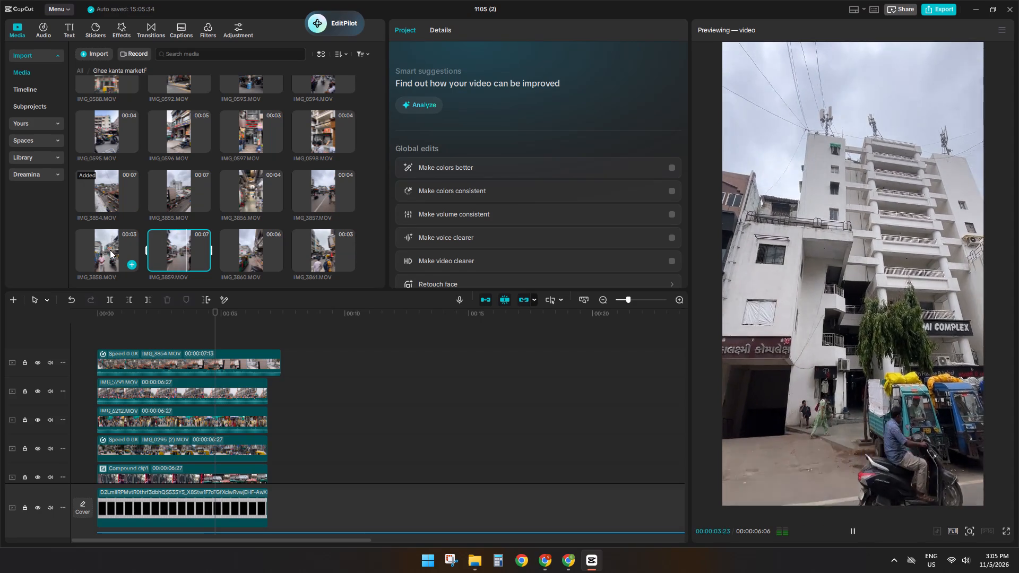
{"action": "left_click", "coordinate": [110, 250]}
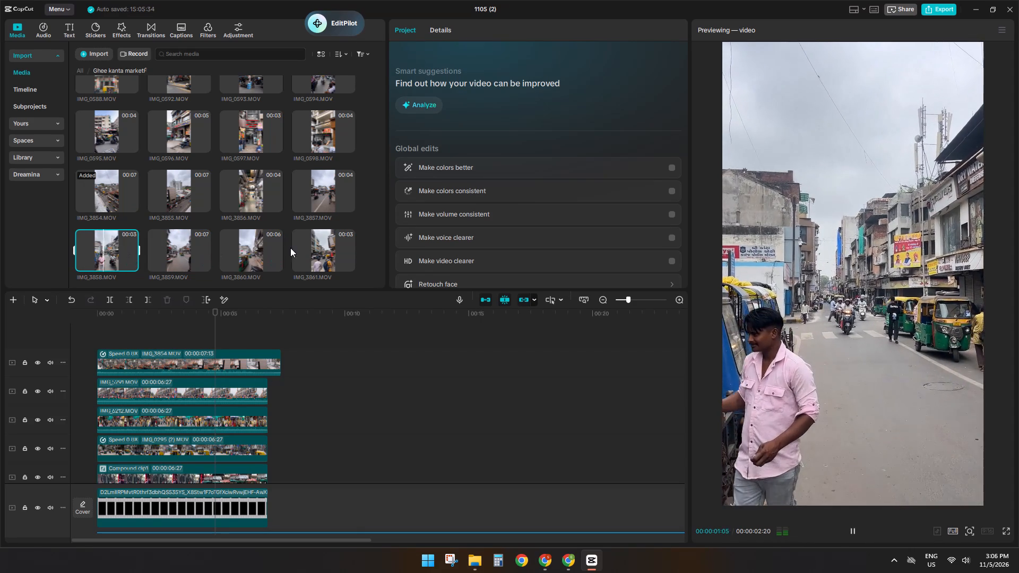
{"action": "left_click", "coordinate": [301, 247]}
{"action": "left_click", "coordinate": [126, 249]}
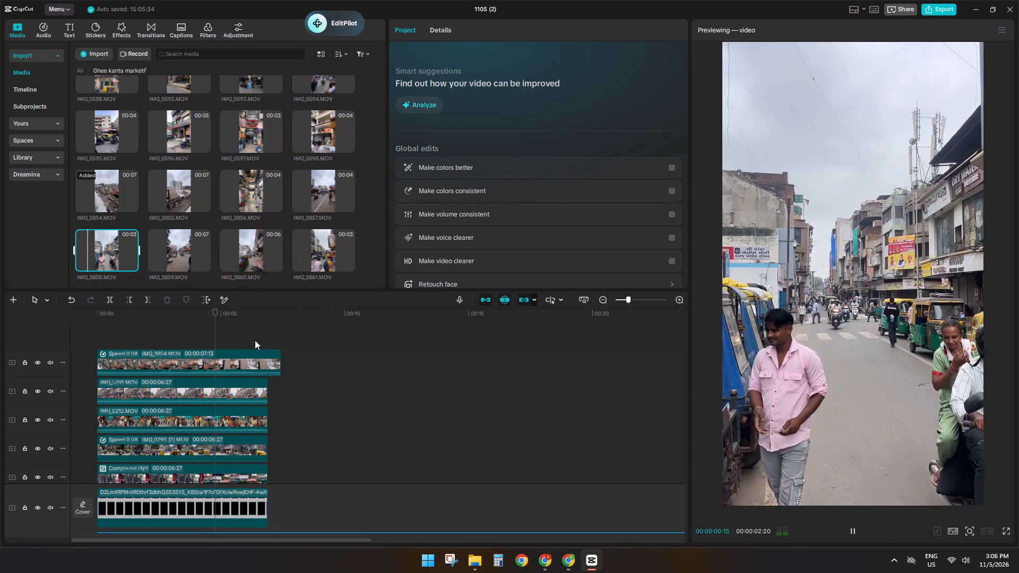
Trim the IMG_3854 clip on the top track to end level with the clips below, at 00:00:06:27.
{"action": "double_click", "coordinate": [266, 340]}
{"action": "left_click", "coordinate": [270, 360]}
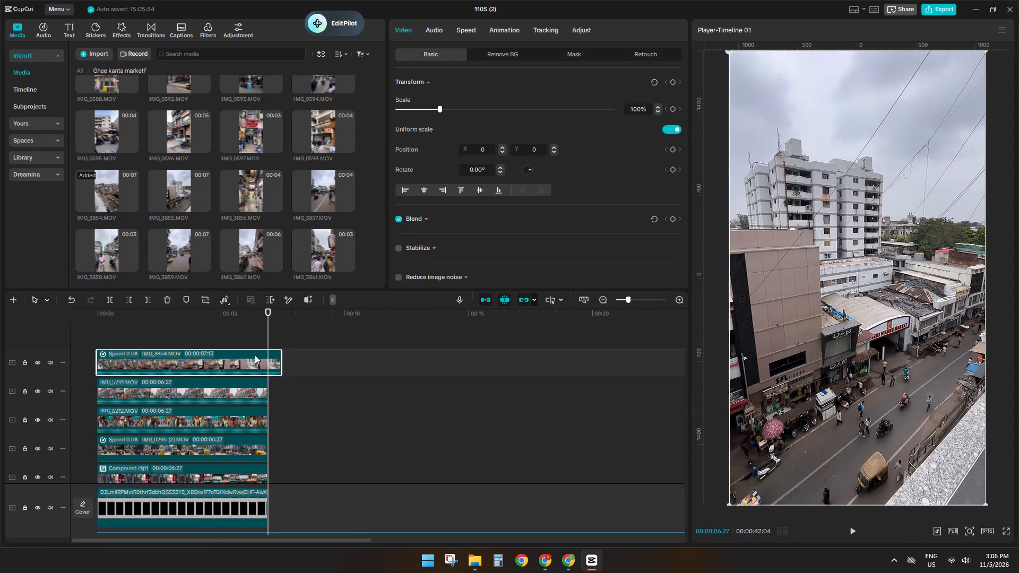
{"action": "key", "text": "s"}
{"action": "key", "text": "d"}
Scale the IMG_3854 clip to 27% and fit it into the grid's bottom-row middle box at X 0, Y -1358.
{"action": "left_click", "coordinate": [207, 334]}
{"action": "left_click", "coordinate": [211, 362]}
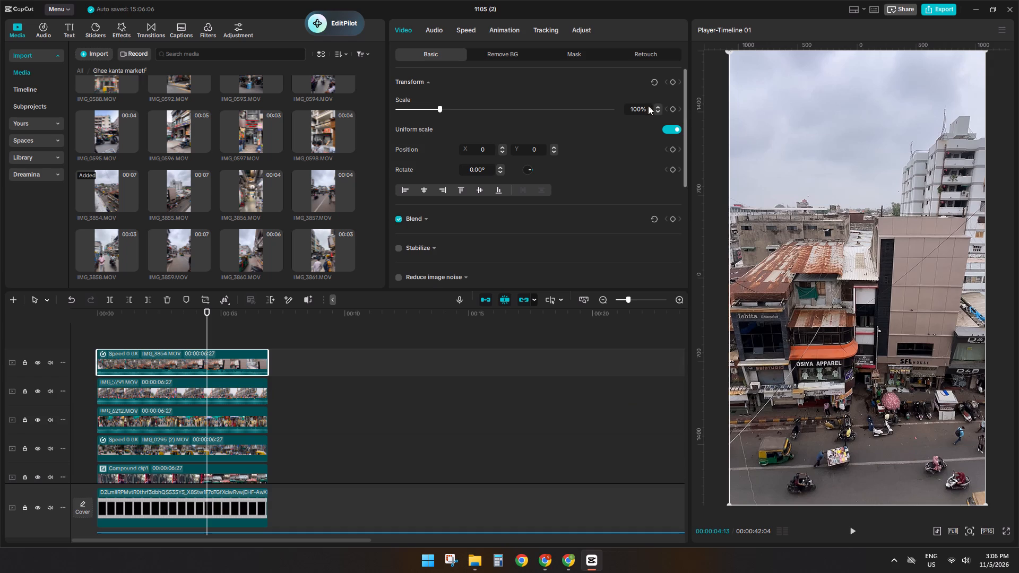
{"action": "left_click_drag", "start_coordinate": [629, 110], "coordinate": [666, 111]}
{"action": "key", "text": "Down"}
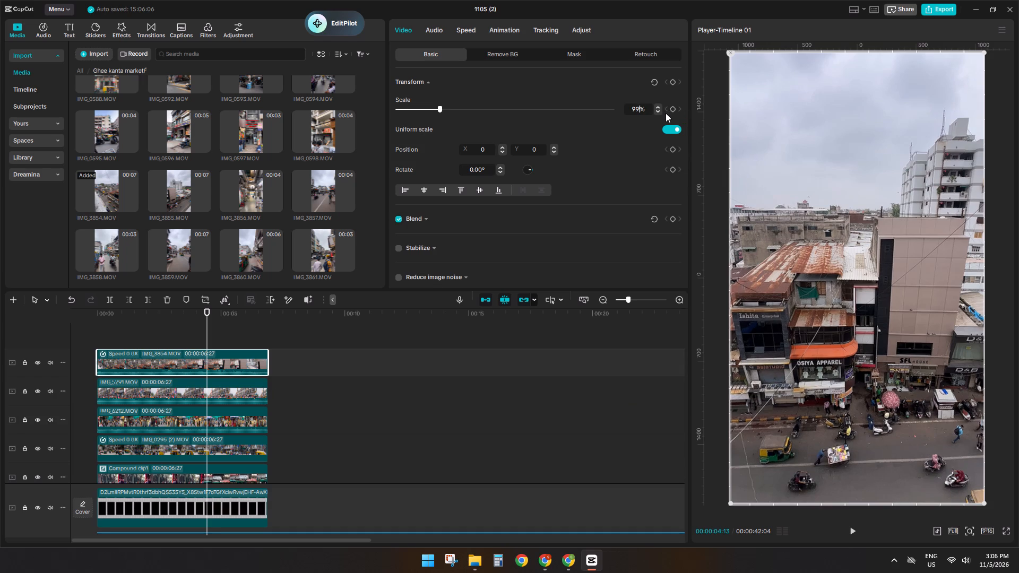
{"action": "key", "text": "Home"}
{"action": "key", "text": "Return"}
{"action": "left_click_drag", "start_coordinate": [631, 107], "coordinate": [660, 107]}
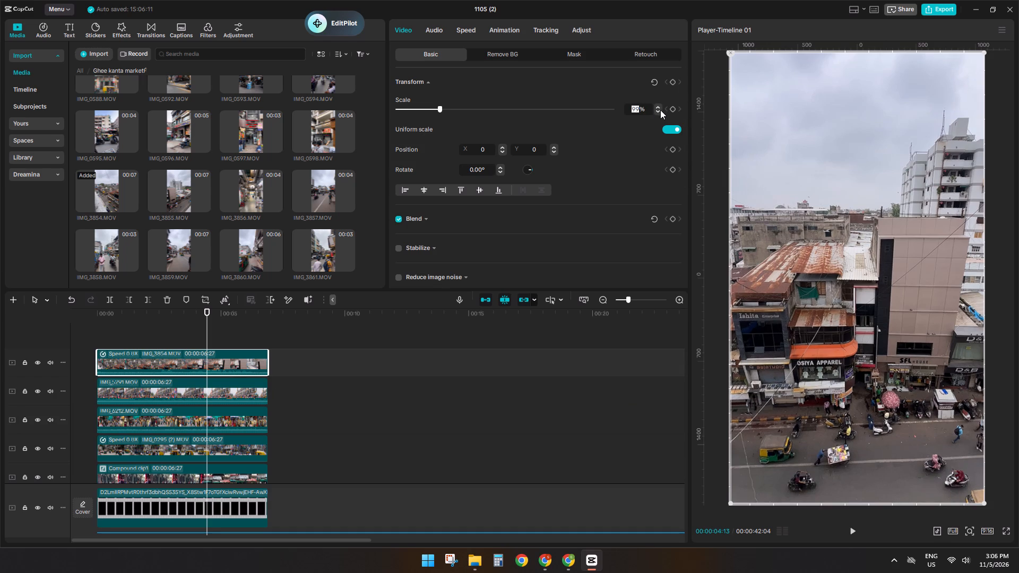
{"action": "key", "text": "Down"}
{"action": "key", "text": "Home"}
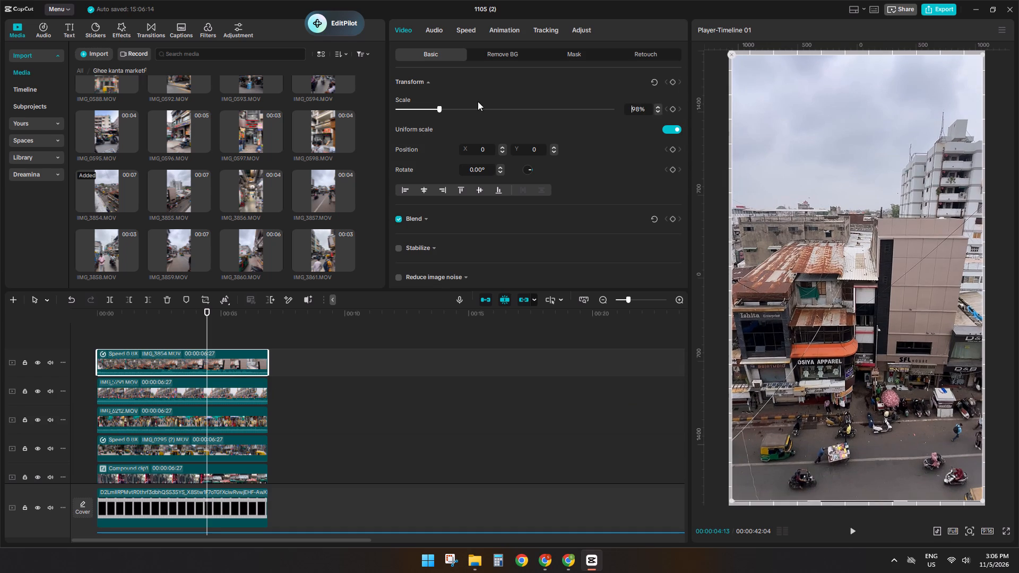
{"action": "left_click_drag", "start_coordinate": [438, 107], "coordinate": [411, 108]}
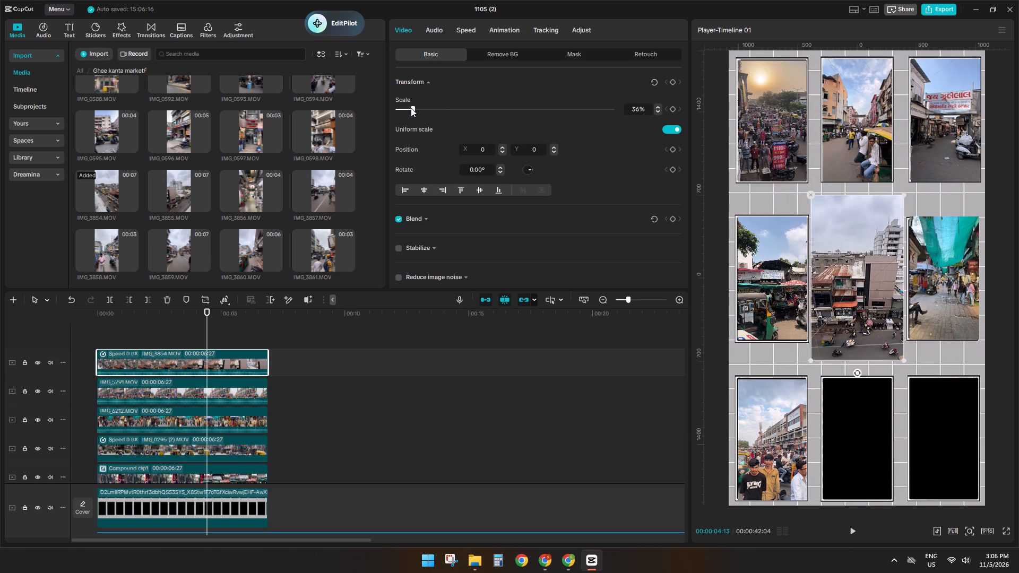
{"action": "left_click_drag", "start_coordinate": [411, 108], "coordinate": [407, 110]}
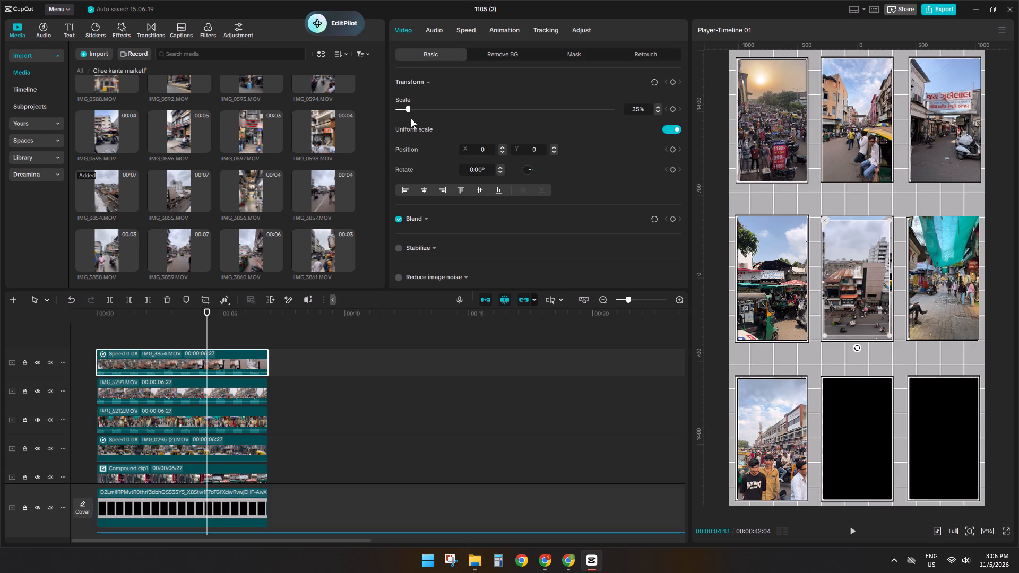
{"action": "double_click", "coordinate": [658, 106]}
{"action": "left_click_drag", "start_coordinate": [845, 256], "coordinate": [854, 400]}
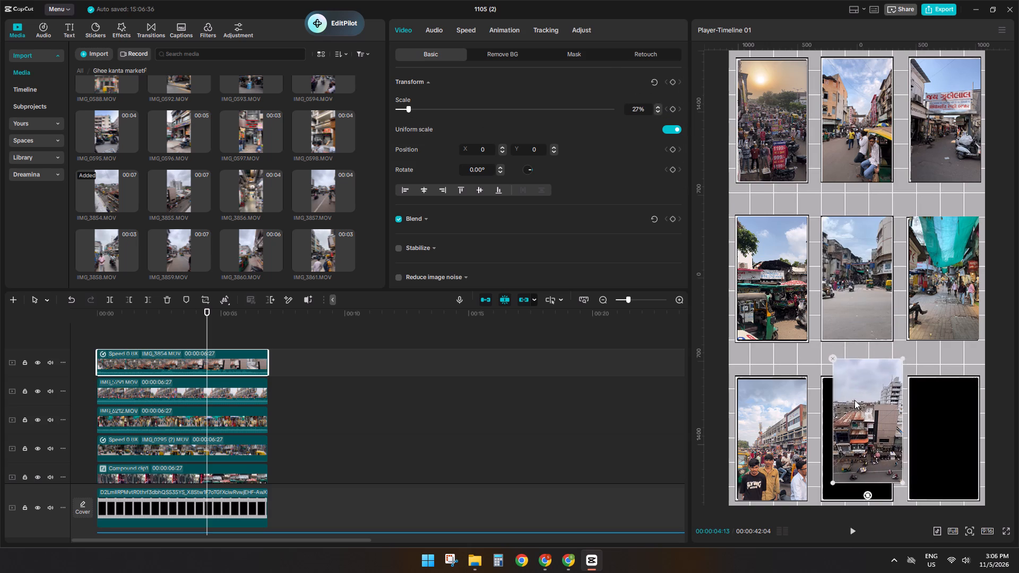
{"action": "left_click_drag", "start_coordinate": [854, 400], "coordinate": [847, 417]}
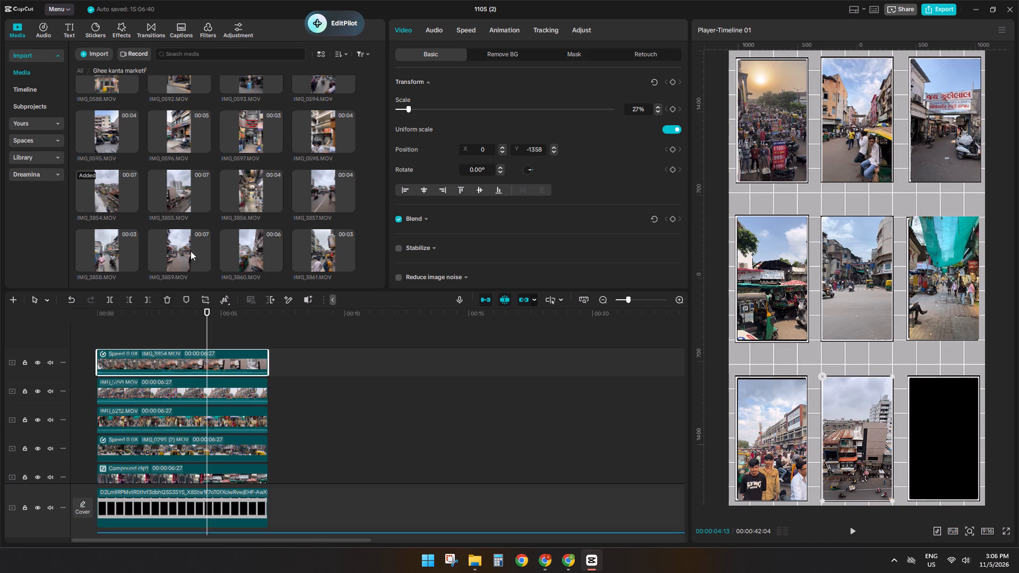
Preview clips in the Mirzapur media folder and add IMG_8779.MOV on a new top track at the timeline start.
{"action": "left_click", "coordinate": [79, 71]}
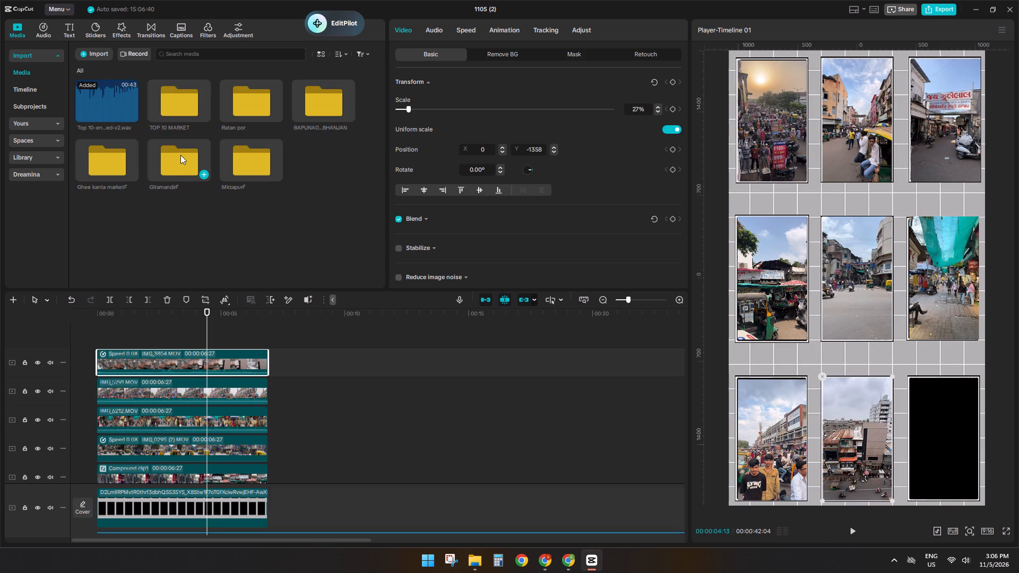
{"action": "double_click", "coordinate": [222, 155]}
{"action": "left_click", "coordinate": [90, 94]}
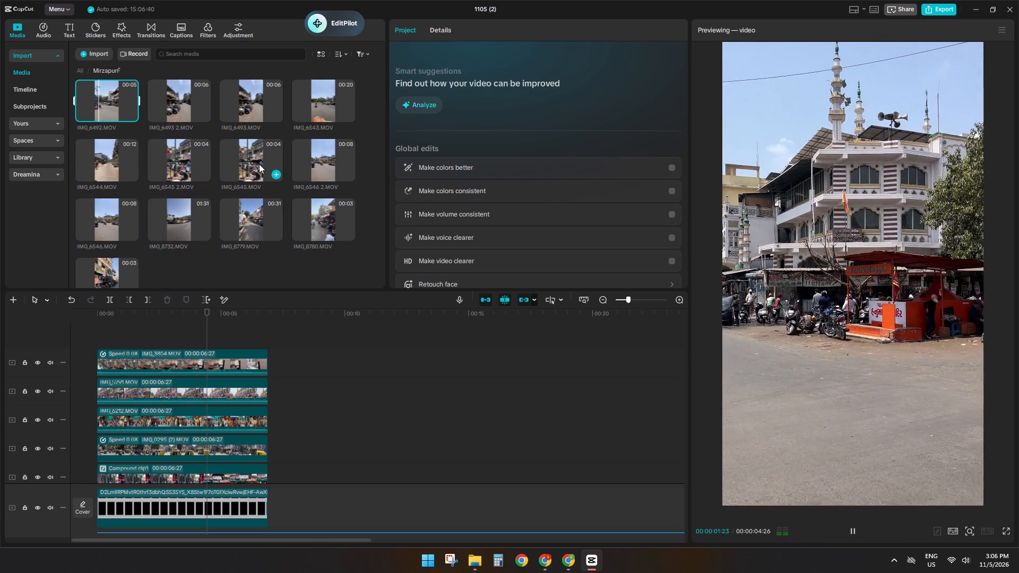
{"action": "left_click", "coordinate": [259, 164]}
{"action": "left_click", "coordinate": [311, 226]}
{"action": "left_click", "coordinate": [251, 212]}
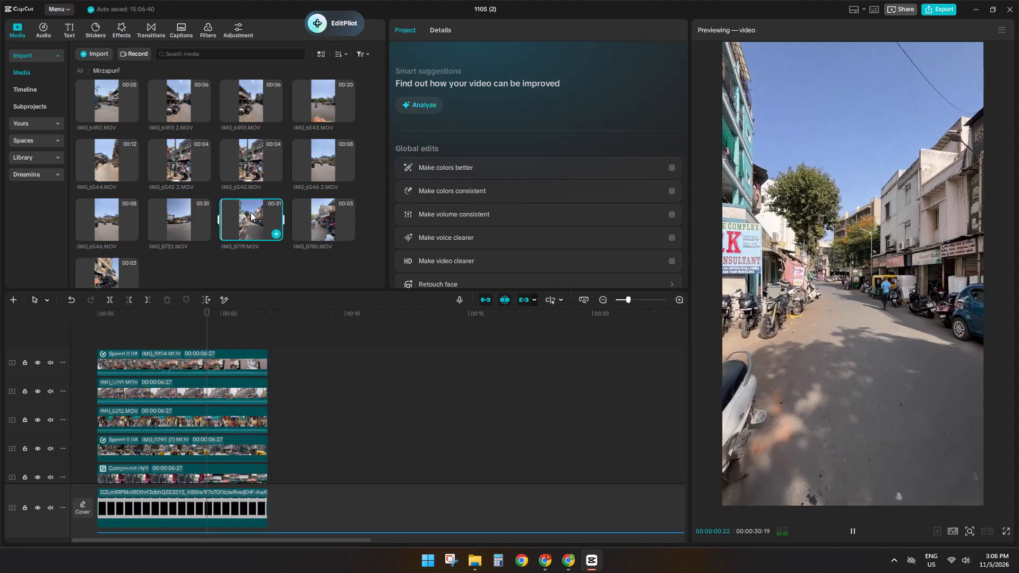
{"action": "left_click_drag", "start_coordinate": [251, 212], "coordinate": [96, 329]}
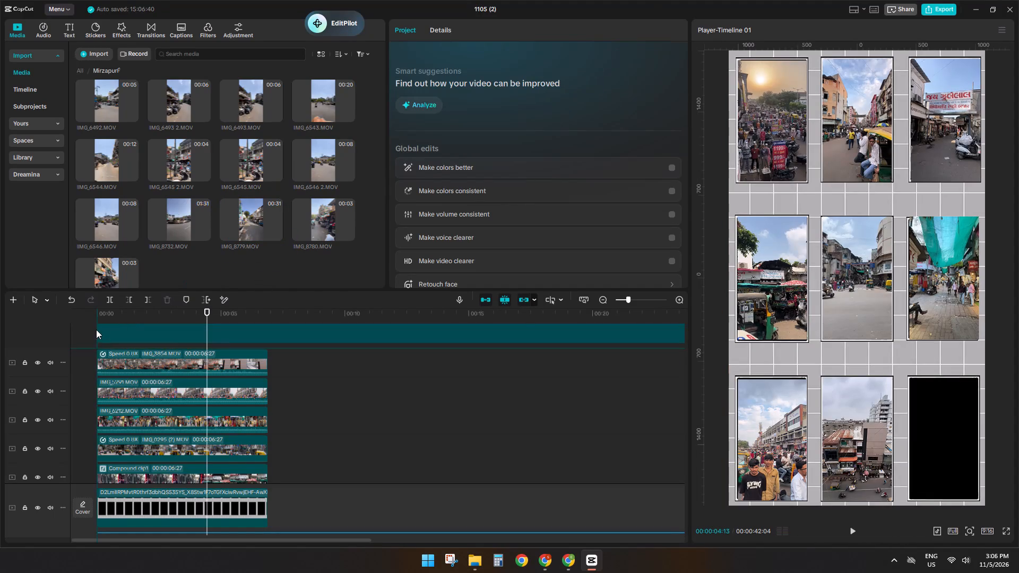
Trim the IMG_8779 clip to end level with the clips below, at 00:00:06:27.
{"action": "double_click", "coordinate": [265, 333]}
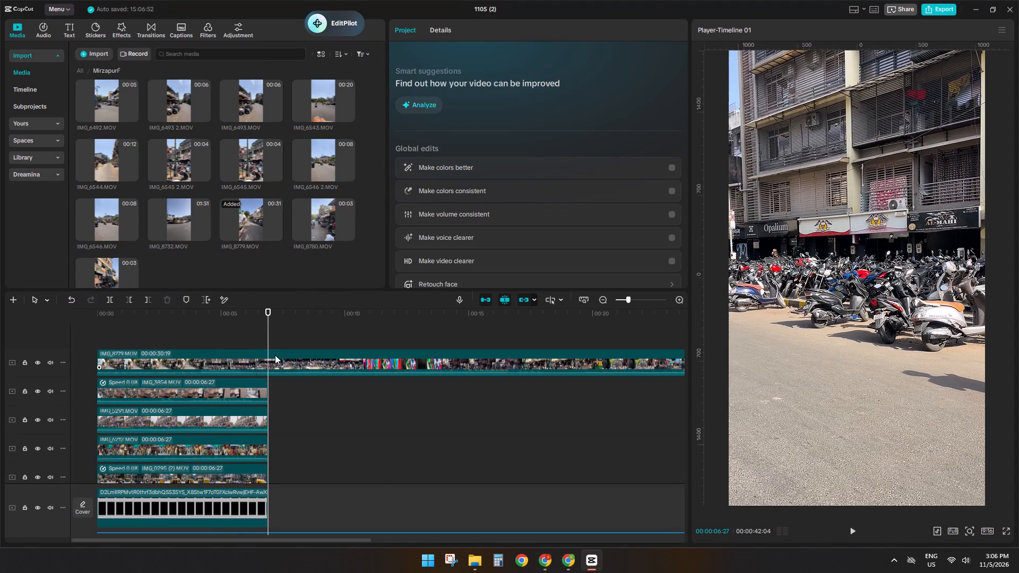
{"action": "left_click", "coordinate": [275, 355]}
{"action": "key", "text": "s"}
{"action": "key", "text": "d"}
Scale the IMG_8779 clip to 27% and fit it into the grid's bottom-row right box at about X 740, Y -1358.
{"action": "left_click", "coordinate": [244, 340]}
{"action": "left_click", "coordinate": [244, 352]}
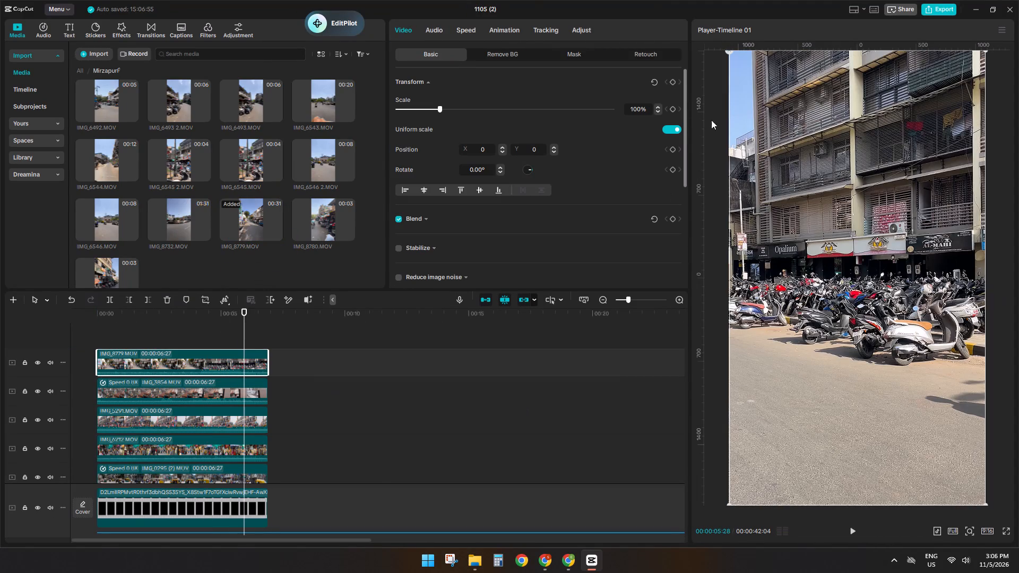
{"action": "left_click_drag", "start_coordinate": [429, 107], "coordinate": [420, 109]}
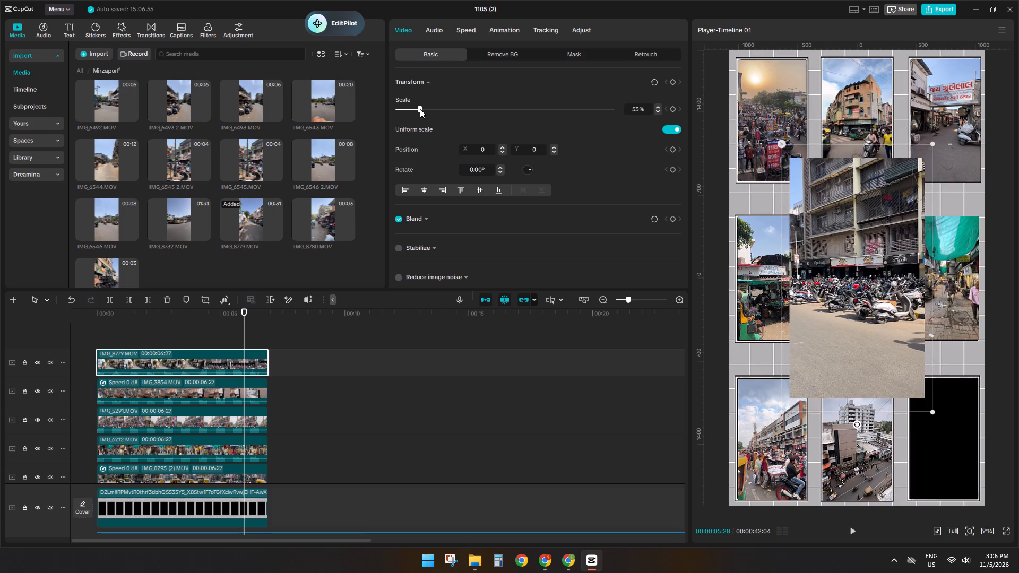
{"action": "left_click_drag", "start_coordinate": [420, 109], "coordinate": [410, 111]}
{"action": "double_click", "coordinate": [657, 111]}
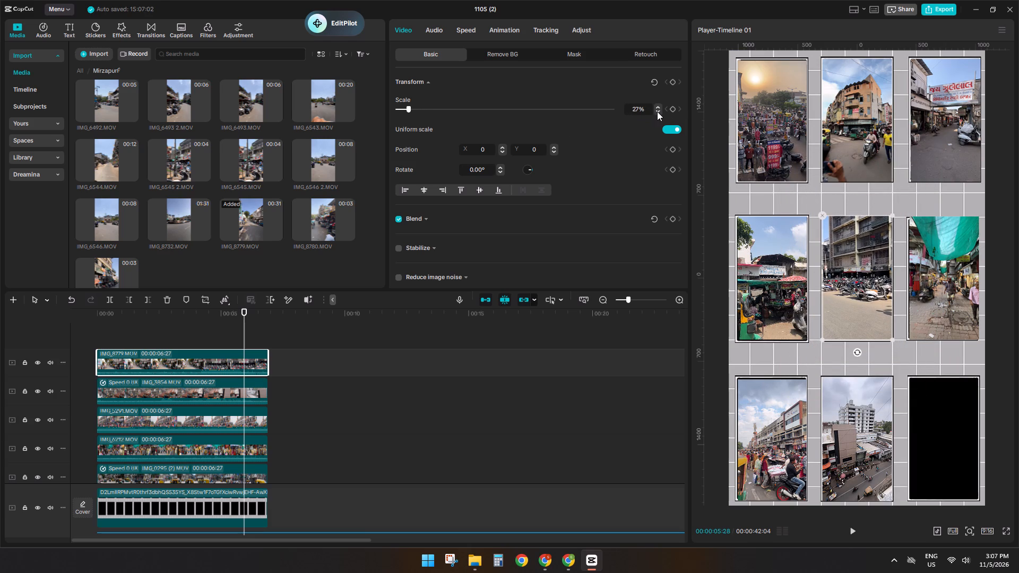
{"action": "left_click_drag", "start_coordinate": [856, 281], "coordinate": [940, 438]}
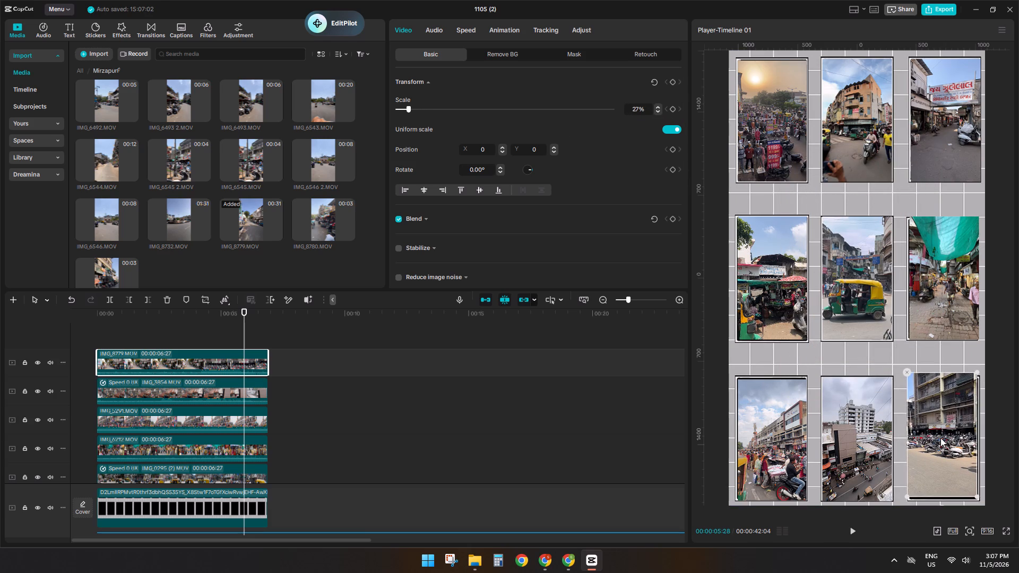
{"action": "left_click_drag", "start_coordinate": [940, 438], "coordinate": [943, 442]}
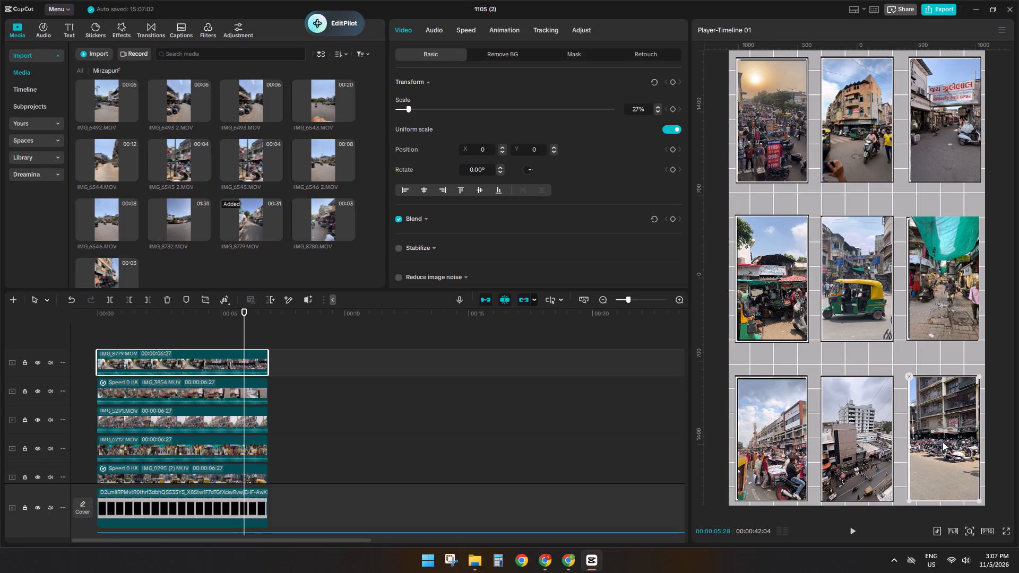
{"action": "left_click_drag", "start_coordinate": [943, 442], "coordinate": [944, 442]}
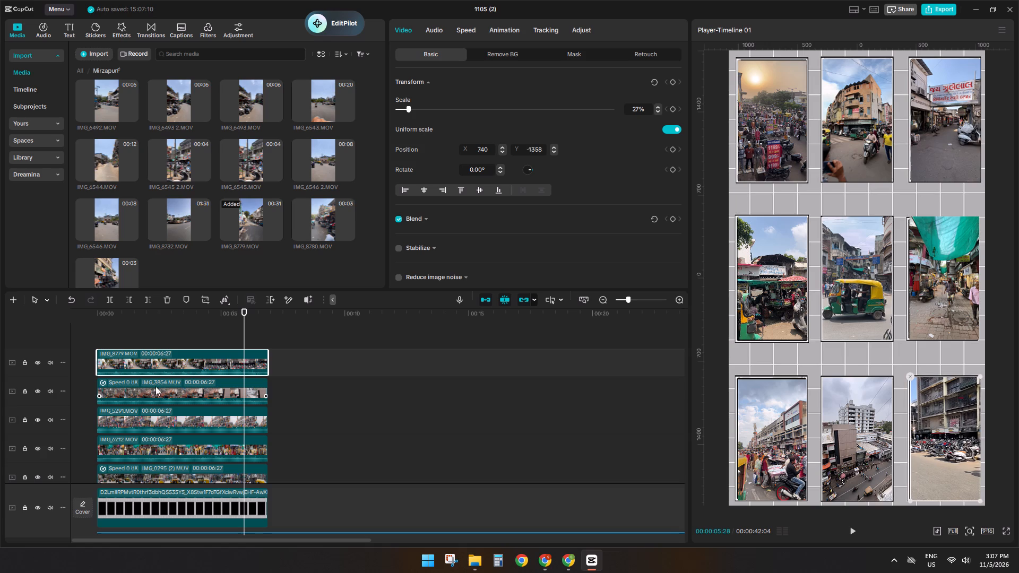
Mute the top five clips, from IMG_8779 down to IMG_0295 (2), by lowering their volume together to -∞ dB.
{"action": "left_click", "coordinate": [141, 335]}
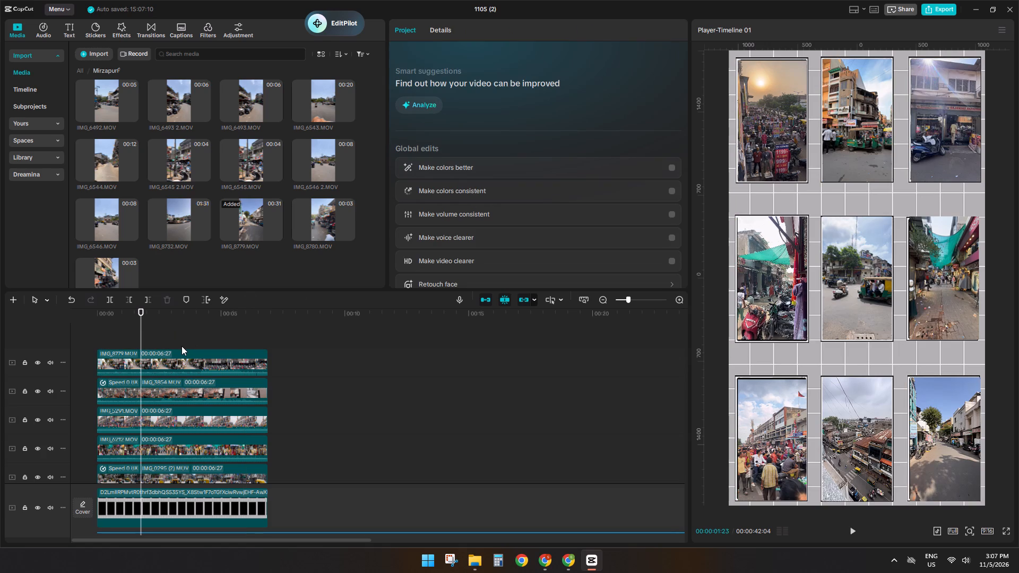
{"action": "left_click_drag", "start_coordinate": [167, 330], "coordinate": [224, 501]}
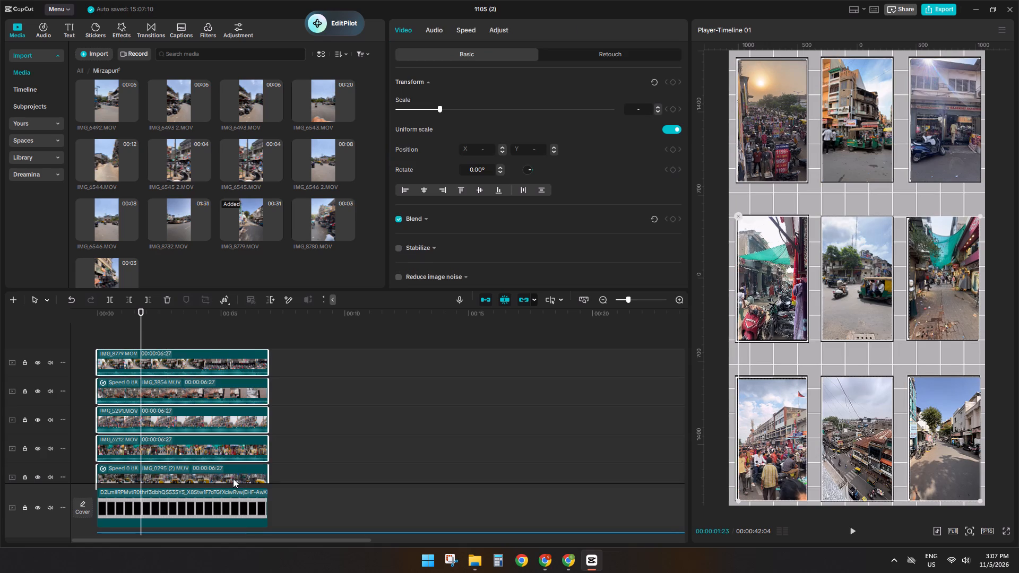
{"action": "scroll", "coordinate": [233, 479], "scroll_direction": "down", "scroll_amount": 6}
{"action": "left_click", "coordinate": [436, 32]}
{"action": "left_click_drag", "start_coordinate": [509, 111], "coordinate": [492, 111]}
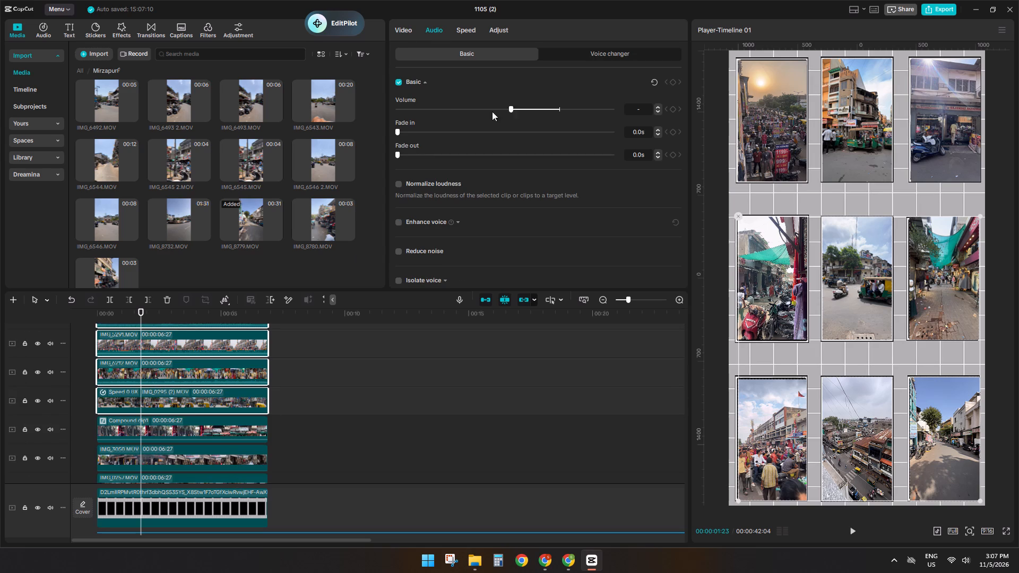
{"action": "left_click_drag", "start_coordinate": [492, 111], "coordinate": [247, 112]}
Move the black-box grid image off the main track onto an overlay track and delete it.
{"action": "scroll", "coordinate": [202, 370], "scroll_direction": "down", "scroll_amount": 2}
{"action": "scroll", "coordinate": [187, 432], "scroll_direction": "down", "scroll_amount": 3}
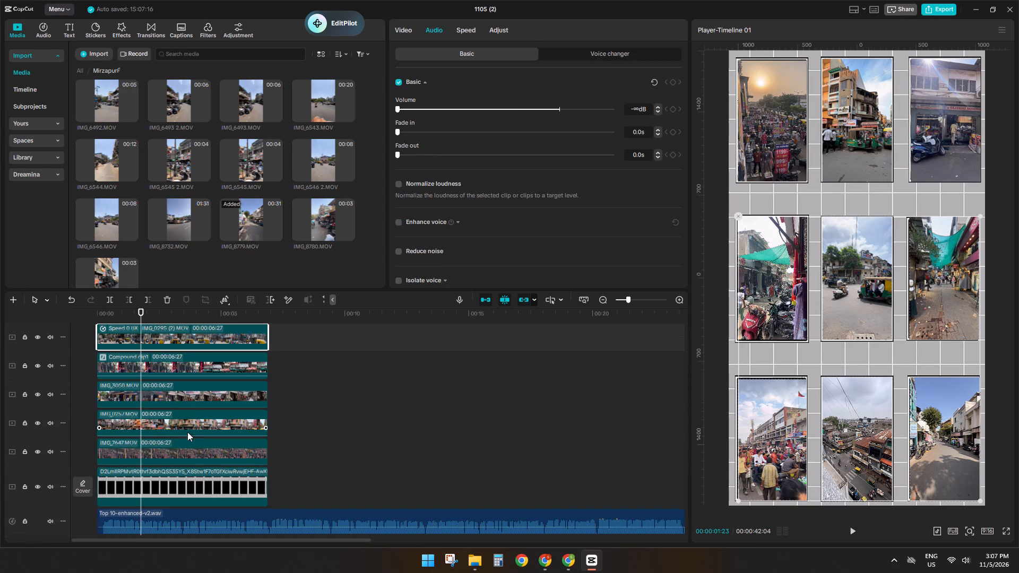
{"action": "left_click", "coordinate": [182, 481]}
{"action": "left_click_drag", "start_coordinate": [182, 481], "coordinate": [183, 465]}
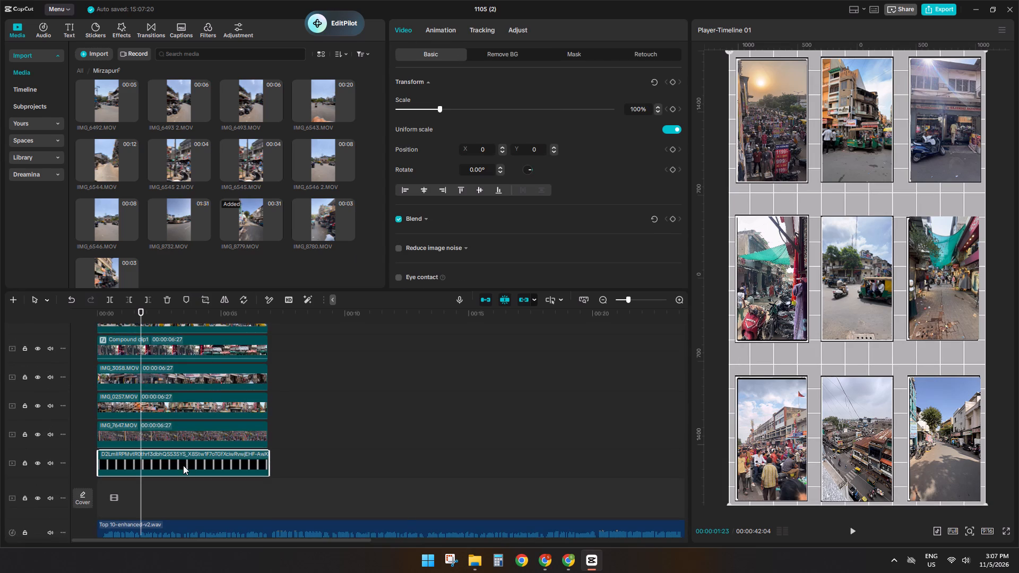
{"action": "left_click", "coordinate": [183, 465]}
{"action": "key", "text": "d"}
{"action": "scroll", "coordinate": [174, 455], "scroll_direction": "down", "scroll_amount": 4, "text": "ctrl"}
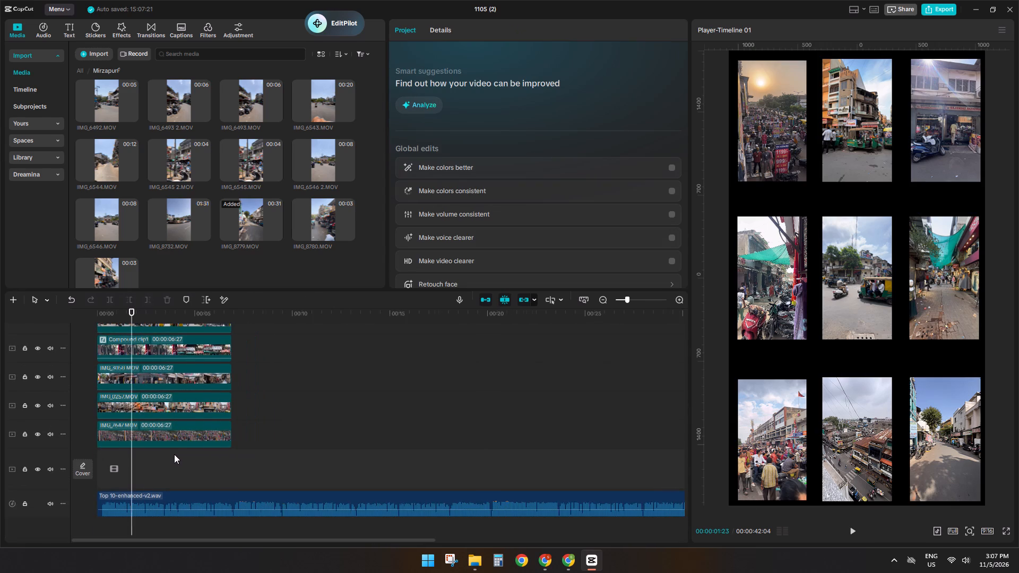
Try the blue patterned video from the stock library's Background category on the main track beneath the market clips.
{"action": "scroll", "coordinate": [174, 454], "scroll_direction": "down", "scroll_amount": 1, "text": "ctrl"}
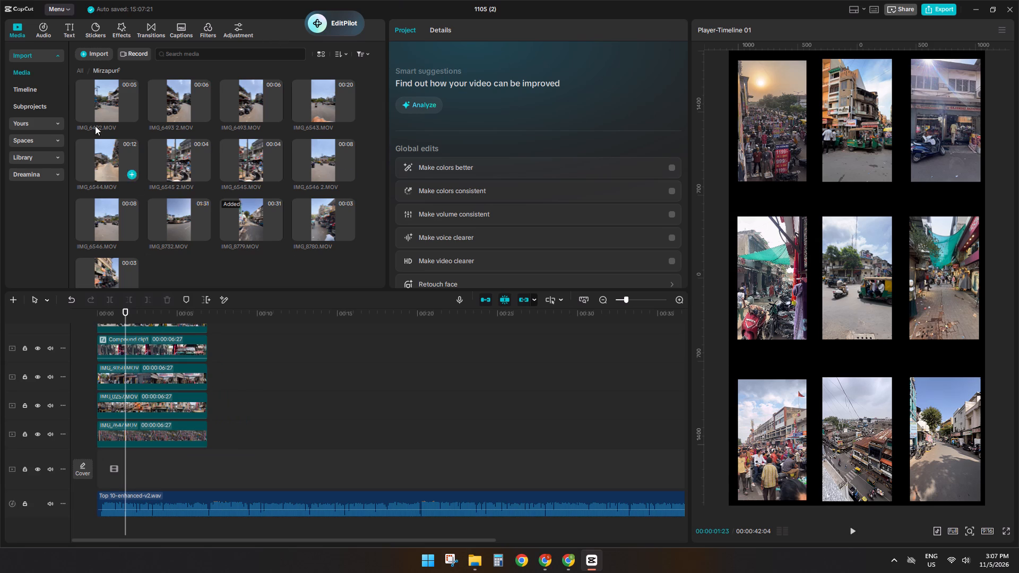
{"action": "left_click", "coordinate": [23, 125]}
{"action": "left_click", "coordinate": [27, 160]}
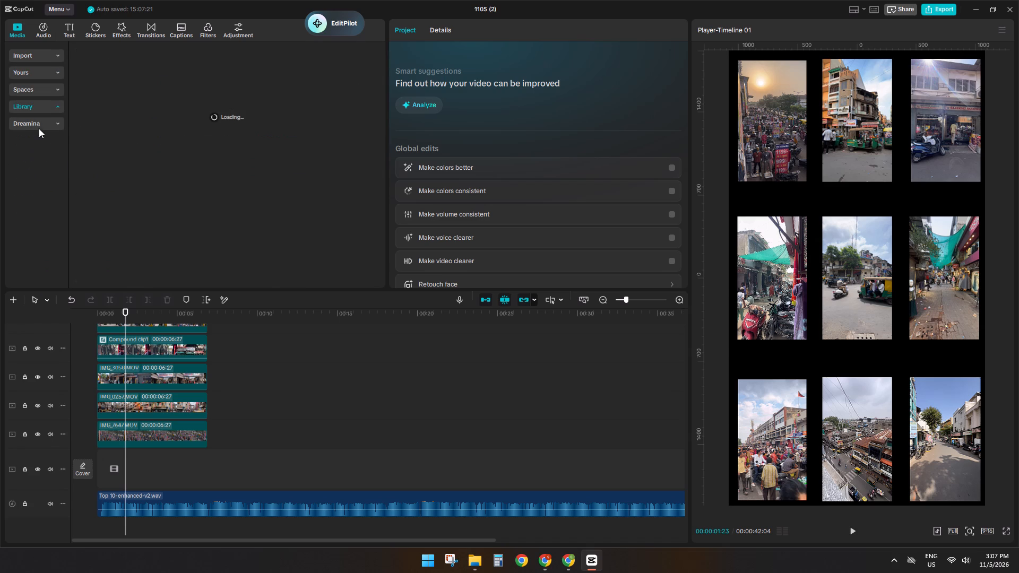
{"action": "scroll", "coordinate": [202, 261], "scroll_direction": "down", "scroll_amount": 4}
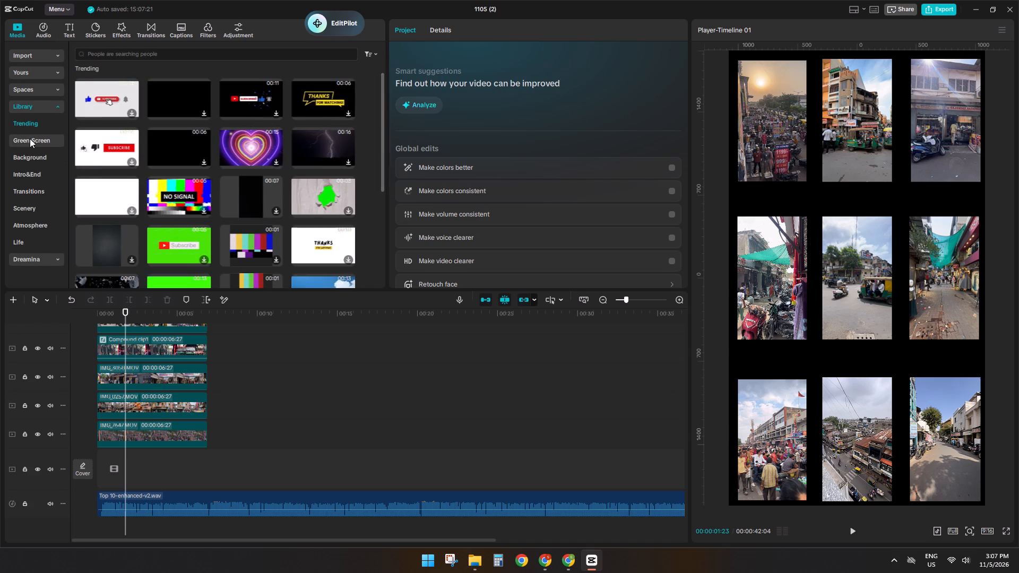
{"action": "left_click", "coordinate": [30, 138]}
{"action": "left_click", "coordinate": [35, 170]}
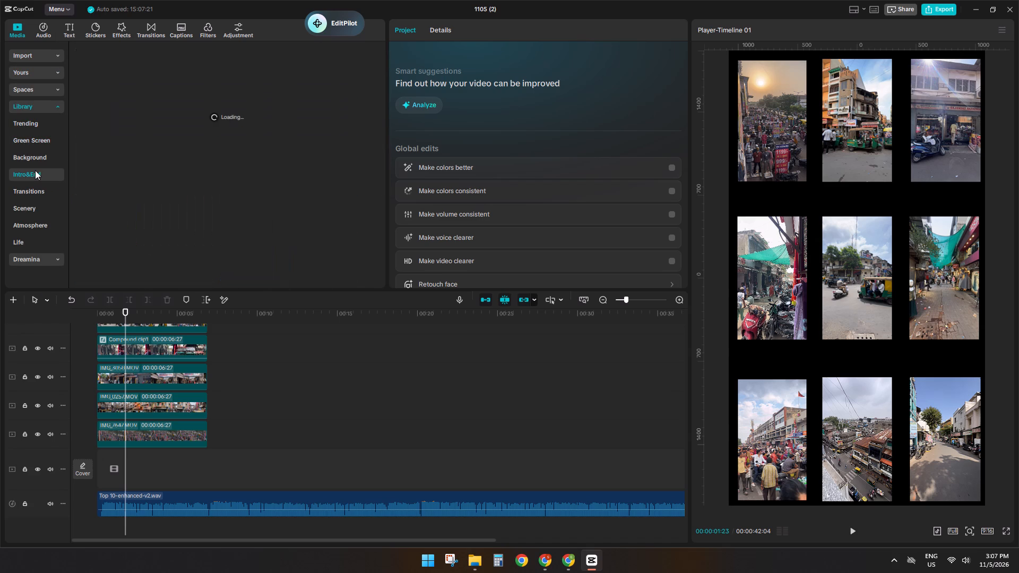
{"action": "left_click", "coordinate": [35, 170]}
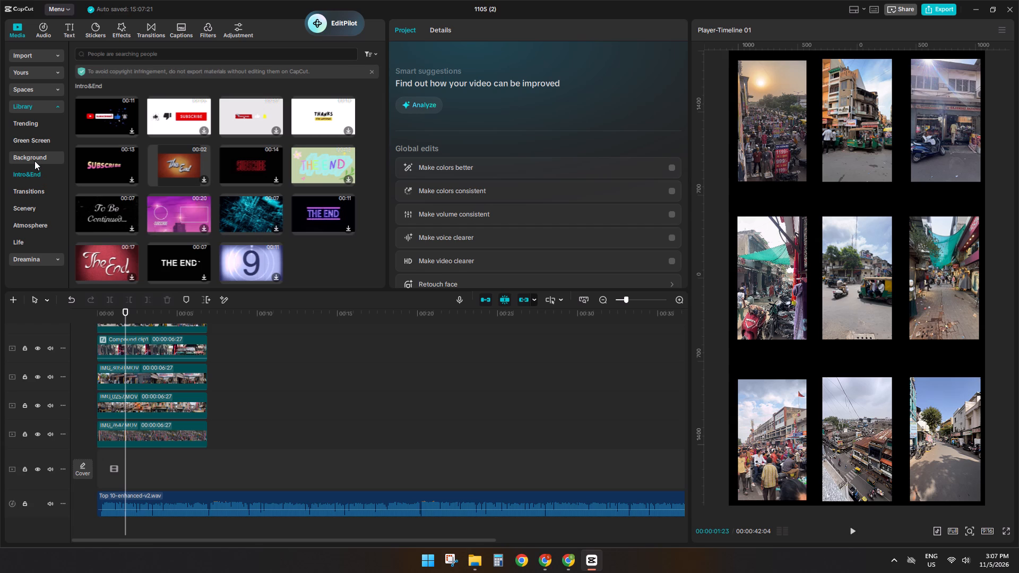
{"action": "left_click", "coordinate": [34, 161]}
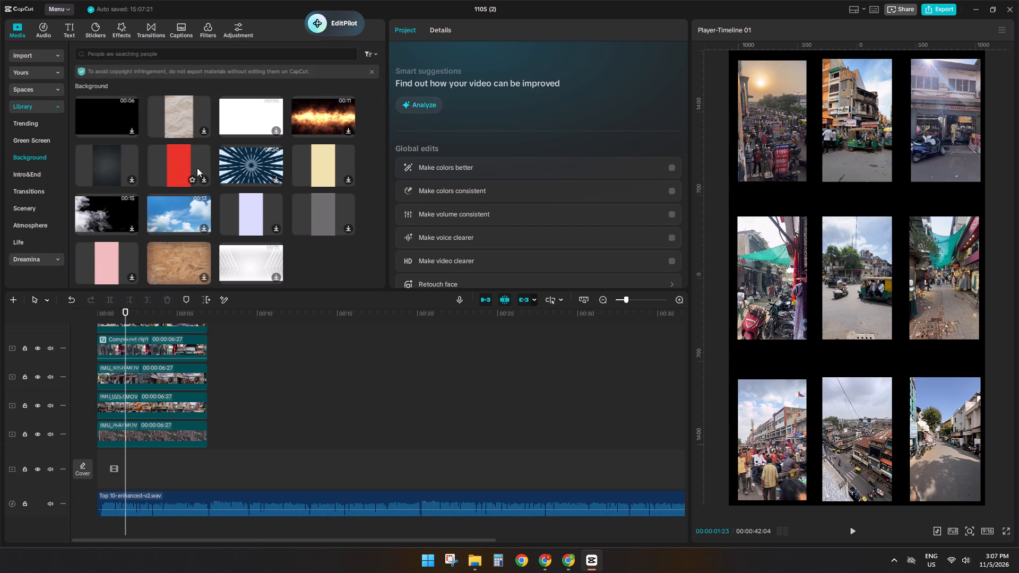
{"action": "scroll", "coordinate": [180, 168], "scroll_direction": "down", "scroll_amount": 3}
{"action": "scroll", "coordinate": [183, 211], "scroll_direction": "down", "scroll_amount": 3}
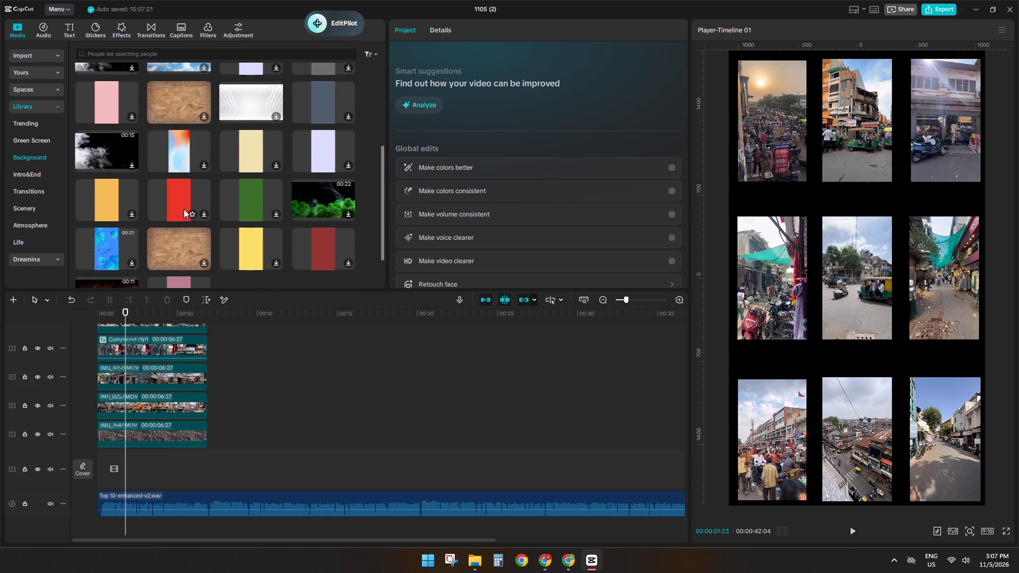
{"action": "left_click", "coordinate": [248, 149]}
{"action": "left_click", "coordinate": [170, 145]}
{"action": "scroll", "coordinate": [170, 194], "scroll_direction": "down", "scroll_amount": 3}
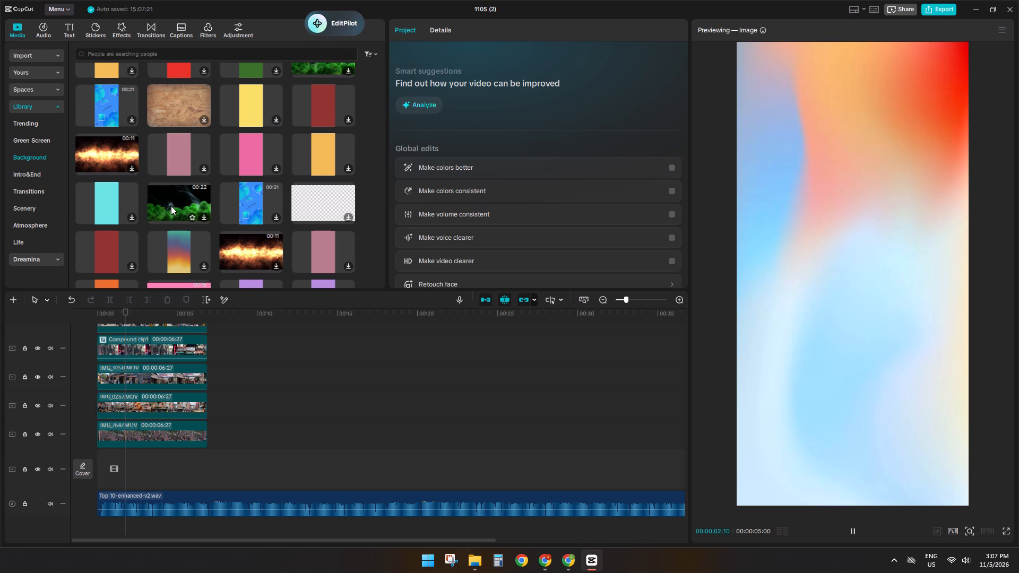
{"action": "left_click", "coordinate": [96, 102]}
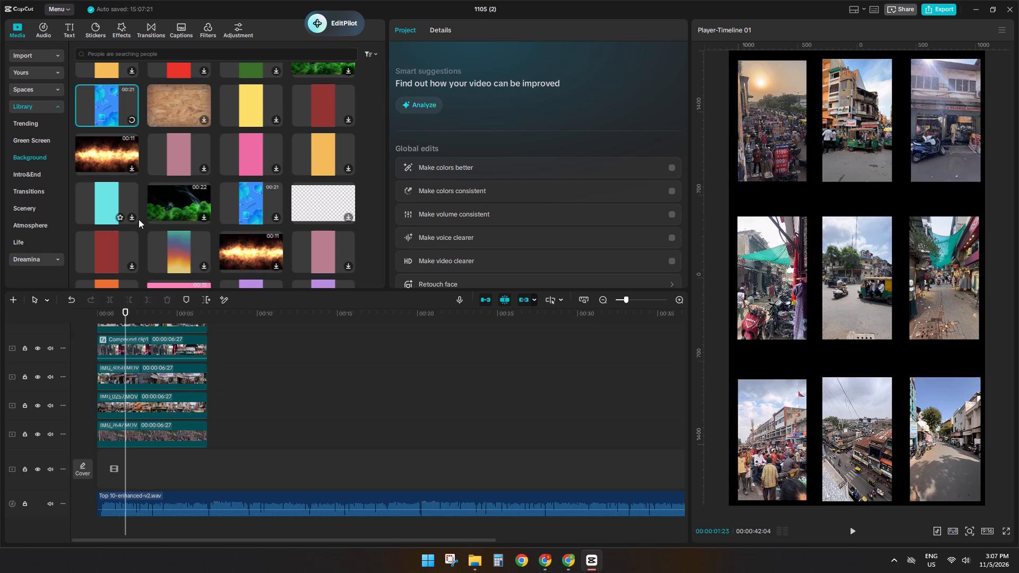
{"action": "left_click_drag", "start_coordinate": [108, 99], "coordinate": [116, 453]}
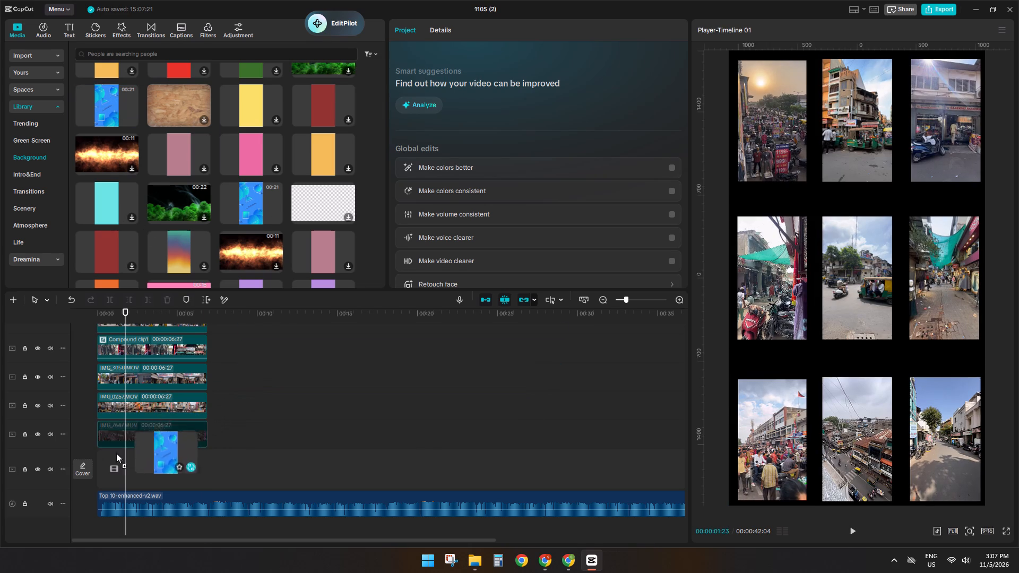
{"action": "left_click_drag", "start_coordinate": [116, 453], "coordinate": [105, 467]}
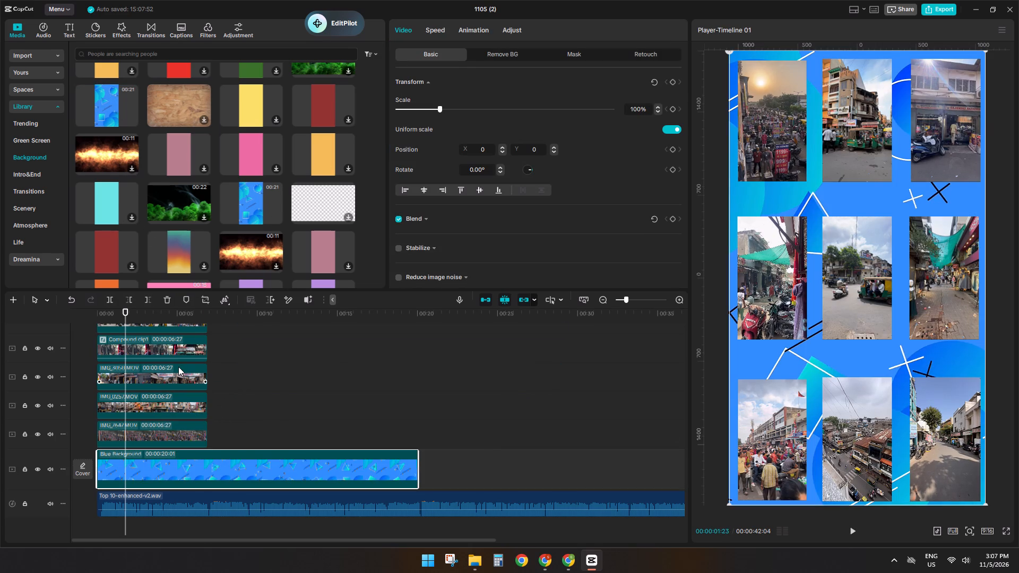
Undo back past the blue background and the grid image's removal, restoring the black-box grid image to the main track.
{"action": "key", "text": "ctrl+z"}
{"action": "key", "text": "ctrl+z"}
{"action": "key", "text": "ctrl+z"}
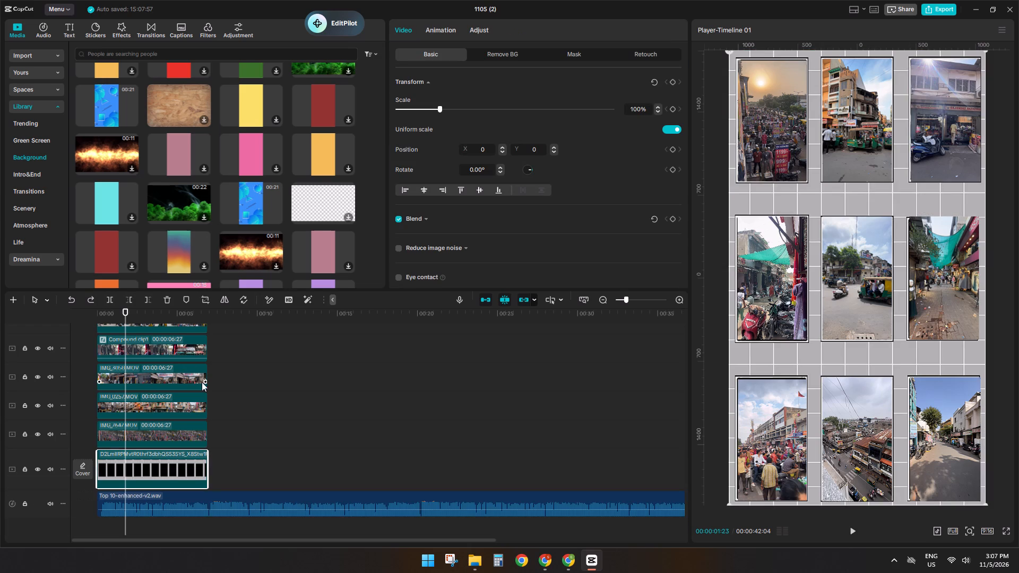
Play the three-by-three grid section to review the nine clips, and return the playhead to the start.
{"action": "left_click", "coordinate": [259, 362]}
{"action": "left_click_drag", "start_coordinate": [259, 362], "coordinate": [0, 389]}
{"action": "key", "text": "space"}
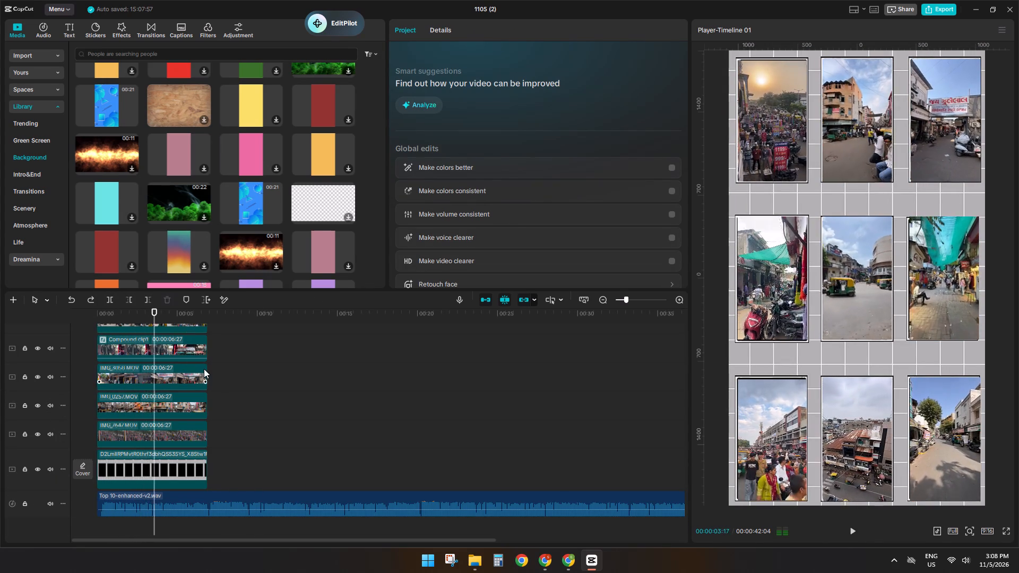
{"action": "scroll", "coordinate": [198, 407], "scroll_direction": "up", "scroll_amount": 16}
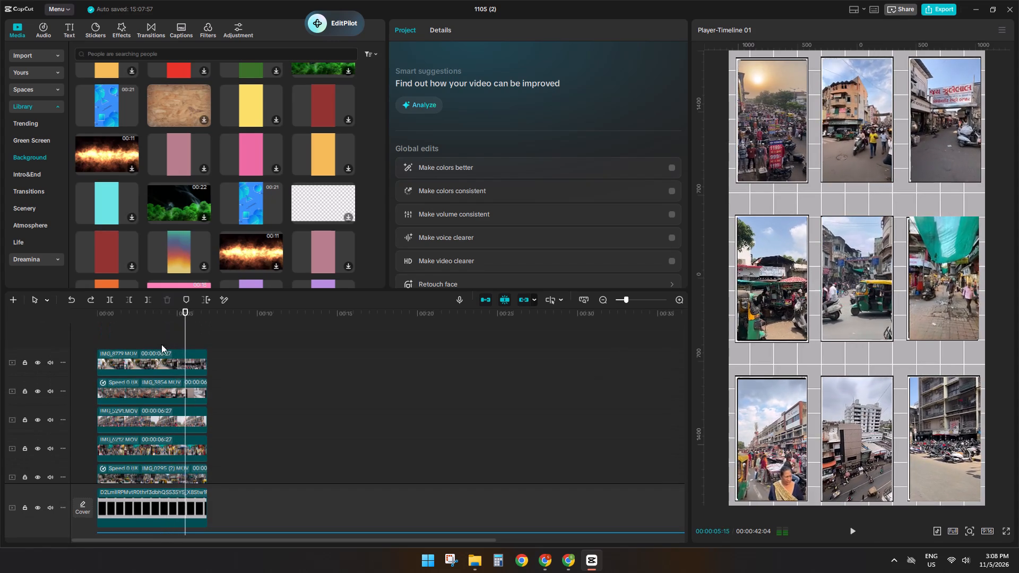
{"action": "key", "text": "space"}
{"action": "left_click", "coordinate": [148, 328]}
{"action": "left_click_drag", "start_coordinate": [148, 328], "coordinate": [117, 329]}
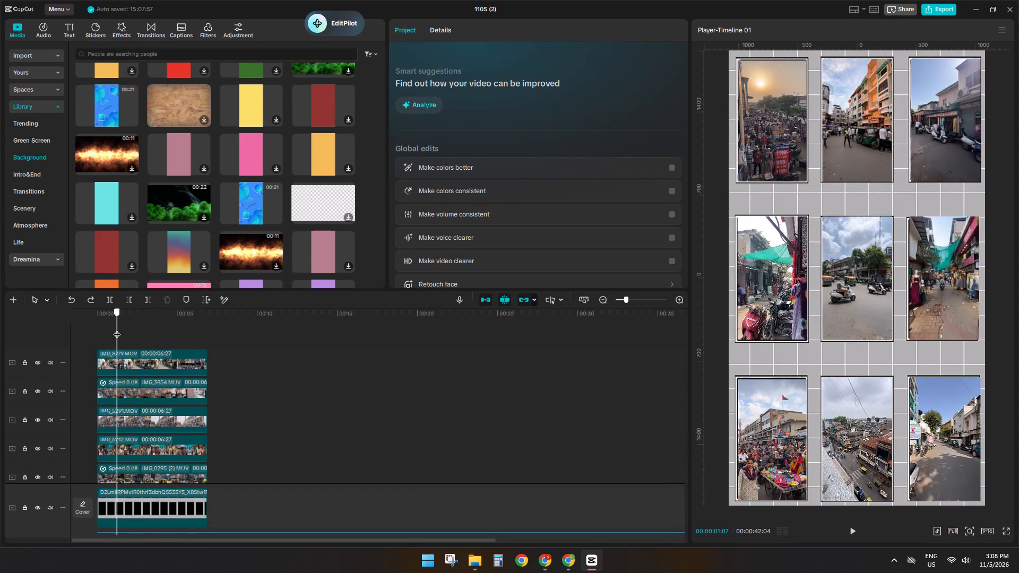
{"action": "left_click_drag", "start_coordinate": [117, 329], "coordinate": [63, 334]}
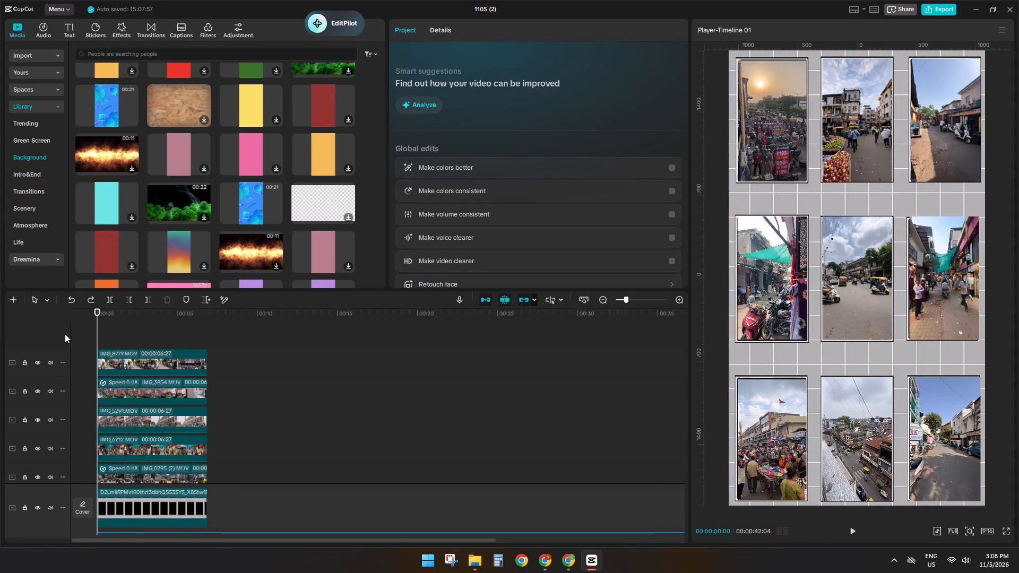
{"action": "left_click", "coordinate": [134, 337]}
{"action": "left_click_drag", "start_coordinate": [134, 337], "coordinate": [58, 337]}
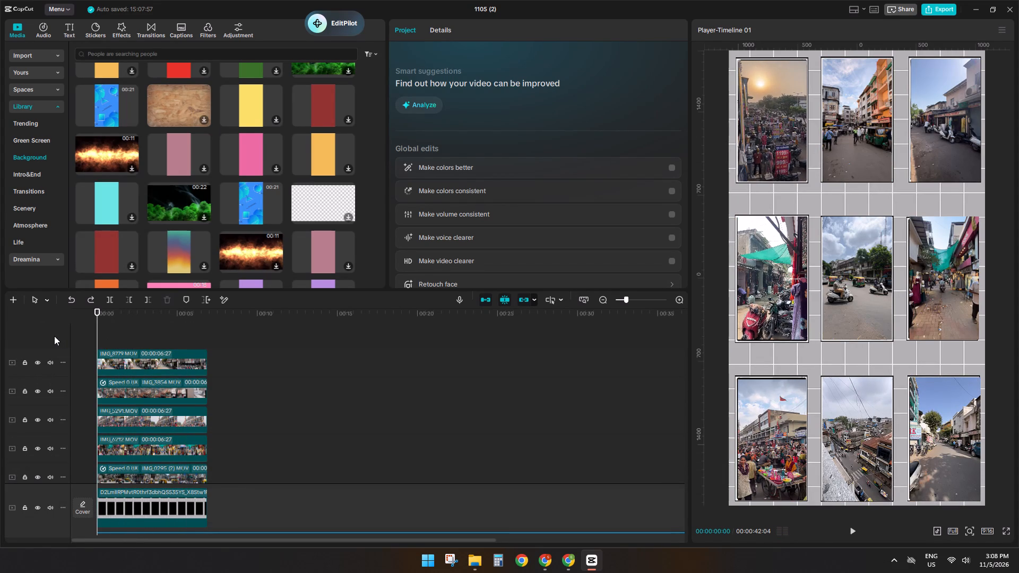
{"action": "left_click", "coordinate": [565, 561]}
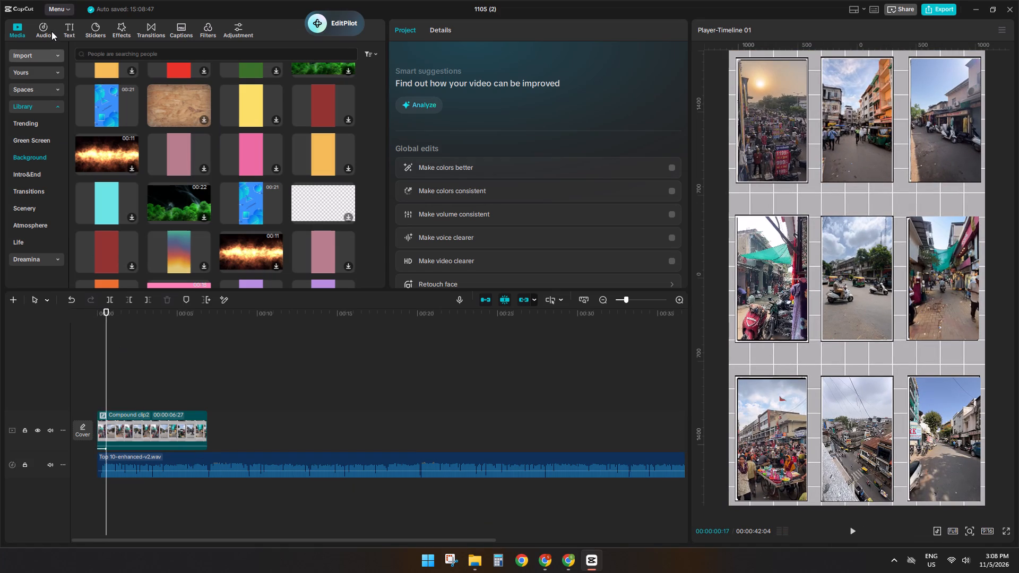
{"action": "key", "text": "space"}
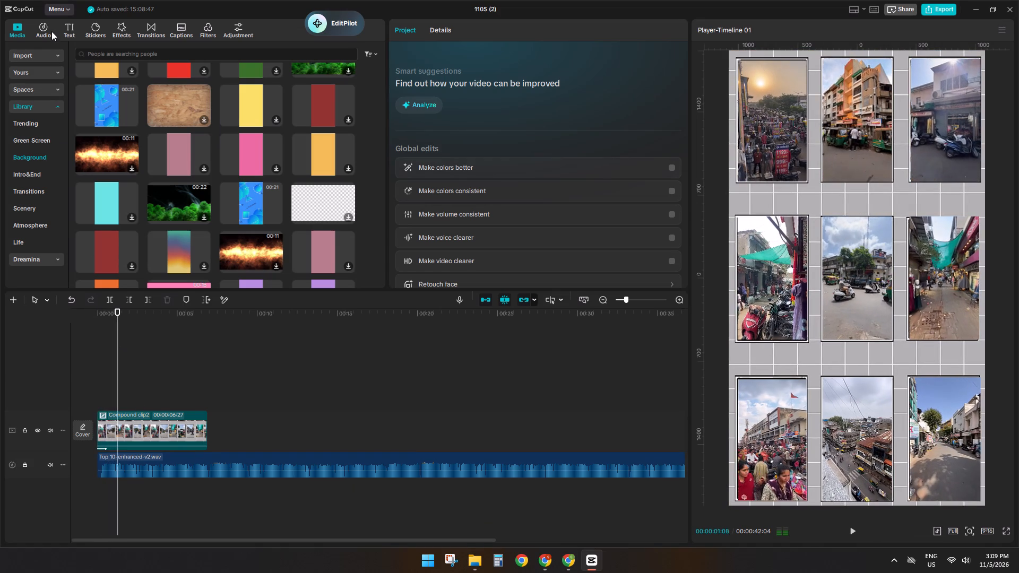
{"action": "key", "text": "space"}
Add a default text clip above the grid compound clip, spanning its full length from the timeline start.
{"action": "left_click", "coordinate": [72, 32]}
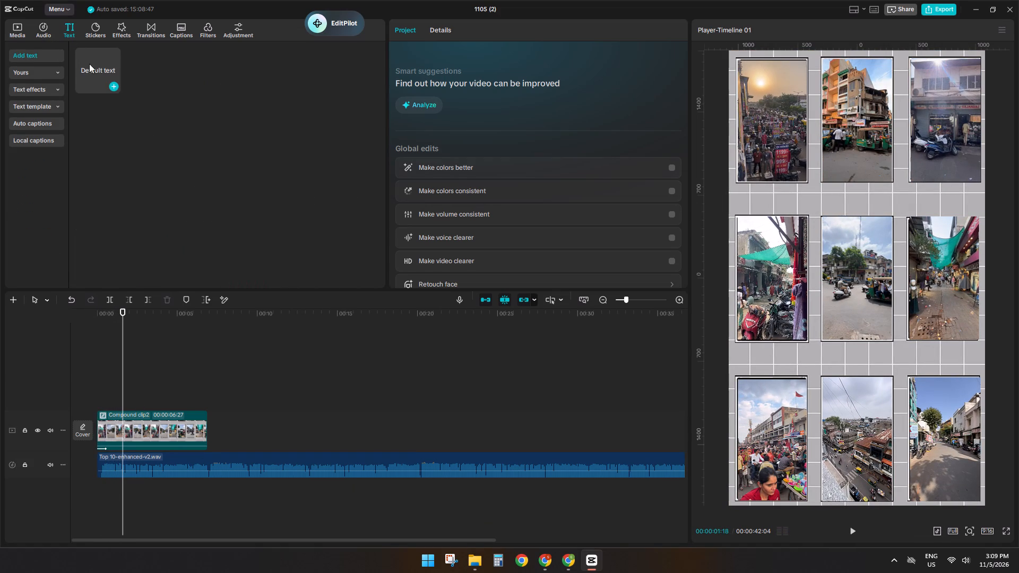
{"action": "left_click_drag", "start_coordinate": [89, 64], "coordinate": [97, 401]}
{"action": "left_click_drag", "start_coordinate": [145, 403], "coordinate": [204, 401]}
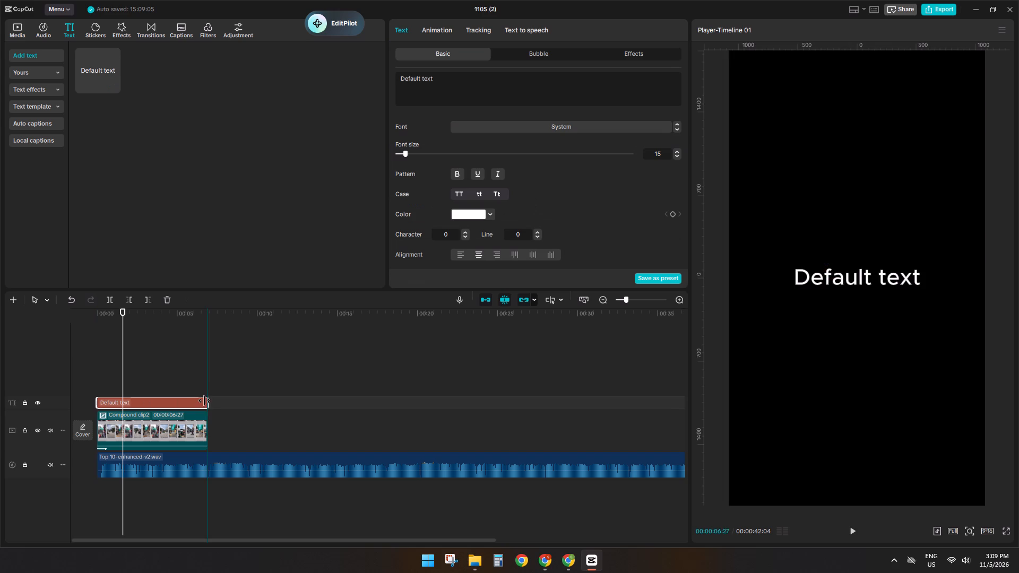
{"action": "left_click_drag", "start_coordinate": [204, 401], "coordinate": [205, 401]}
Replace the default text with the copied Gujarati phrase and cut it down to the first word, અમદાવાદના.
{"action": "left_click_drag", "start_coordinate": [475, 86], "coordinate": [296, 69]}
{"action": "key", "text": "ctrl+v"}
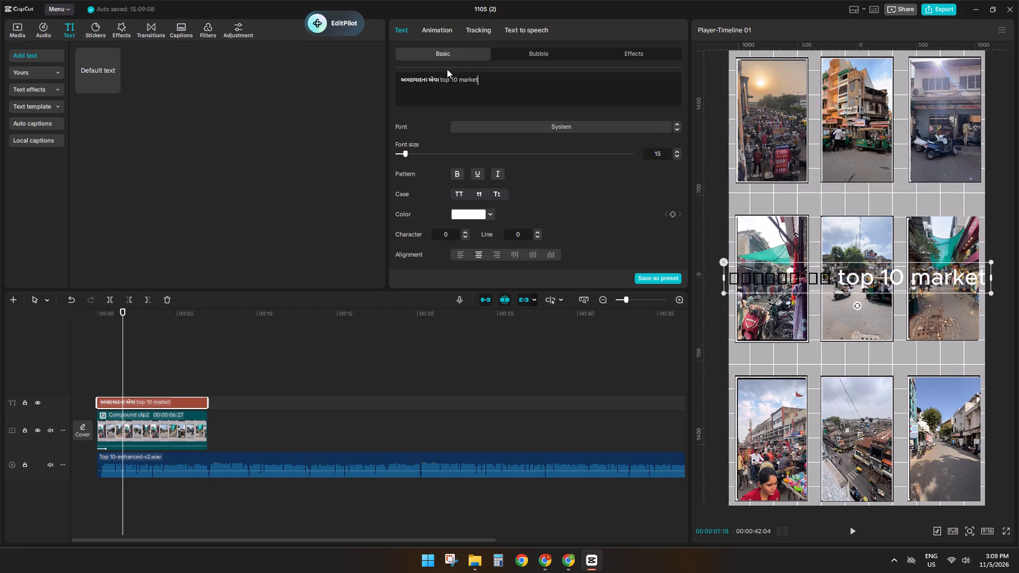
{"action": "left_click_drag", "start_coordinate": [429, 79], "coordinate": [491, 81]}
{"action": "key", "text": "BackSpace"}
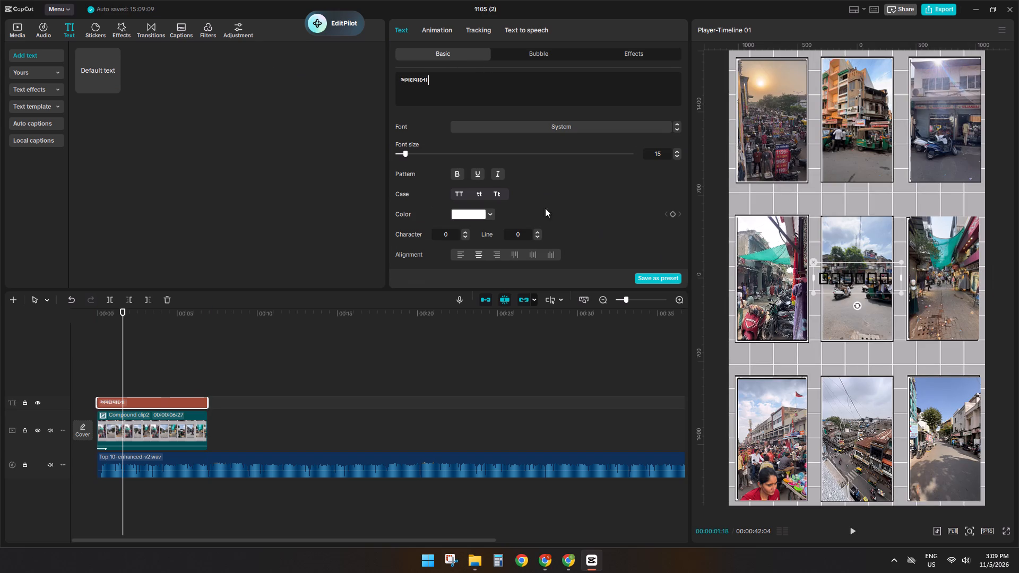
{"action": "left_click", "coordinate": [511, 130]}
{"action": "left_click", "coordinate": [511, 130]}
Switch to the Google translation tab in Chrome and translate the copied Gujarati phrase into English.
{"action": "left_click_drag", "start_coordinate": [450, 90], "coordinate": [338, 76]}
{"action": "left_click", "coordinate": [573, 558]}
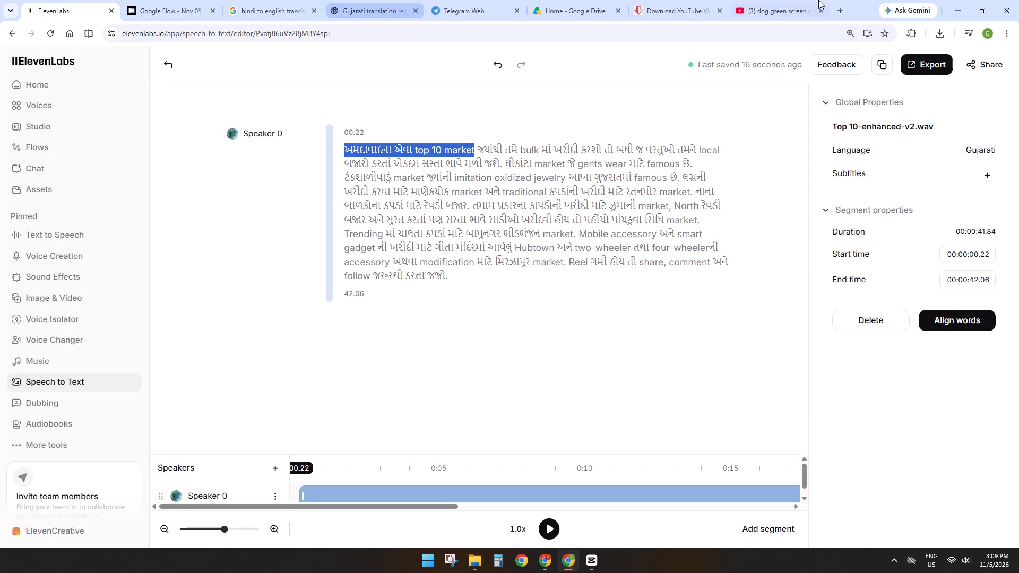
{"action": "left_click", "coordinate": [262, 2]}
{"action": "left_click", "coordinate": [340, 198]}
{"action": "left_click", "coordinate": [298, 192]}
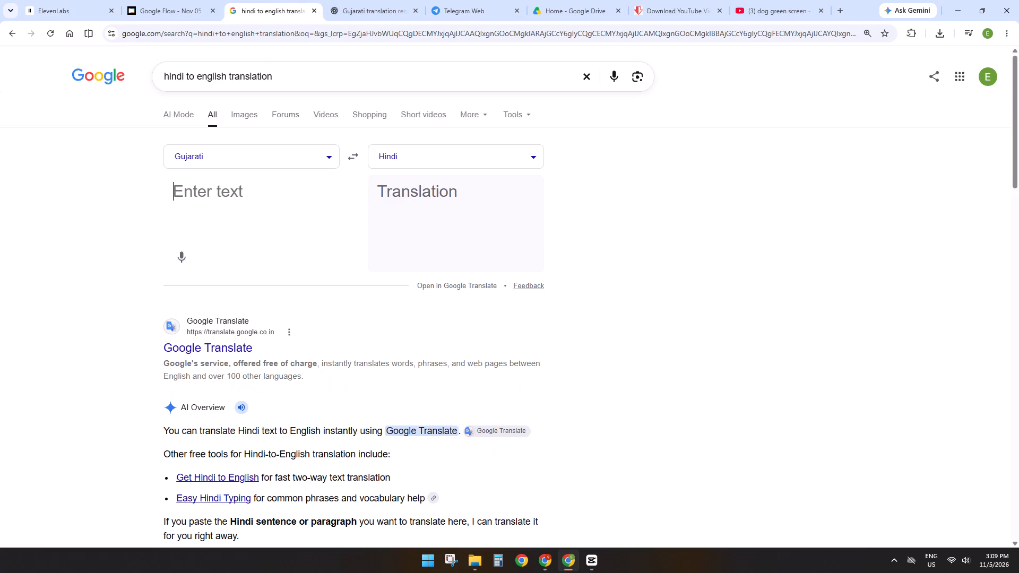
{"action": "key", "text": "ctrl+v"}
{"action": "left_click", "coordinate": [386, 157]}
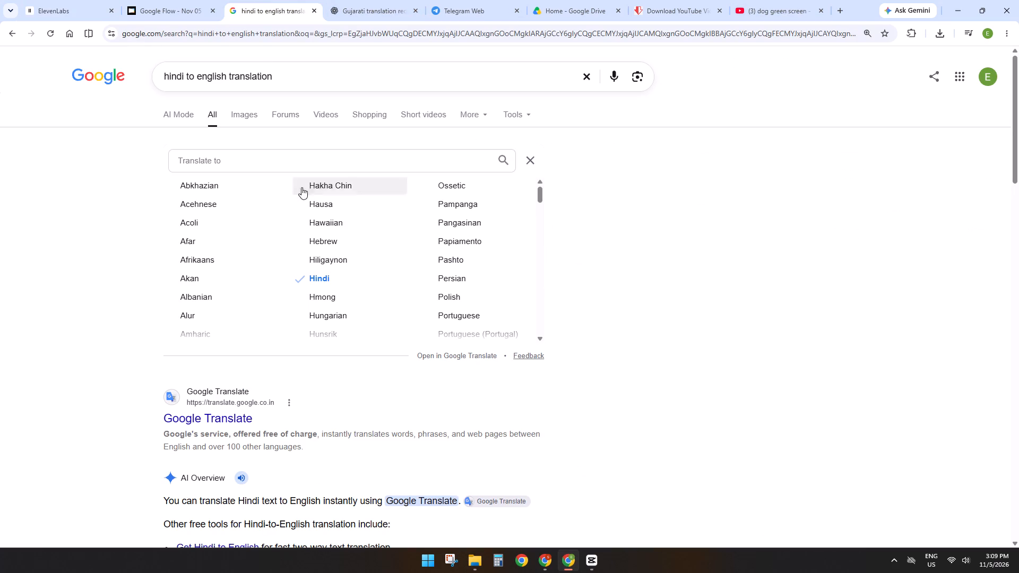
{"action": "type", "text": "EN"}
{"action": "left_click", "coordinate": [207, 184]}
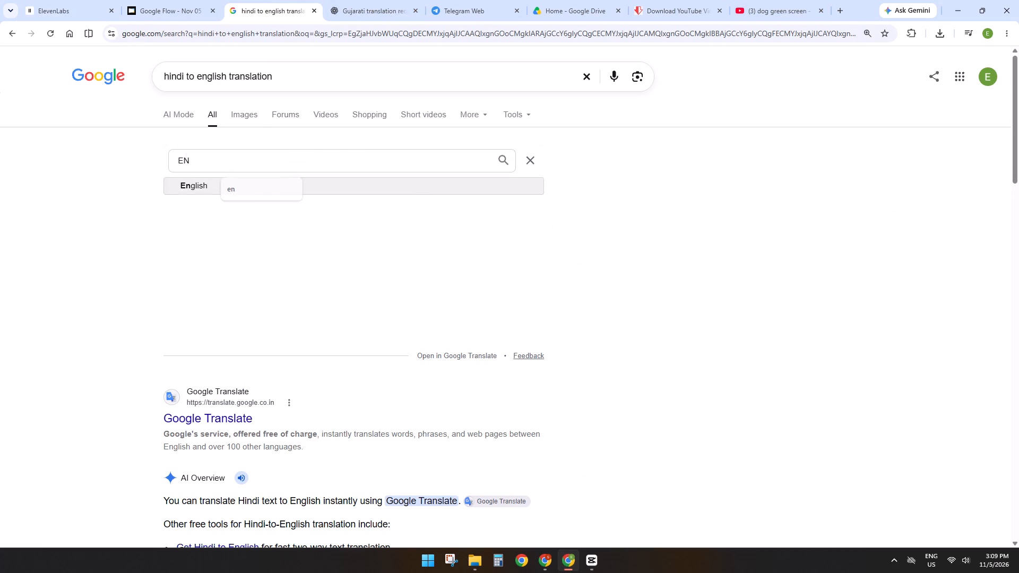
Copy the word Ahmedabad from the translation and use it in CapCut in place of the title's Gujarati text.
{"action": "left_click_drag", "start_coordinate": [381, 215], "coordinate": [481, 213]}
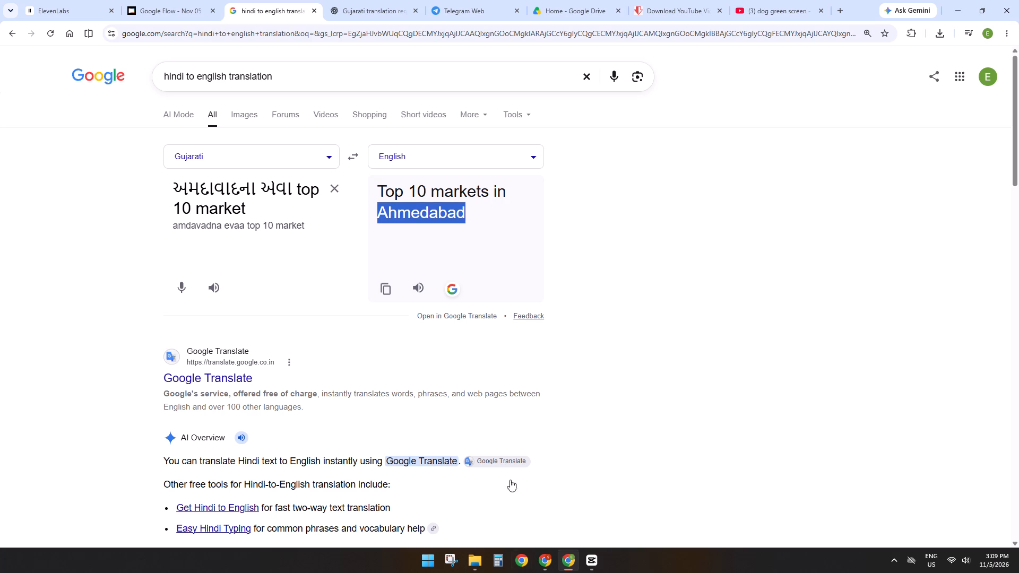
{"action": "key", "text": "ctrl+c"}
{"action": "left_click", "coordinate": [580, 562]}
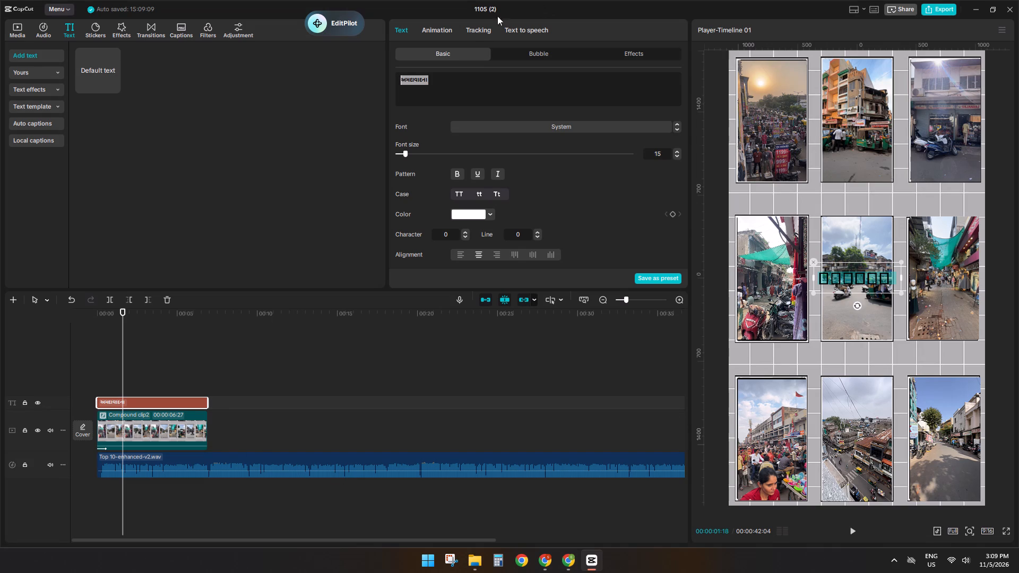
{"action": "key", "text": "ctrl+v"}
Make the Ahmedabad title bold and uppercase in the Haettenschweiler font.
{"action": "left_click", "coordinate": [461, 178]}
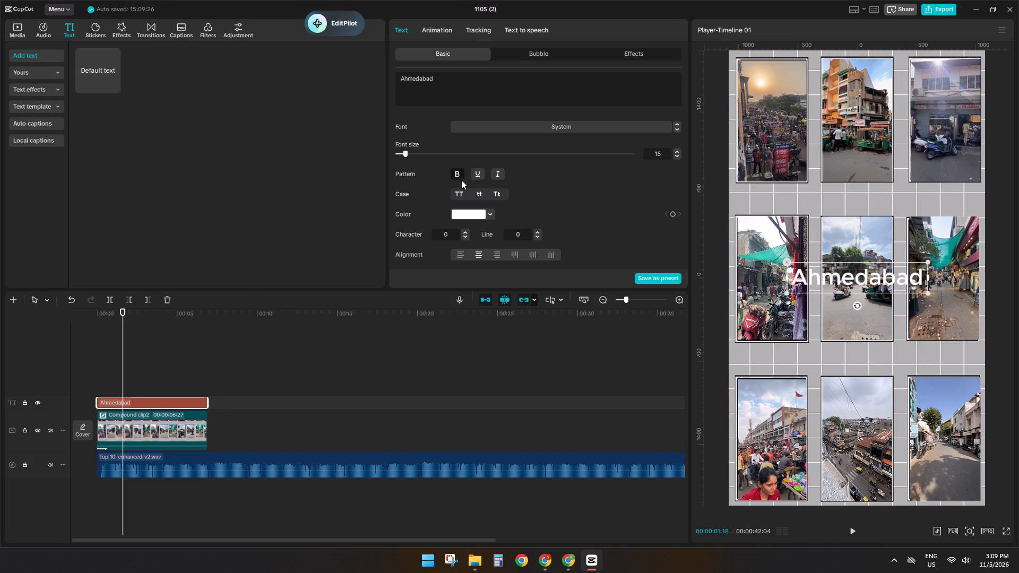
{"action": "left_click", "coordinate": [459, 195]}
{"action": "left_click", "coordinate": [508, 129]}
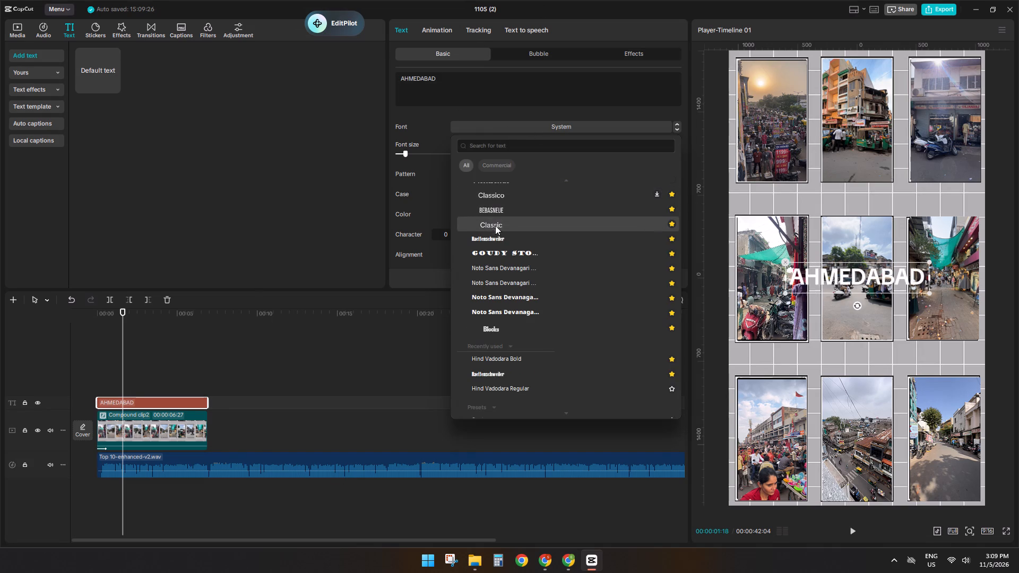
{"action": "left_click", "coordinate": [491, 241]}
Place the AHMEDABAD title, centred, in the gap between the grid's top and middle rows.
{"action": "left_click_drag", "start_coordinate": [853, 277], "coordinate": [856, 195]}
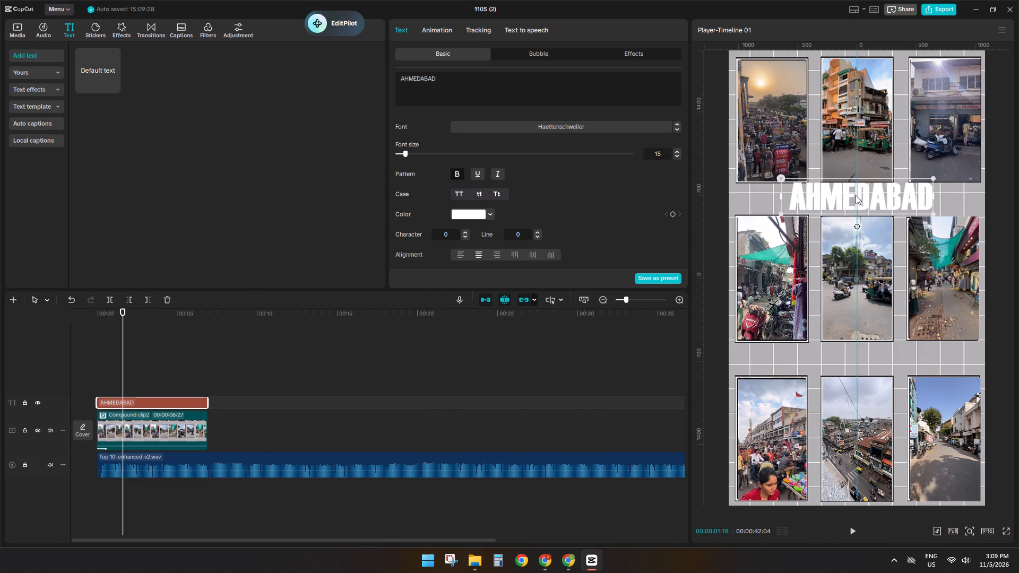
{"action": "left_click_drag", "start_coordinate": [856, 195], "coordinate": [852, 198]}
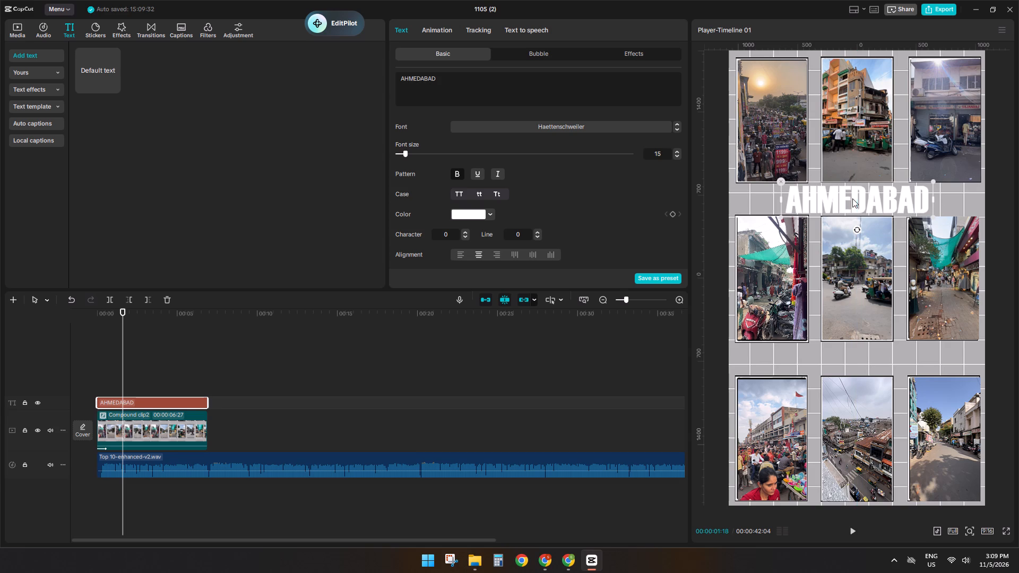
Apply the plain yellow text effect with a dark outline from the favourites to the AHMEDABAD title.
{"action": "left_click", "coordinate": [637, 51]}
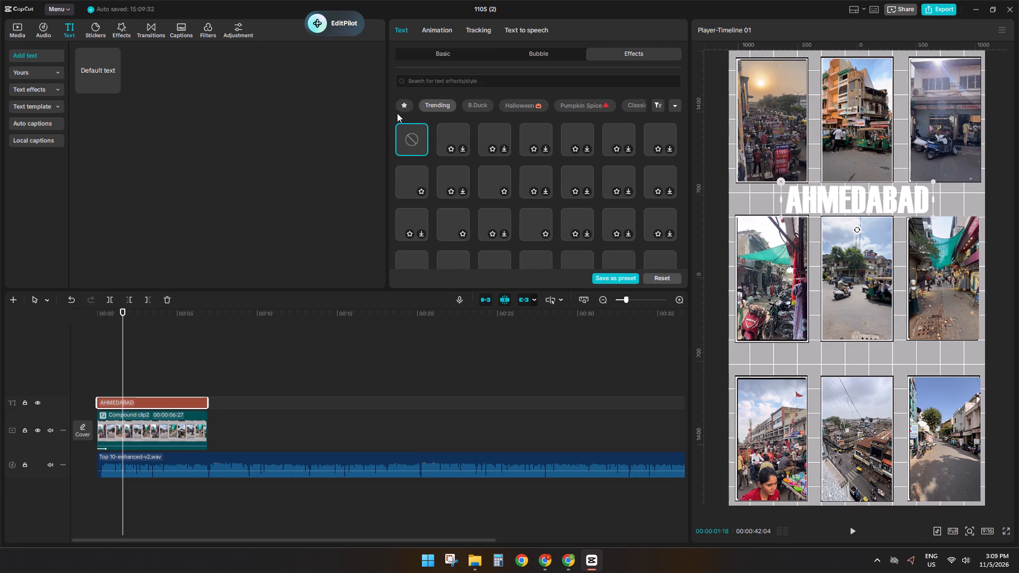
{"action": "left_click", "coordinate": [401, 108]}
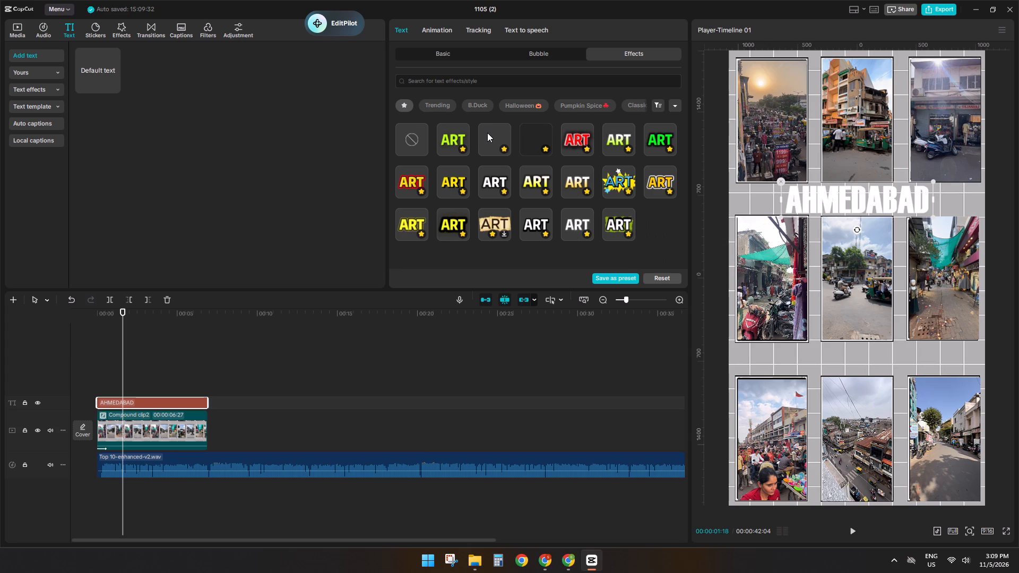
{"action": "left_click", "coordinate": [454, 196]}
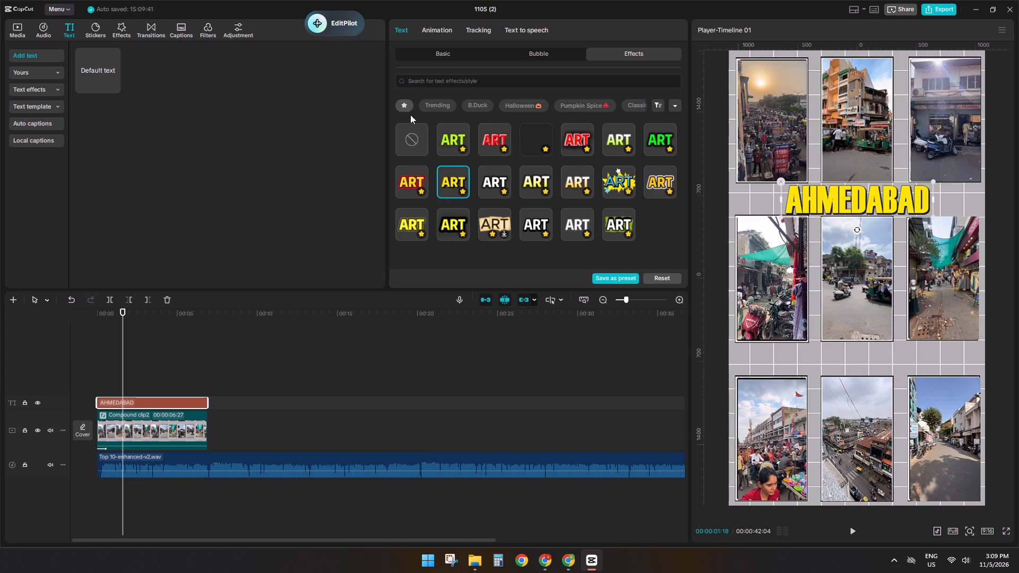
Play from the start to 00:00:00:25 and duplicate the AHMEDABAD title on a track above, starting at that point.
{"action": "left_click", "coordinate": [117, 376]}
{"action": "left_click_drag", "start_coordinate": [117, 376], "coordinate": [61, 375]}
{"action": "key", "text": "space"}
{"action": "key", "text": "space"}
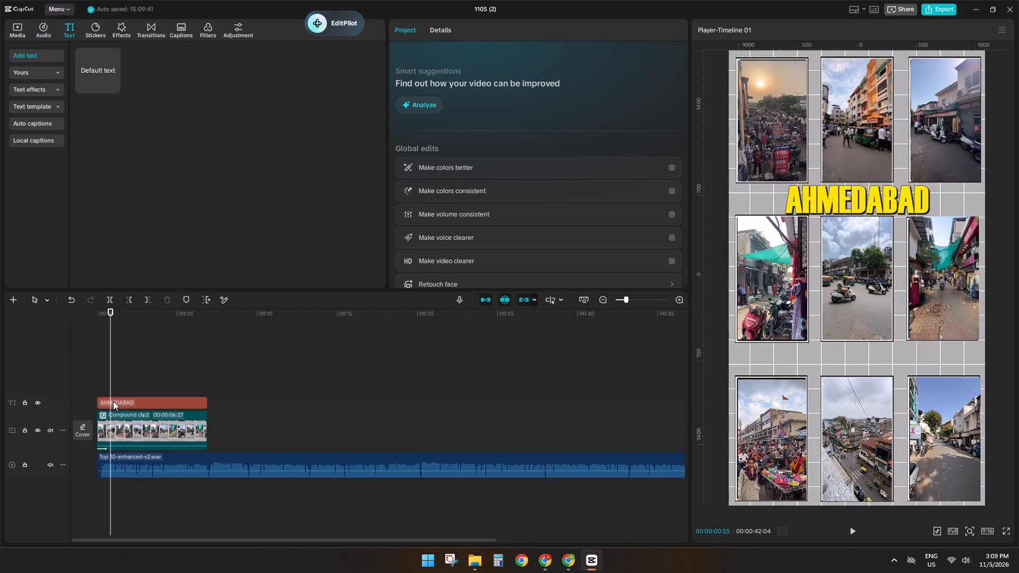
{"action": "left_click", "coordinate": [113, 401]}
{"action": "left_click_drag", "start_coordinate": [112, 401], "coordinate": [123, 390], "text": "alt"}
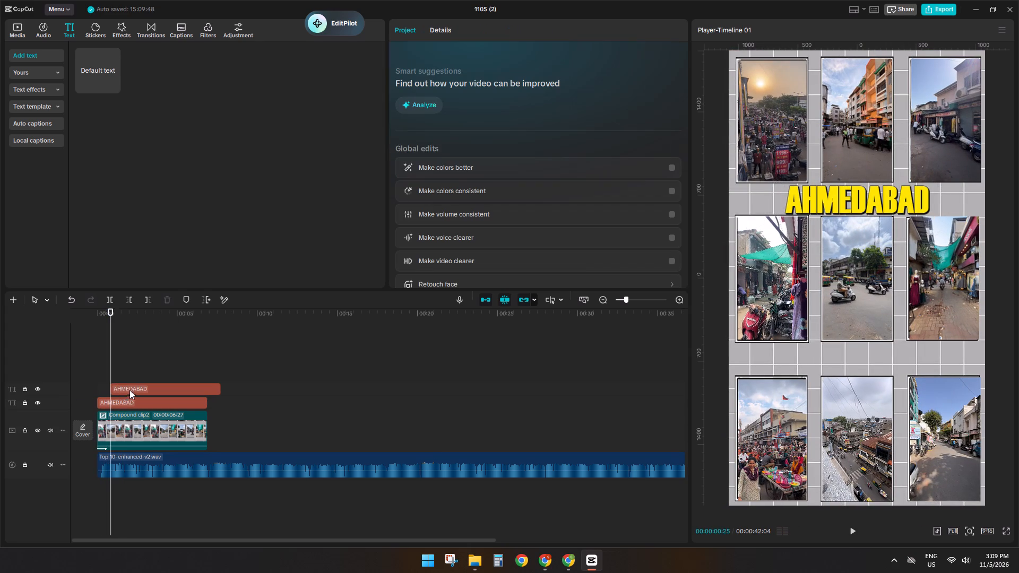
{"action": "left_click", "coordinate": [150, 388]}
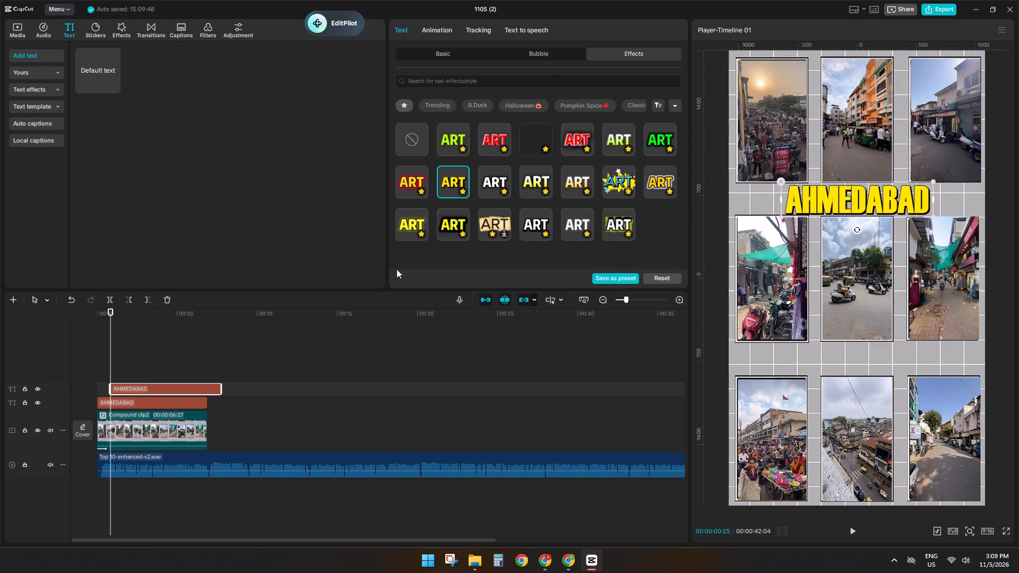
Replace the duplicate title's wording with "Top 10 markets", copied from the English translation in Chrome.
{"action": "left_click", "coordinate": [452, 48]}
{"action": "left_click_drag", "start_coordinate": [476, 82], "coordinate": [265, 78]}
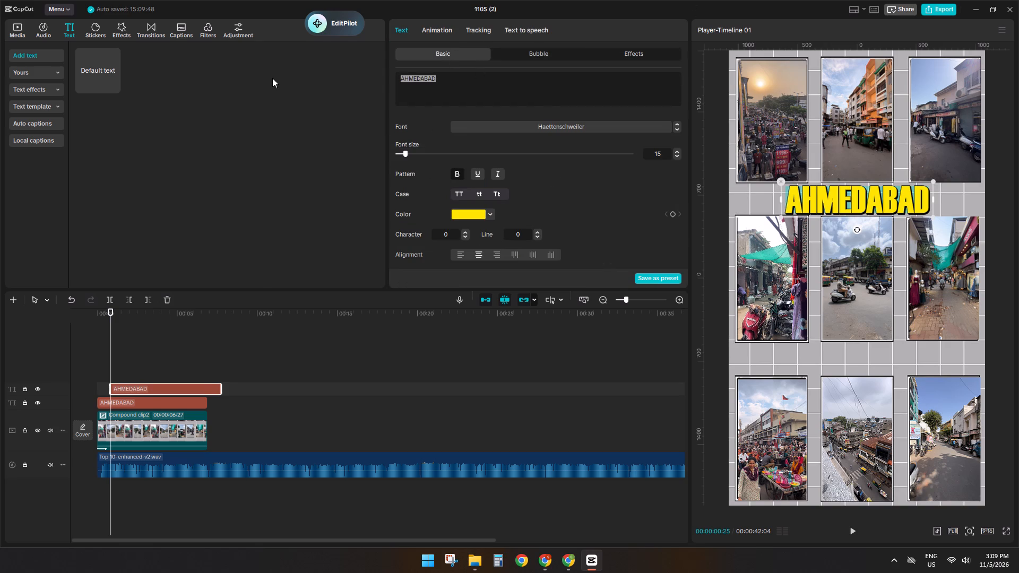
{"action": "left_click", "coordinate": [567, 557]}
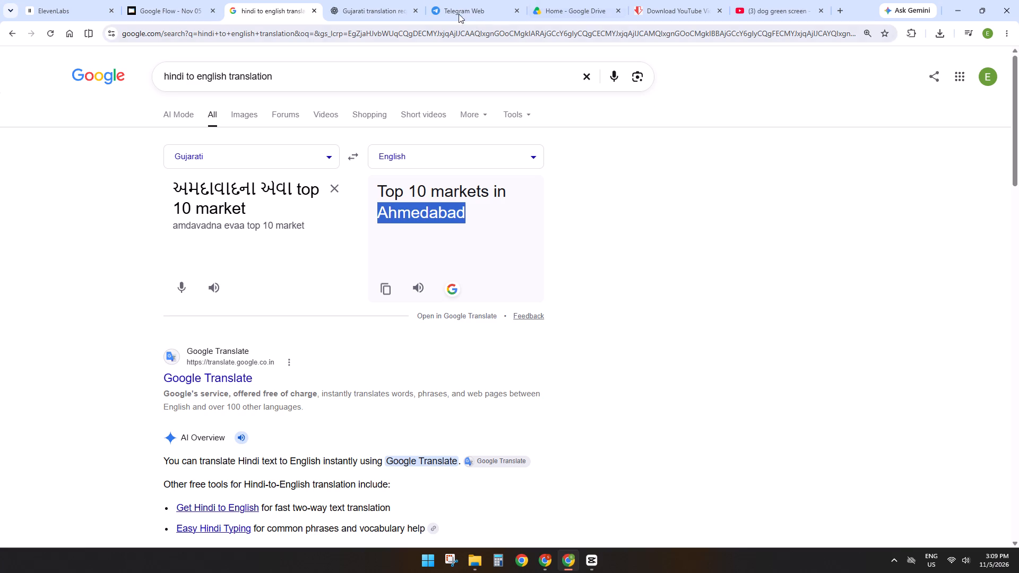
{"action": "left_click_drag", "start_coordinate": [380, 190], "coordinate": [491, 186]}
{"action": "key", "text": "ctrl+c"}
{"action": "left_click", "coordinate": [601, 560]}
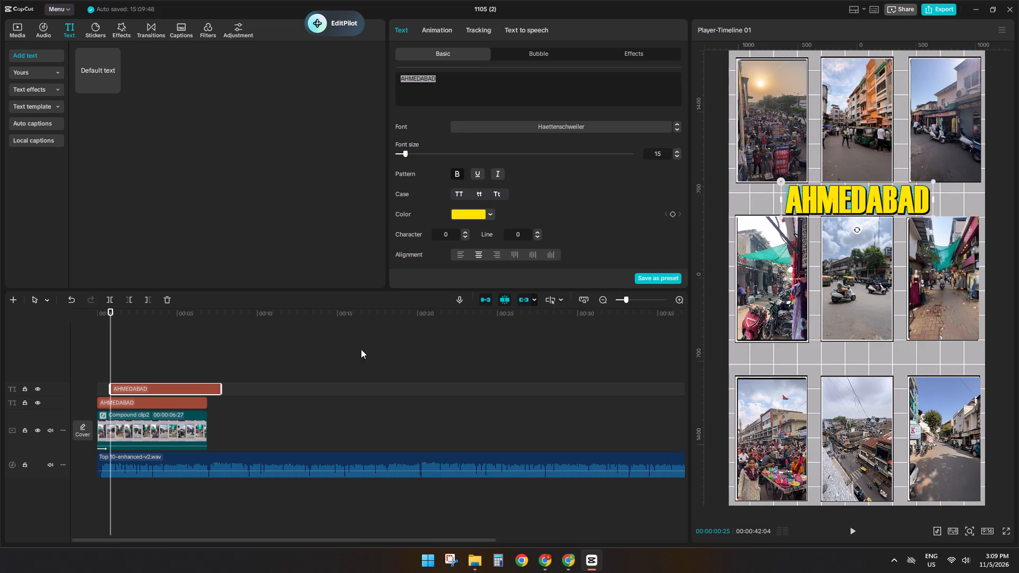
{"action": "key", "text": "ctrl+v"}
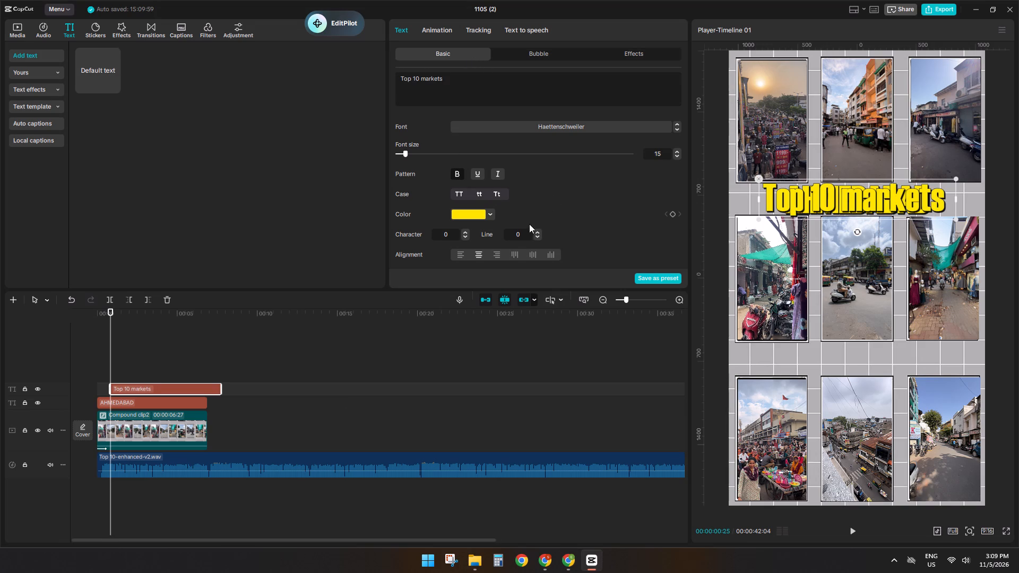
Set the Top 10 markets title in the Classico font and make it uppercase.
{"action": "left_click", "coordinate": [534, 129]}
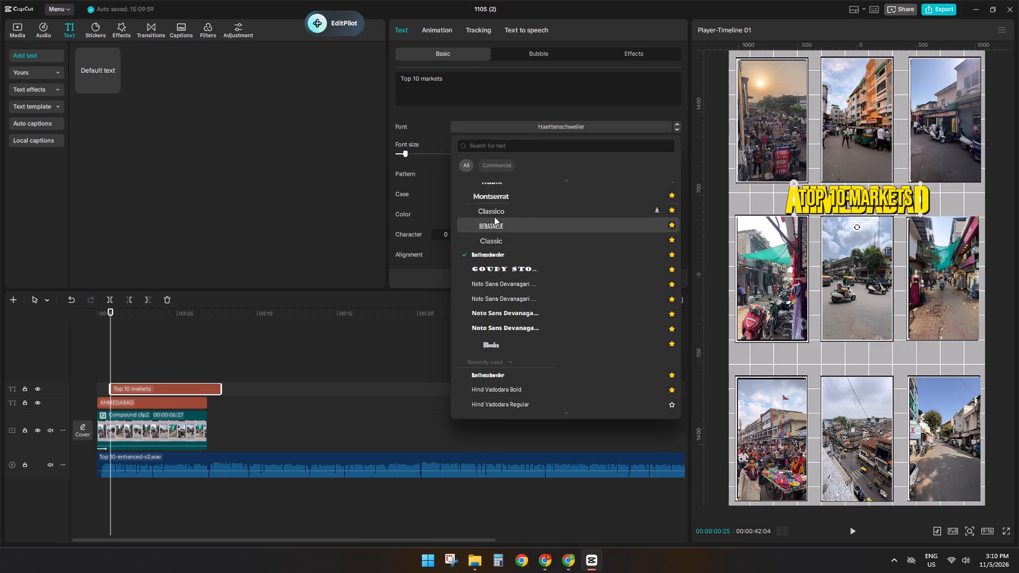
{"action": "left_click", "coordinate": [491, 211]}
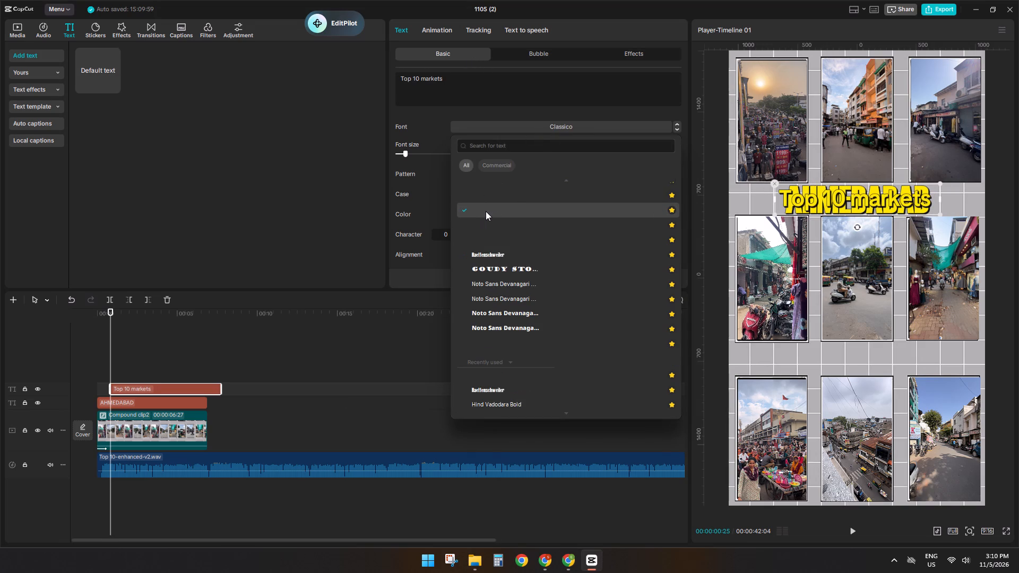
{"action": "left_click", "coordinate": [486, 211]}
{"action": "left_click", "coordinate": [458, 190]}
Place the TOP 10 MARKETS title, centred, in the gap between the grid's middle and bottom rows.
{"action": "left_click_drag", "start_coordinate": [878, 199], "coordinate": [887, 324]}
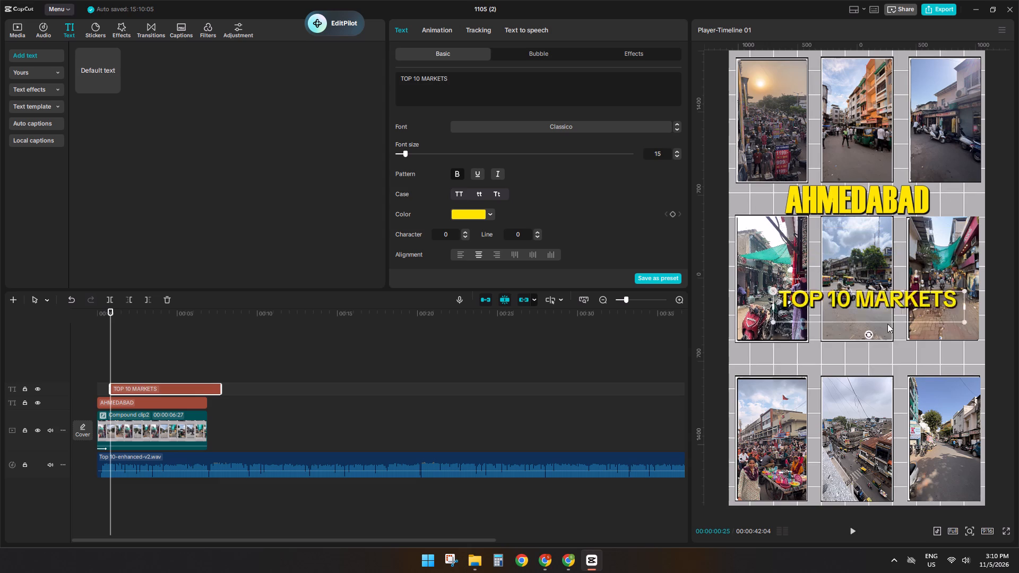
{"action": "left_click_drag", "start_coordinate": [887, 324], "coordinate": [877, 359]}
Apply the first lime-green text effect from the favourites to the TOP 10 MARKETS title.
{"action": "left_click", "coordinate": [639, 57]}
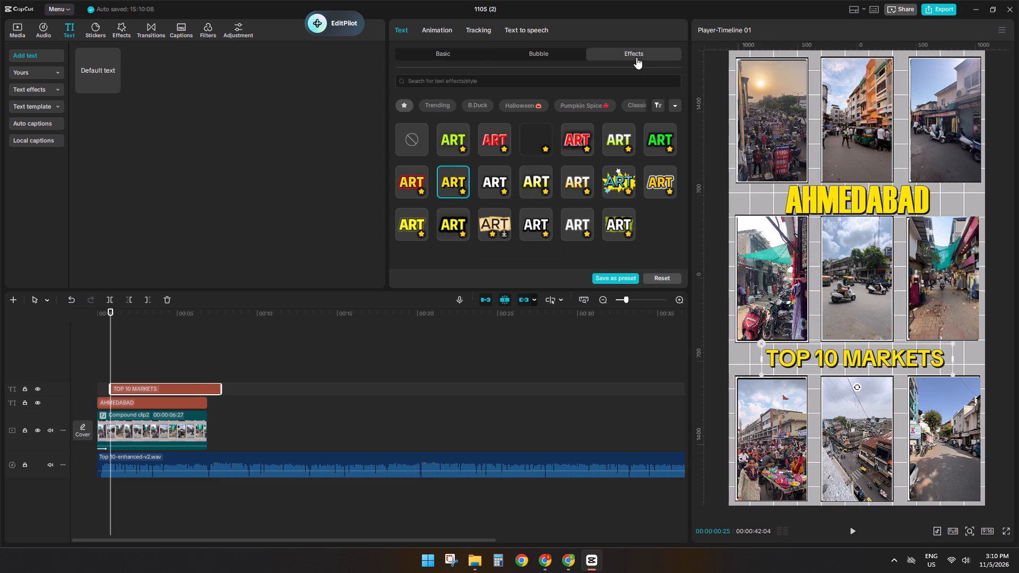
{"action": "left_click", "coordinate": [455, 135]}
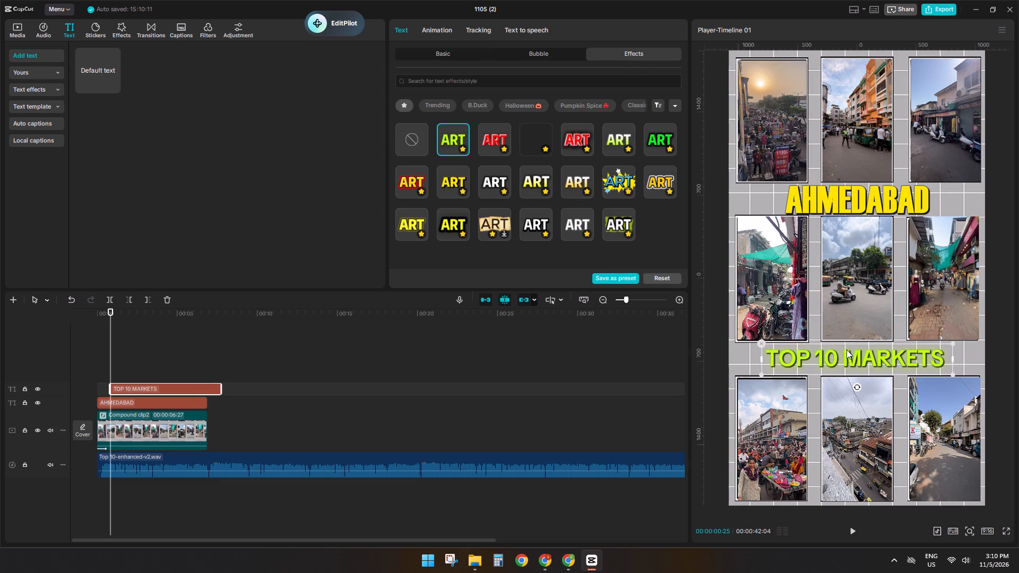
Tighten the character spacing of the TOP 10 MARKETS title to -1.
{"action": "left_click", "coordinate": [868, 355]}
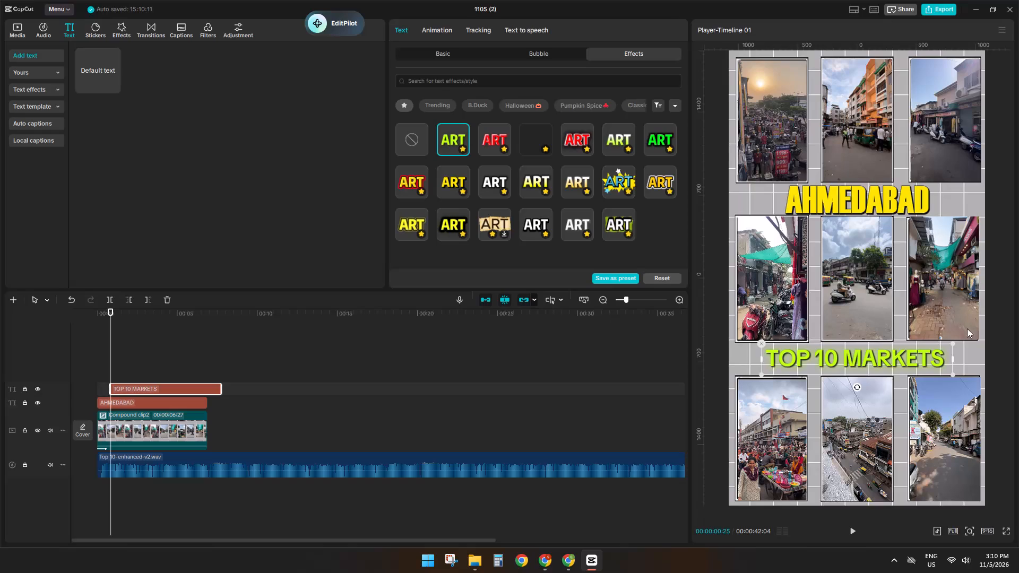
{"action": "left_click", "coordinate": [445, 60]}
{"action": "left_click", "coordinate": [443, 55]}
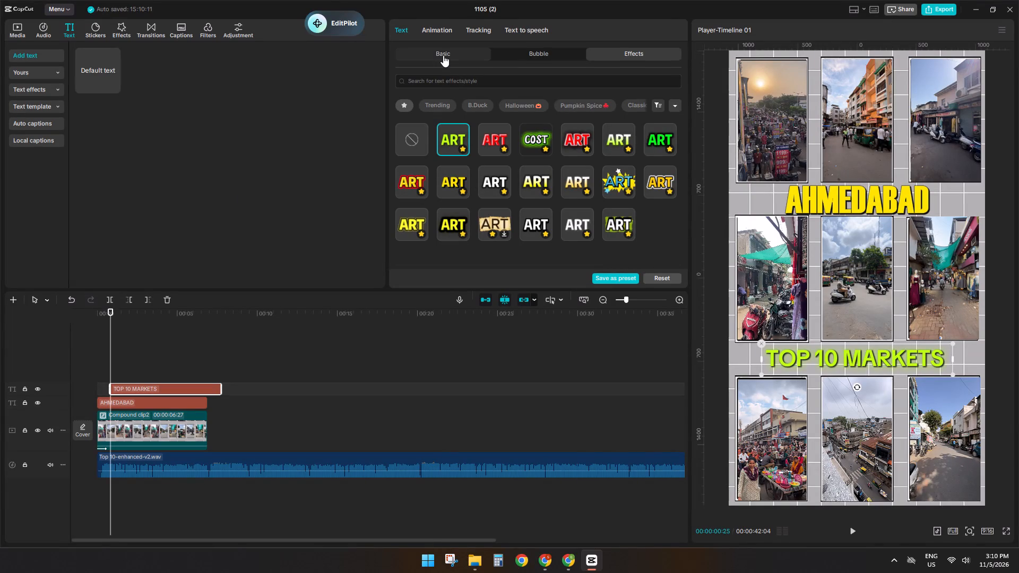
{"action": "left_click", "coordinate": [483, 127]}
{"action": "left_click", "coordinate": [483, 127]}
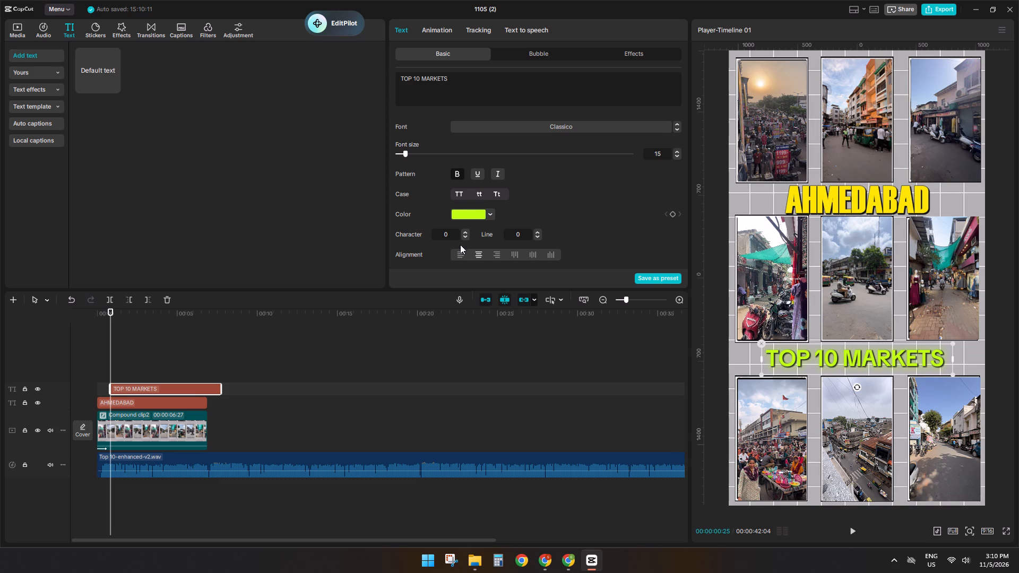
{"action": "double_click", "coordinate": [463, 235]}
{"action": "left_click", "coordinate": [467, 232]}
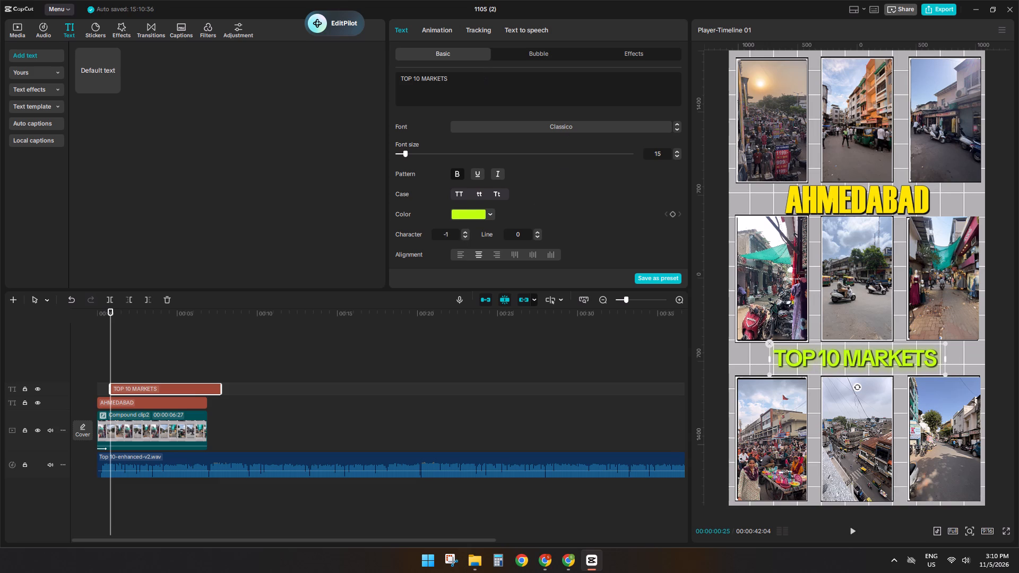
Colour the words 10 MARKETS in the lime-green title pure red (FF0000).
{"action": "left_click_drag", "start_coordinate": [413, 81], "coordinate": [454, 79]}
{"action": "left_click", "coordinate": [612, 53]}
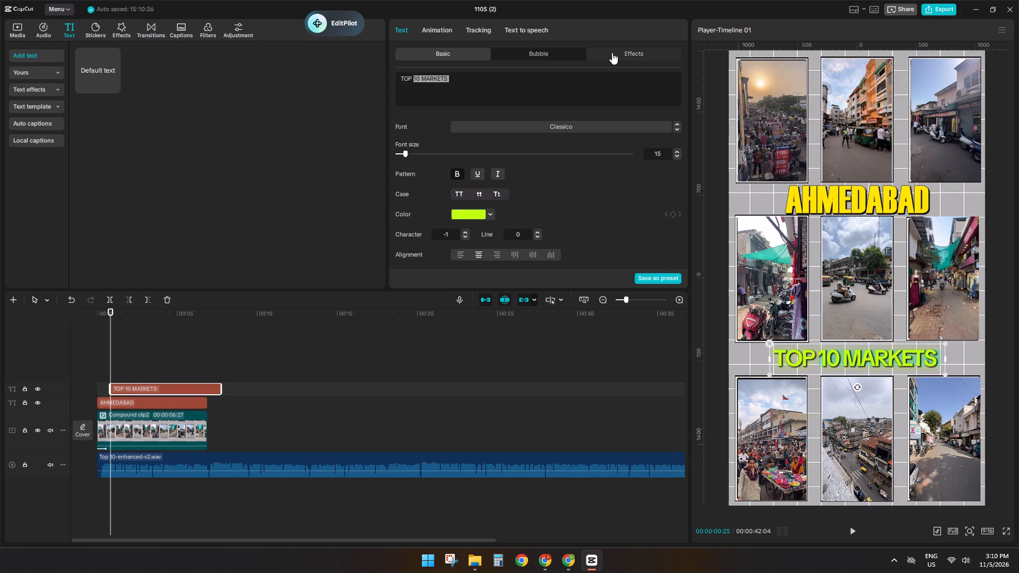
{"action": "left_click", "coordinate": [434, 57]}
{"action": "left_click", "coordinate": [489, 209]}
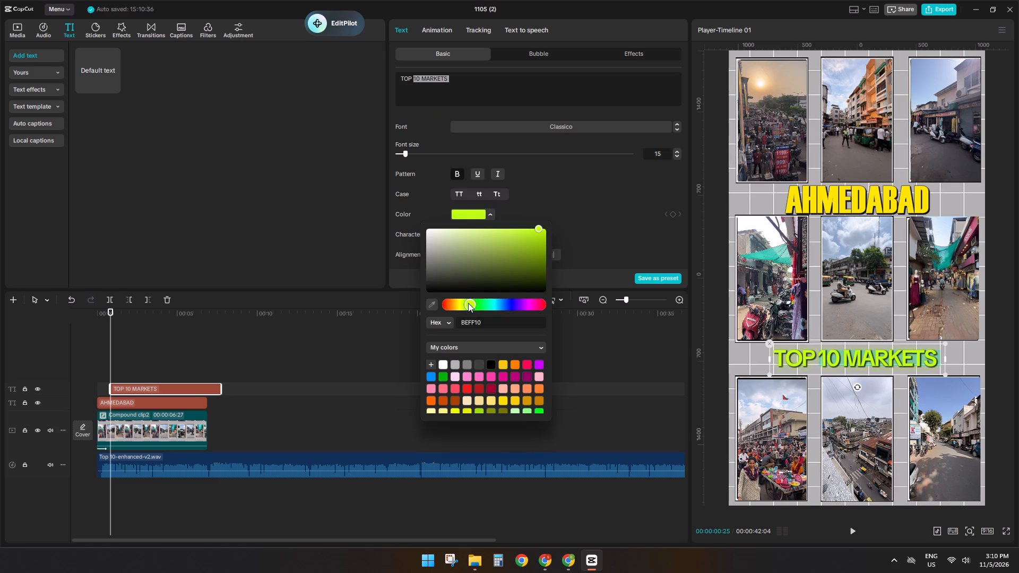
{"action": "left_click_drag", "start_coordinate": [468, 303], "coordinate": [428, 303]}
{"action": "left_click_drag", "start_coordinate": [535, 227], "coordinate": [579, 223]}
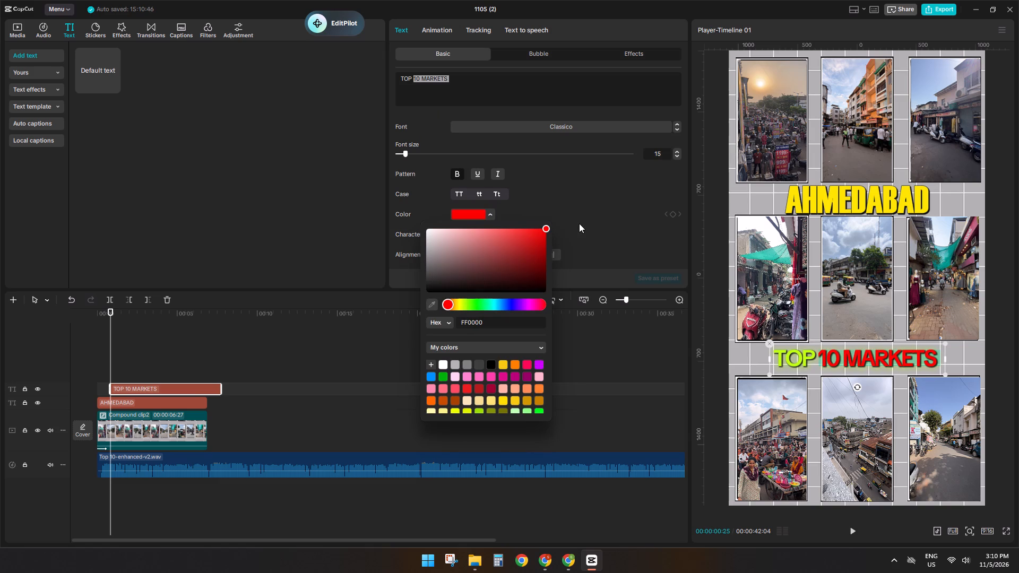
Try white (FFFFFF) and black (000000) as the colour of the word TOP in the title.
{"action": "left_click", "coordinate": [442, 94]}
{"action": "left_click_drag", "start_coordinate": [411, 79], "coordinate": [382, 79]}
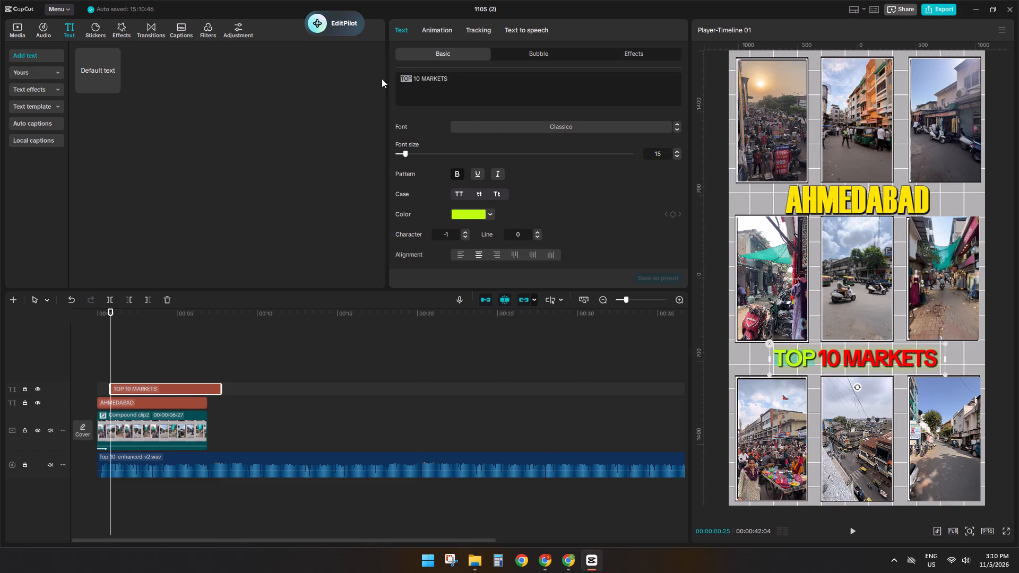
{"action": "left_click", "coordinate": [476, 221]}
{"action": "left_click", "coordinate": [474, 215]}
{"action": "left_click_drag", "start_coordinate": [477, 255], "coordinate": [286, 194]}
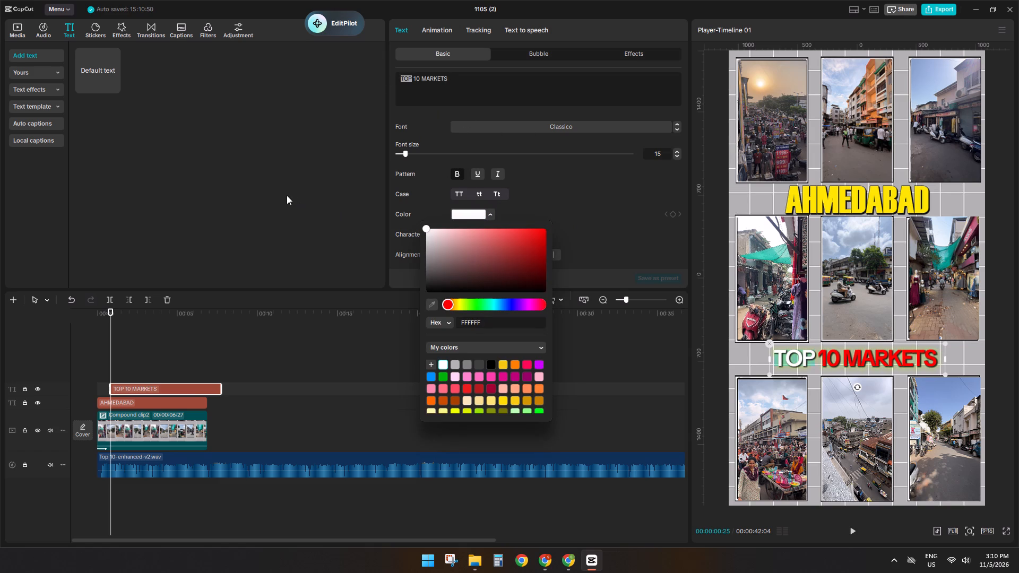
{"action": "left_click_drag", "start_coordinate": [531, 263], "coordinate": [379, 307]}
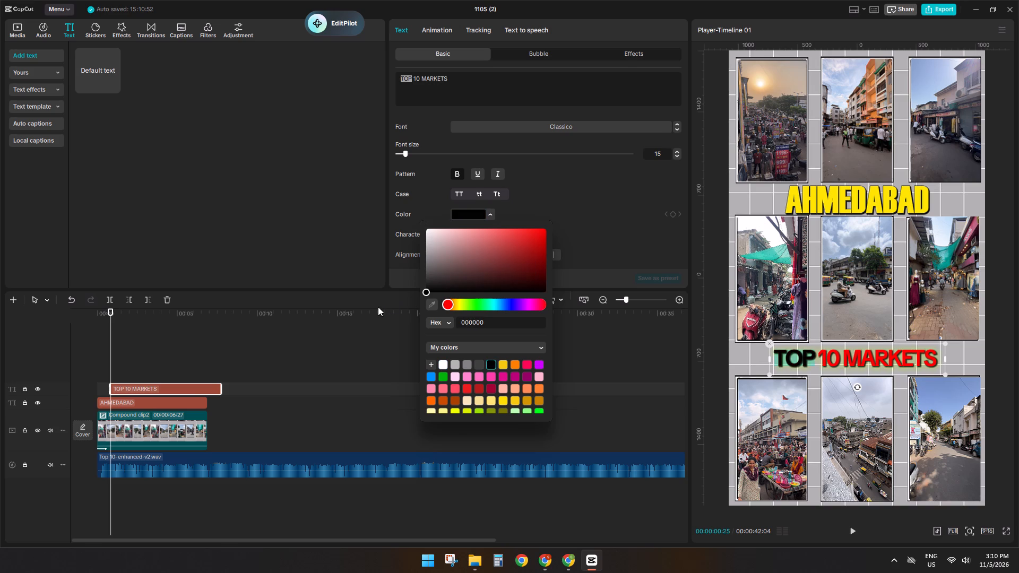
Clear the styling of the TOP 10 MARKETS title by choosing no preset style.
{"action": "left_click", "coordinate": [182, 368]}
{"action": "left_click_drag", "start_coordinate": [182, 368], "coordinate": [144, 373]}
{"action": "left_click", "coordinate": [151, 395]}
{"action": "scroll", "coordinate": [493, 234], "scroll_direction": "down", "scroll_amount": 2}
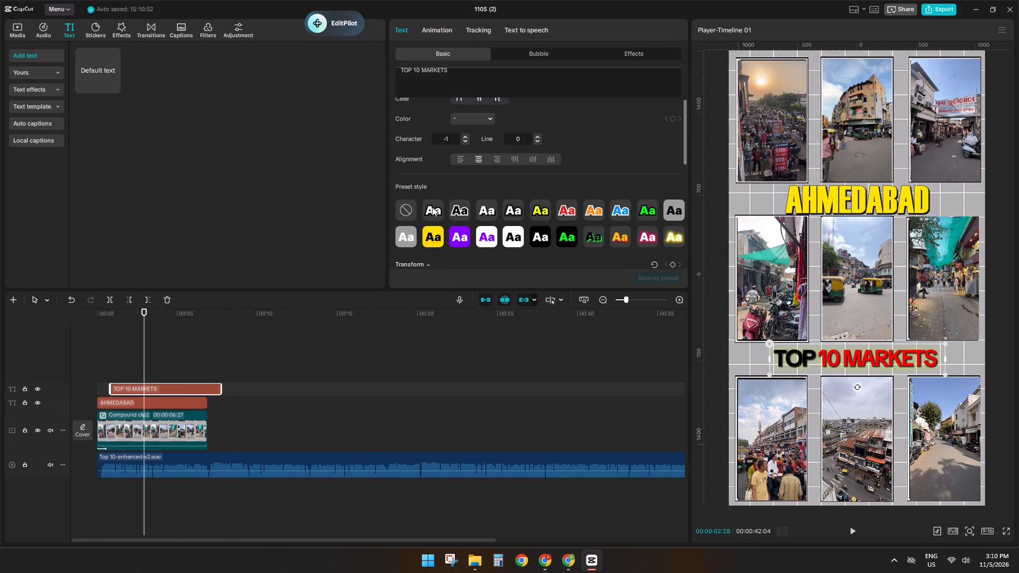
{"action": "left_click", "coordinate": [438, 205]}
{"action": "left_click", "coordinate": [406, 211]}
{"action": "scroll", "coordinate": [503, 203], "scroll_direction": "up", "scroll_amount": 4}
{"action": "scroll", "coordinate": [392, 170], "scroll_direction": "up", "scroll_amount": 3}
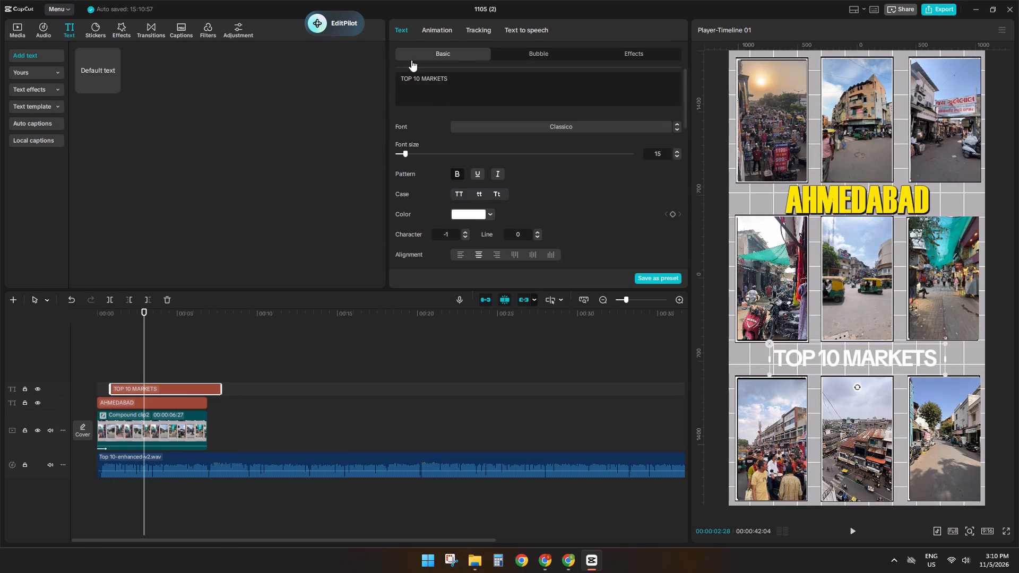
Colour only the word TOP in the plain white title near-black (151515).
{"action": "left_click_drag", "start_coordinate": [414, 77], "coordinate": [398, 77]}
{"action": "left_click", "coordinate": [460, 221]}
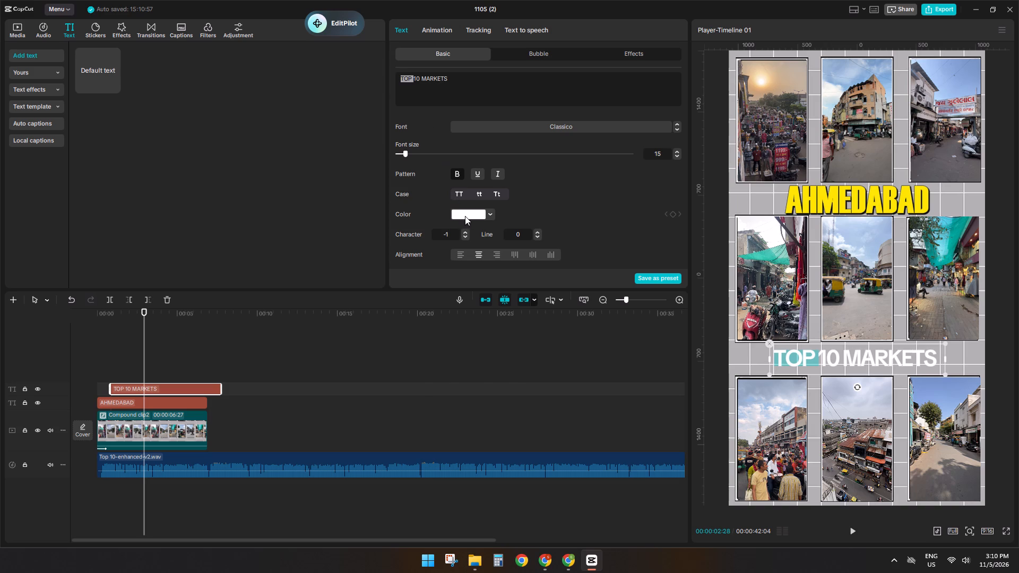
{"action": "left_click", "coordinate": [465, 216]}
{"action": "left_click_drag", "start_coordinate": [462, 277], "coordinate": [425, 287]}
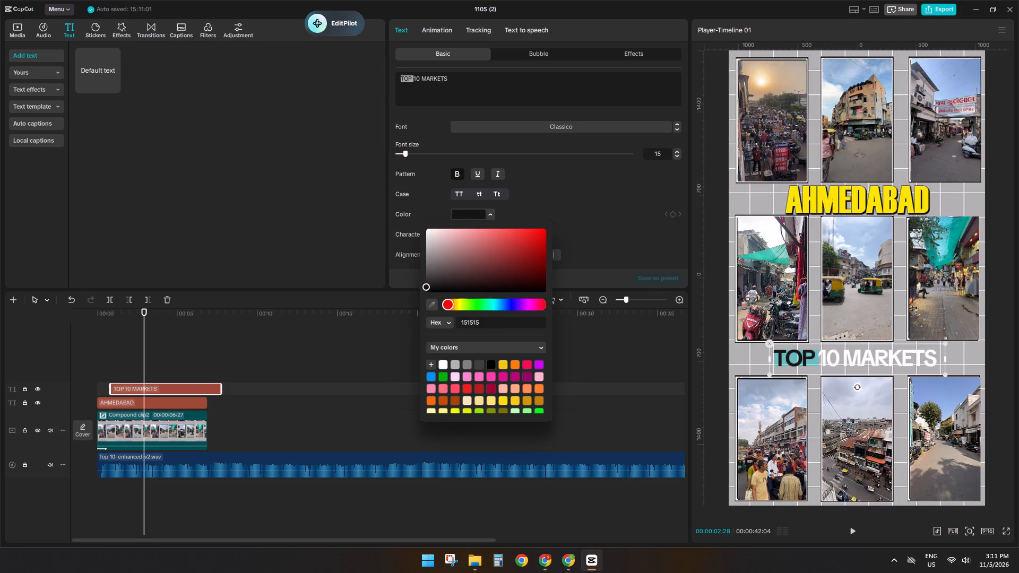
Colour the words 10 MARKETS in the title pure red.
{"action": "left_click", "coordinate": [424, 96]}
{"action": "left_click_drag", "start_coordinate": [413, 79], "coordinate": [457, 76]}
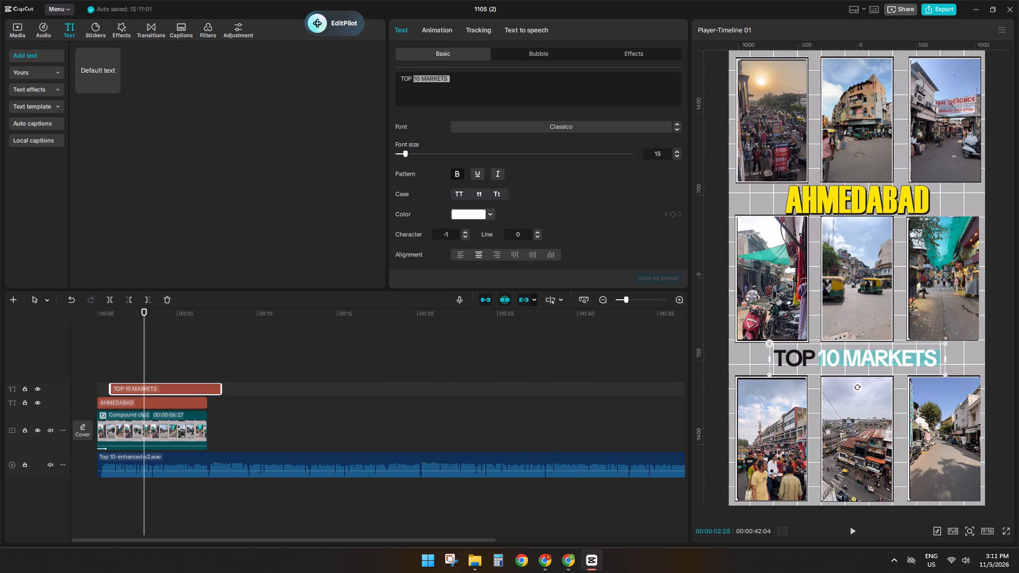
{"action": "left_click_drag", "start_coordinate": [457, 76], "coordinate": [456, 76]}
{"action": "left_click", "coordinate": [465, 214]}
{"action": "left_click_drag", "start_coordinate": [497, 250], "coordinate": [785, 199]}
{"action": "left_click", "coordinate": [483, 213]}
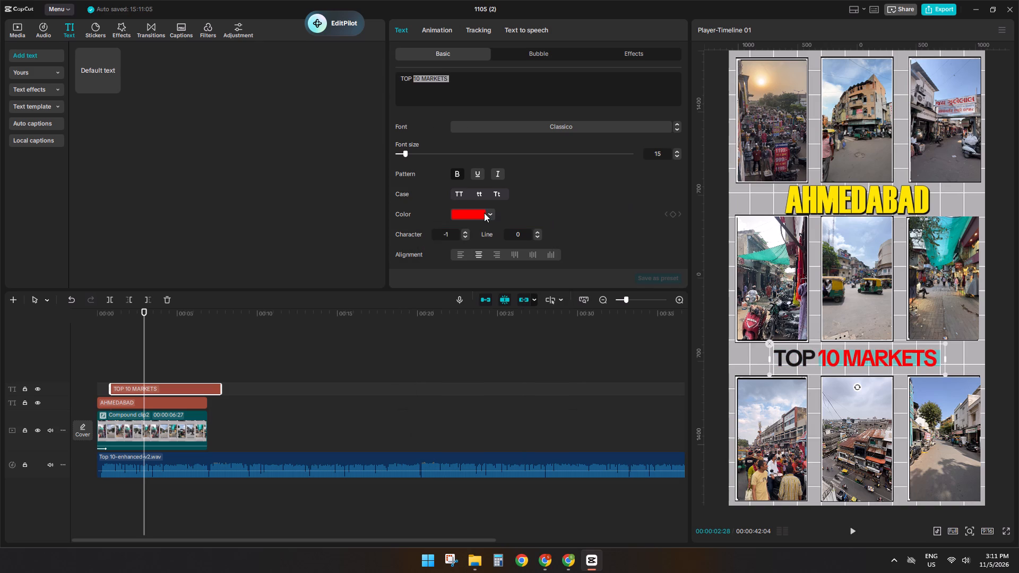
Add a black shadow to the TOP 10 MARKETS title with 96% opacity and about 3% blurriness.
{"action": "left_click", "coordinate": [157, 371]}
{"action": "left_click", "coordinate": [157, 387]}
{"action": "scroll", "coordinate": [477, 259], "scroll_direction": "down", "scroll_amount": 3}
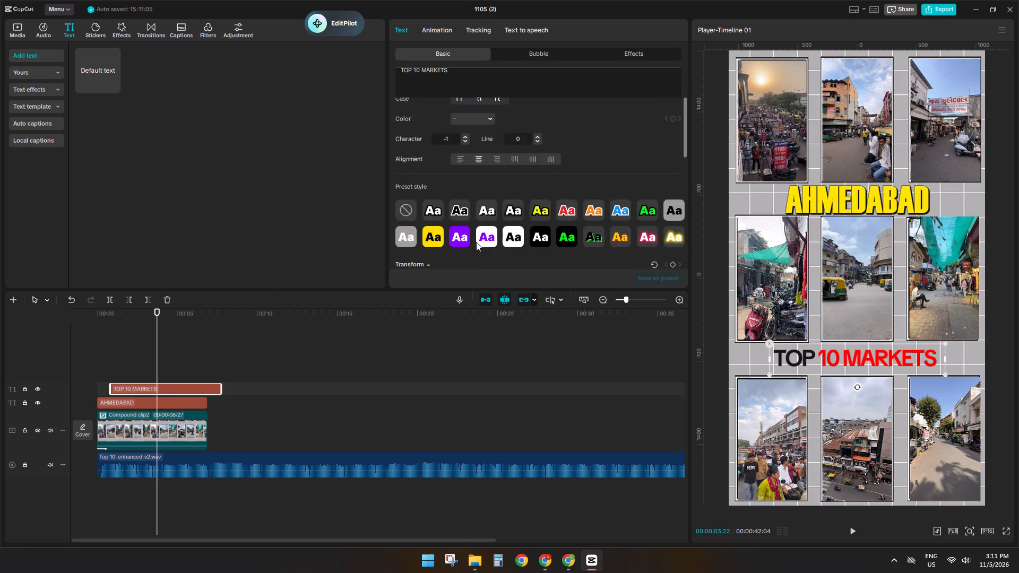
{"action": "scroll", "coordinate": [476, 242], "scroll_direction": "down", "scroll_amount": 6}
{"action": "scroll", "coordinate": [401, 230], "scroll_direction": "down", "scroll_amount": 1}
{"action": "left_click", "coordinate": [396, 224]}
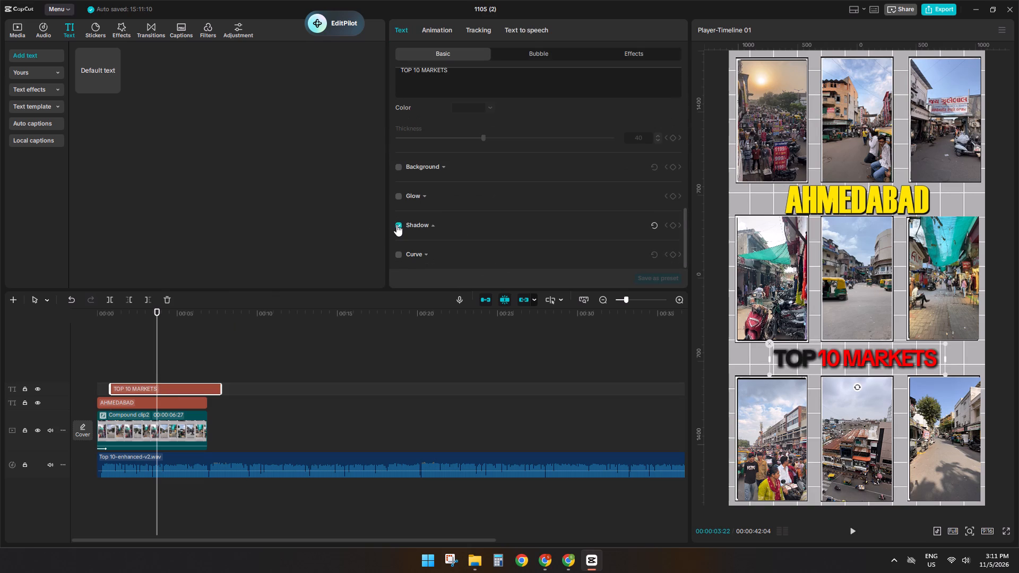
{"action": "scroll", "coordinate": [522, 222], "scroll_direction": "down", "scroll_amount": 3}
{"action": "left_click_drag", "start_coordinate": [585, 157], "coordinate": [600, 157]}
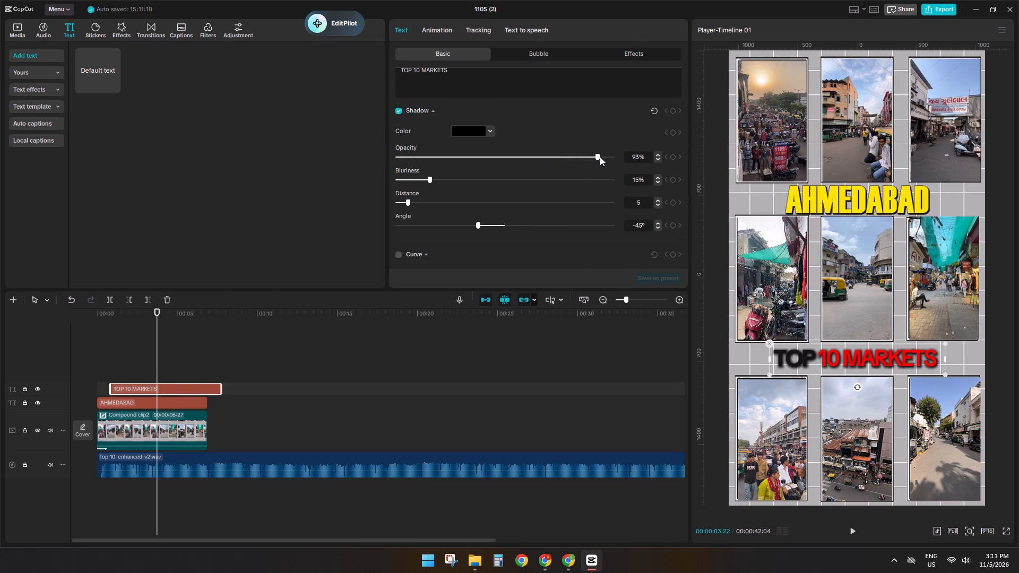
{"action": "left_click_drag", "start_coordinate": [600, 157], "coordinate": [604, 156]}
{"action": "left_click_drag", "start_coordinate": [430, 179], "coordinate": [405, 181]}
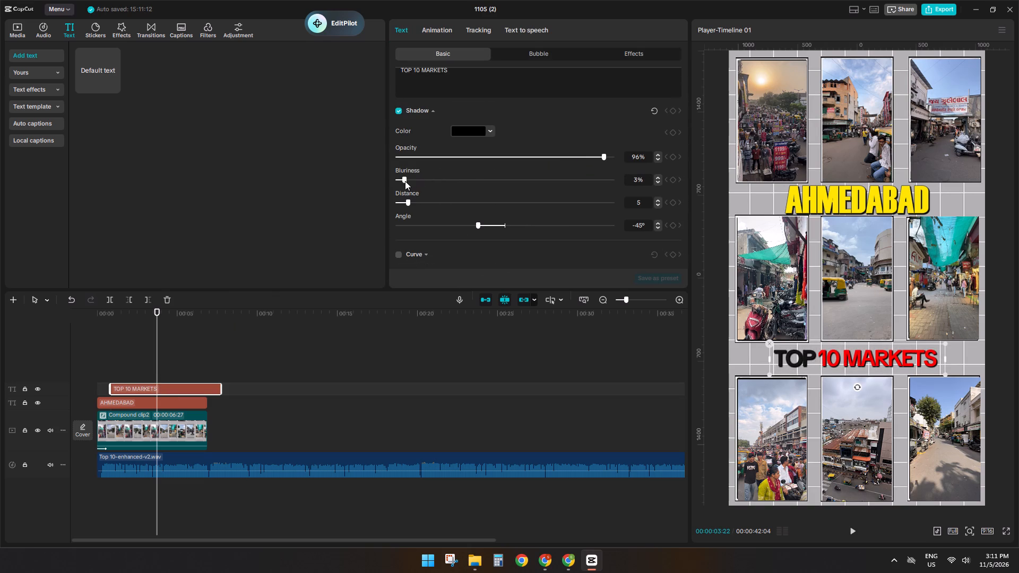
{"action": "left_click_drag", "start_coordinate": [405, 181], "coordinate": [407, 181]}
Colour the word TOP in the title bright green (2AFF00).
{"action": "scroll", "coordinate": [447, 110], "scroll_direction": "up", "scroll_amount": 3}
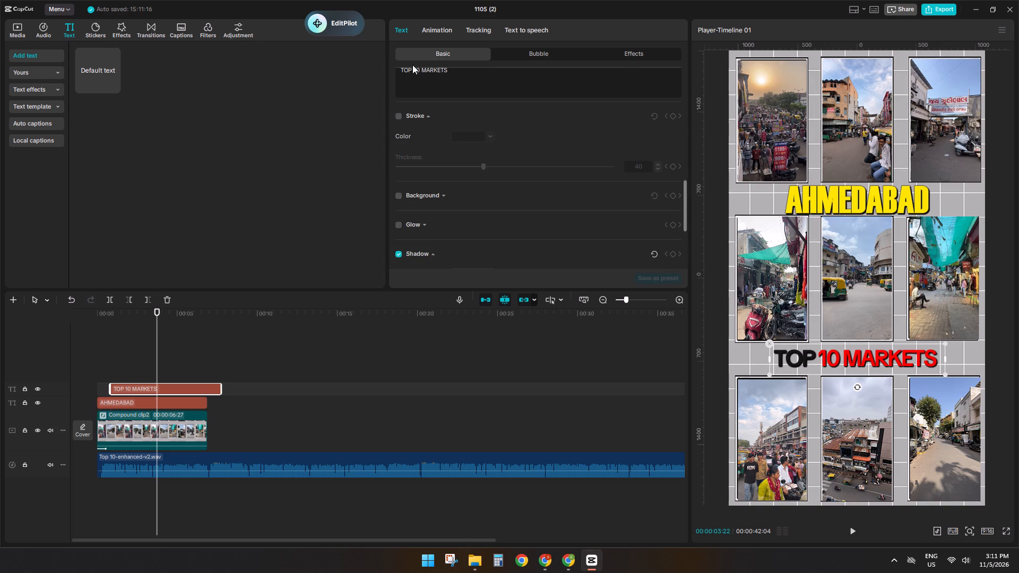
{"action": "left_click_drag", "start_coordinate": [414, 73], "coordinate": [402, 73]}
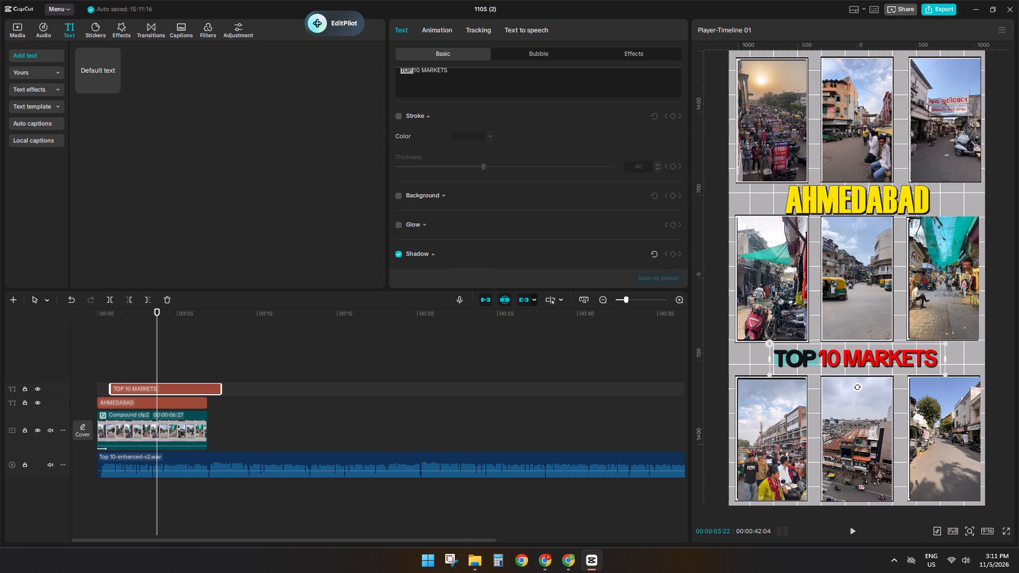
{"action": "scroll", "coordinate": [462, 152], "scroll_direction": "up", "scroll_amount": 9}
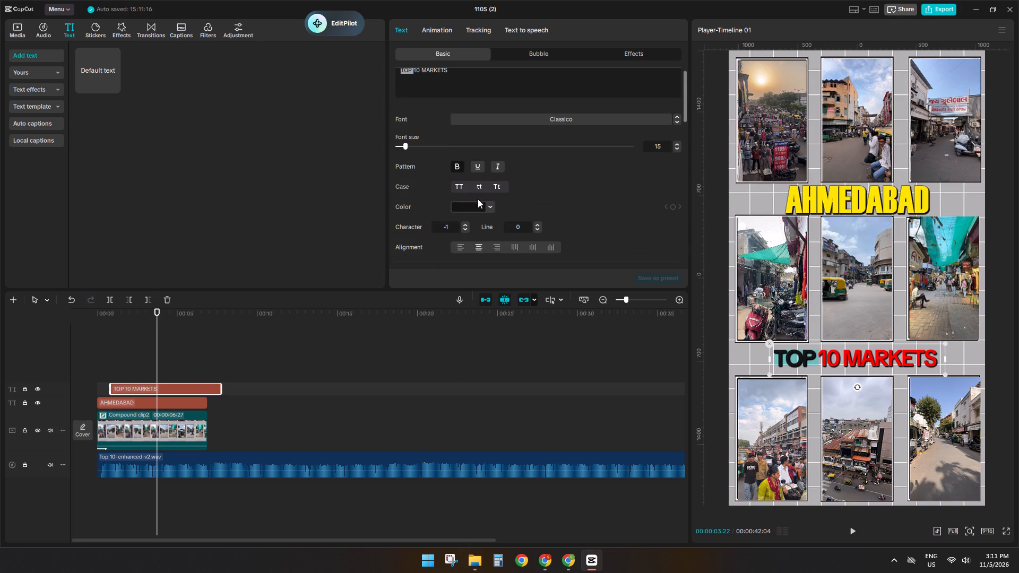
{"action": "left_click", "coordinate": [472, 211]}
{"action": "left_click", "coordinate": [480, 298]}
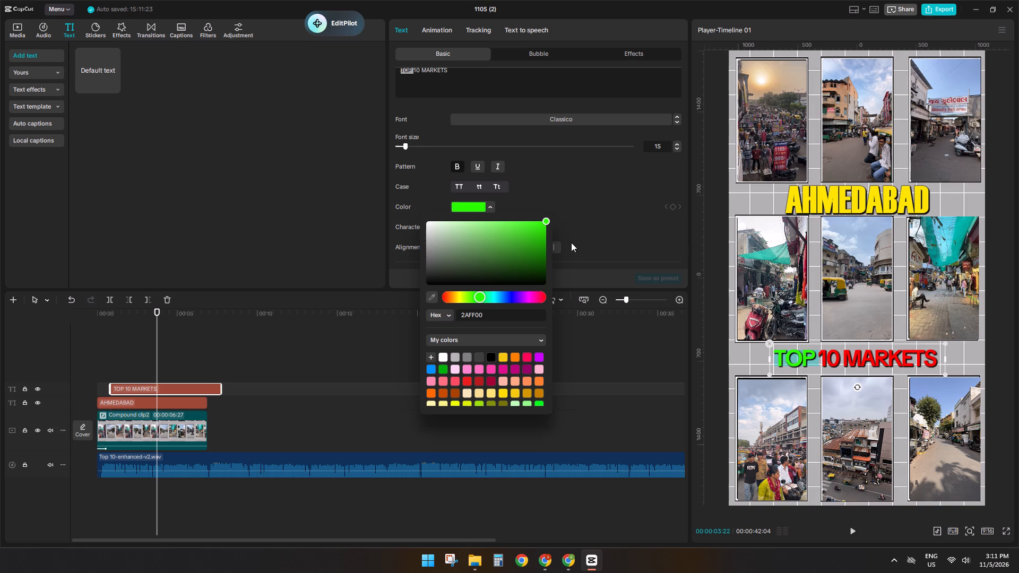
Play the opening from the start to check the restyled titles against the voice-over.
{"action": "left_click", "coordinate": [171, 348]}
{"action": "left_click", "coordinate": [149, 365]}
{"action": "left_click_drag", "start_coordinate": [149, 365], "coordinate": [49, 364]}
{"action": "key", "text": "space"}
{"action": "key", "text": "space"}
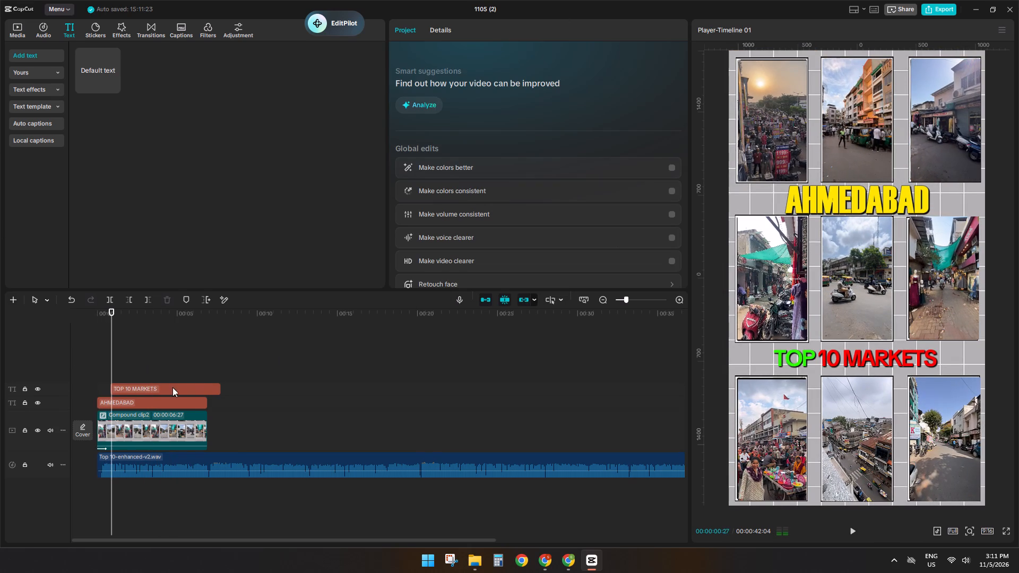
{"action": "key", "text": "space"}
{"action": "key", "text": "space"}
Apply the Bounce In entrance animation from the favourites to the AHMEDABAD title.
{"action": "left_click", "coordinate": [122, 402]}
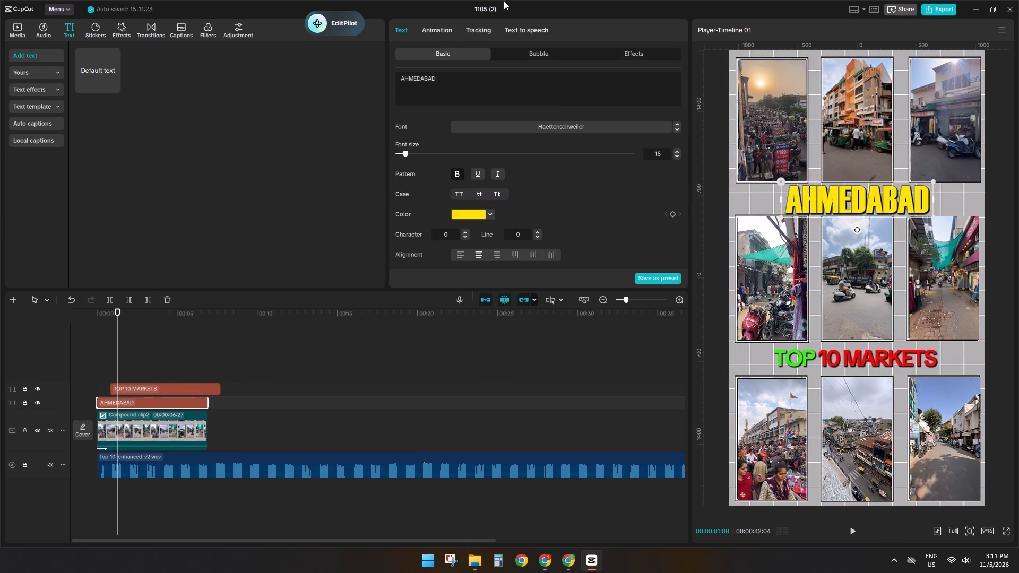
{"action": "left_click", "coordinate": [435, 27]}
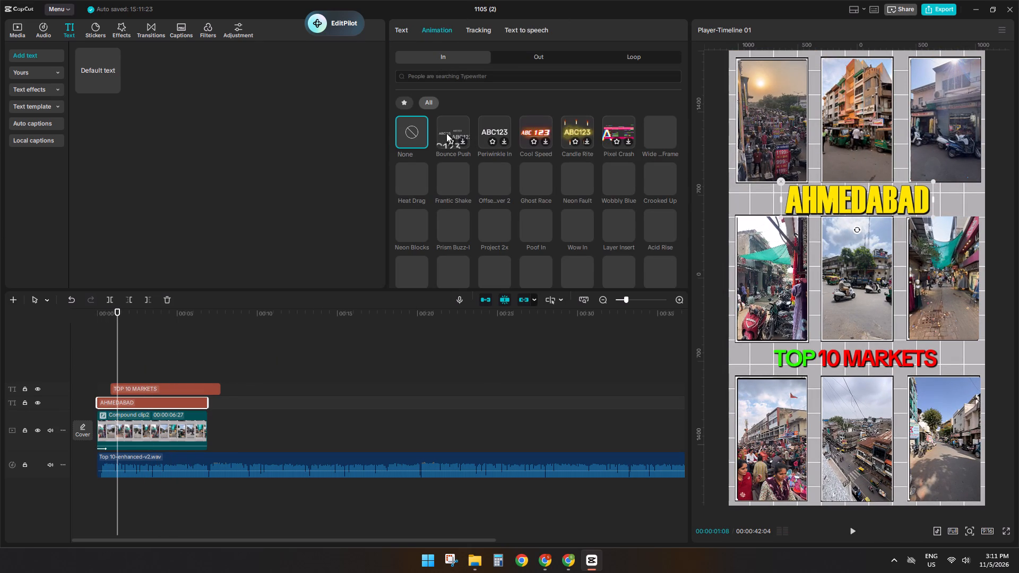
{"action": "left_click", "coordinate": [405, 102]}
{"action": "left_click", "coordinate": [426, 106]}
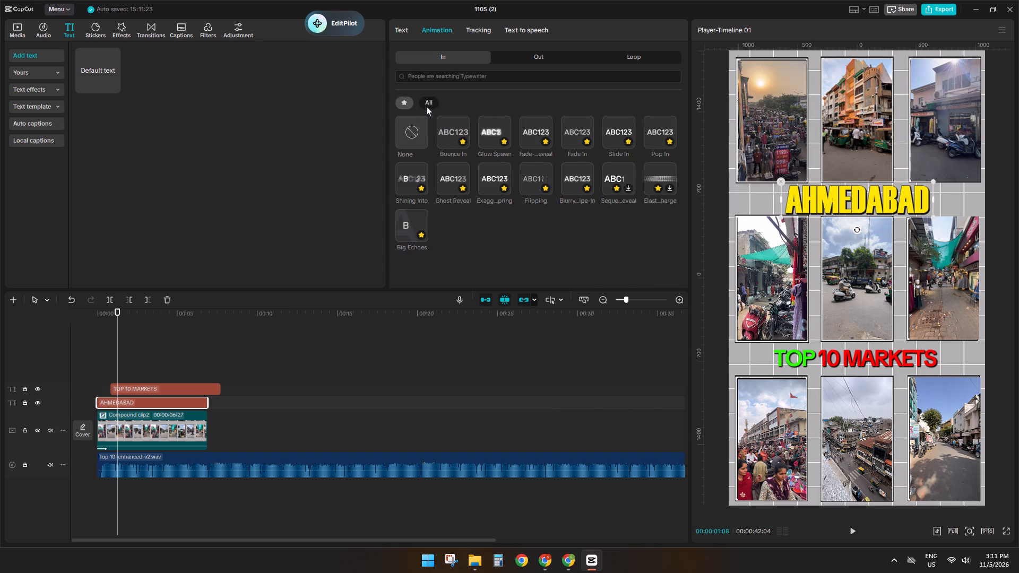
{"action": "left_click", "coordinate": [451, 141]}
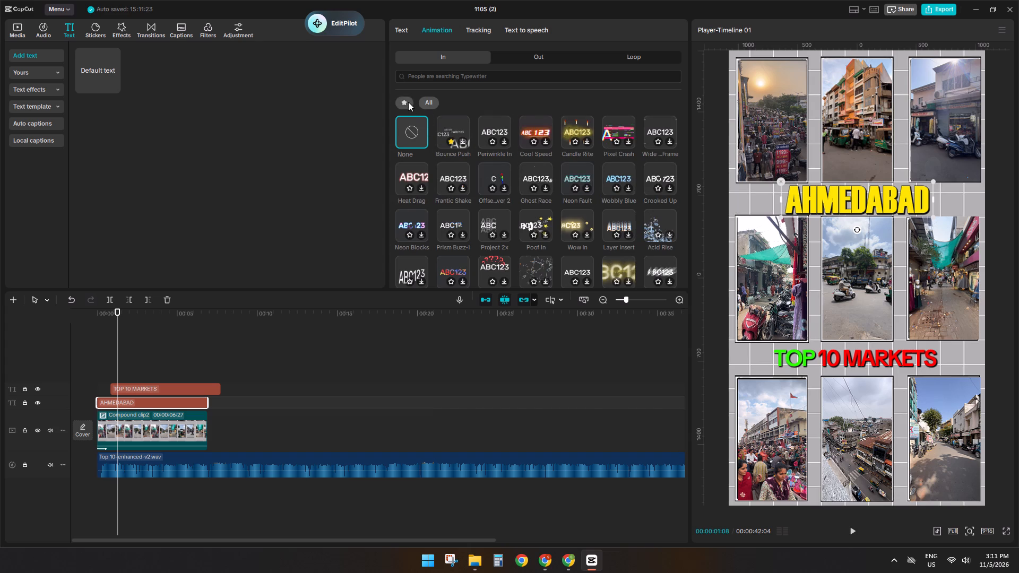
{"action": "left_click", "coordinate": [408, 102]}
{"action": "left_click", "coordinate": [488, 128]}
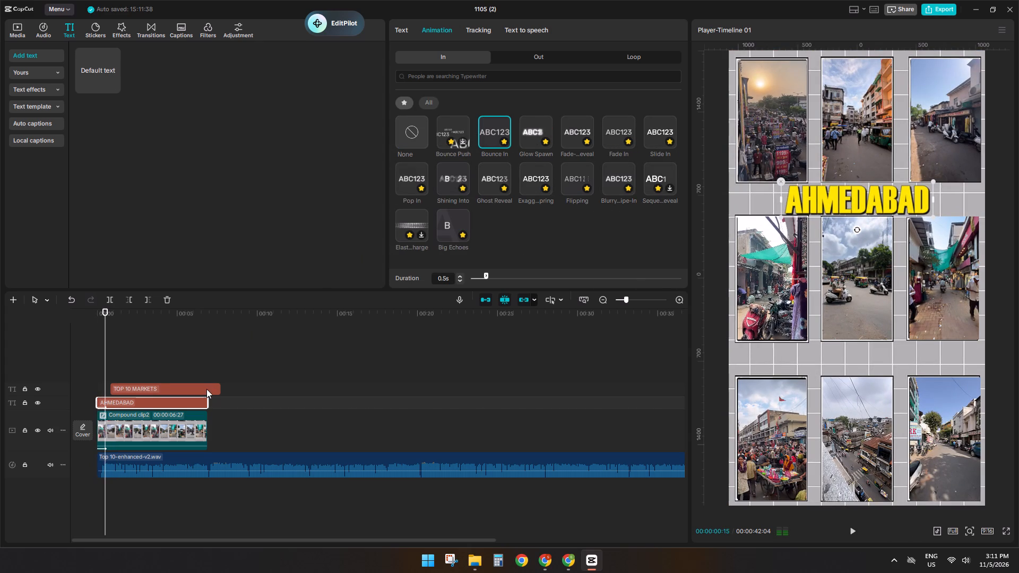
Apply the Shining Into entrance animation from the favourites to the TOP 10 MARKETS title.
{"action": "left_click", "coordinate": [206, 389]}
{"action": "left_click", "coordinate": [444, 32]}
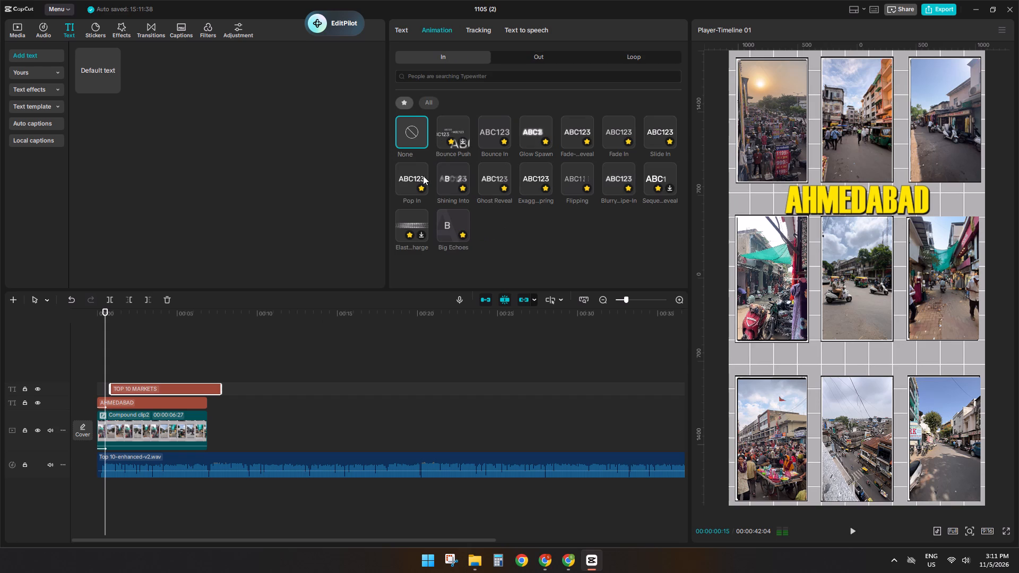
{"action": "left_click", "coordinate": [448, 177]}
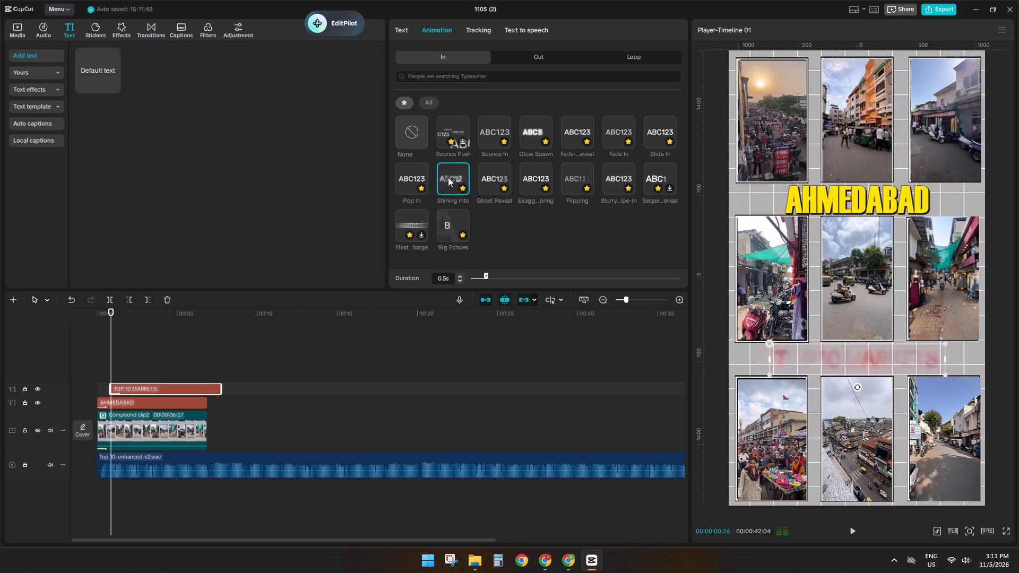
Play the opening from the start to check both title animations.
{"action": "left_click", "coordinate": [139, 369]}
{"action": "left_click_drag", "start_coordinate": [139, 369], "coordinate": [16, 360]}
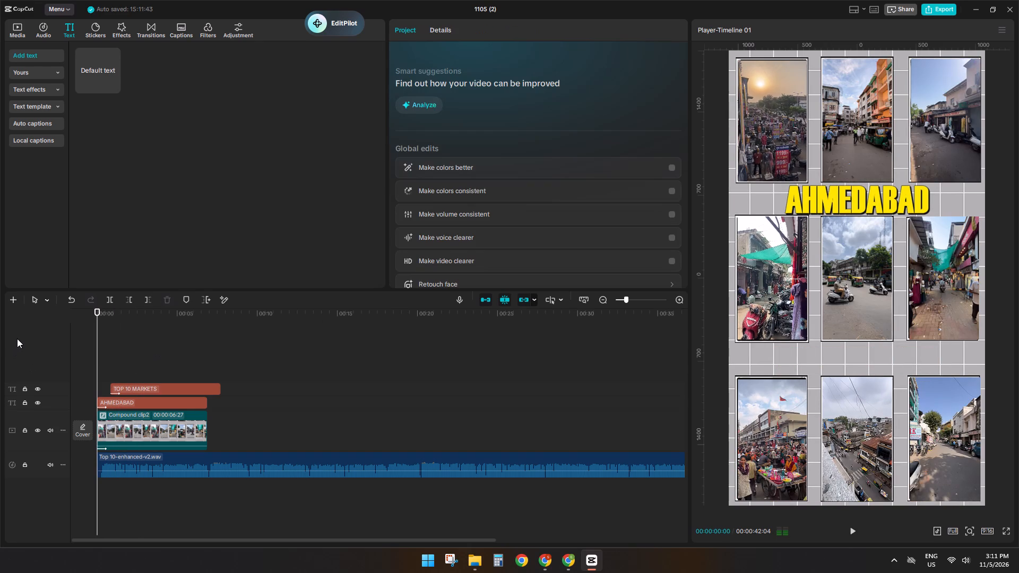
{"action": "key", "text": "space"}
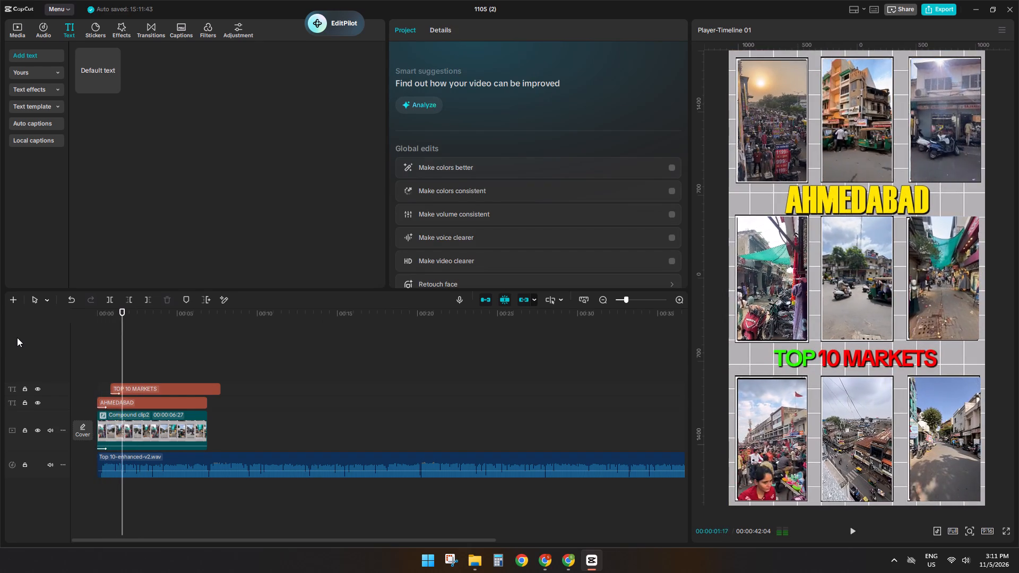
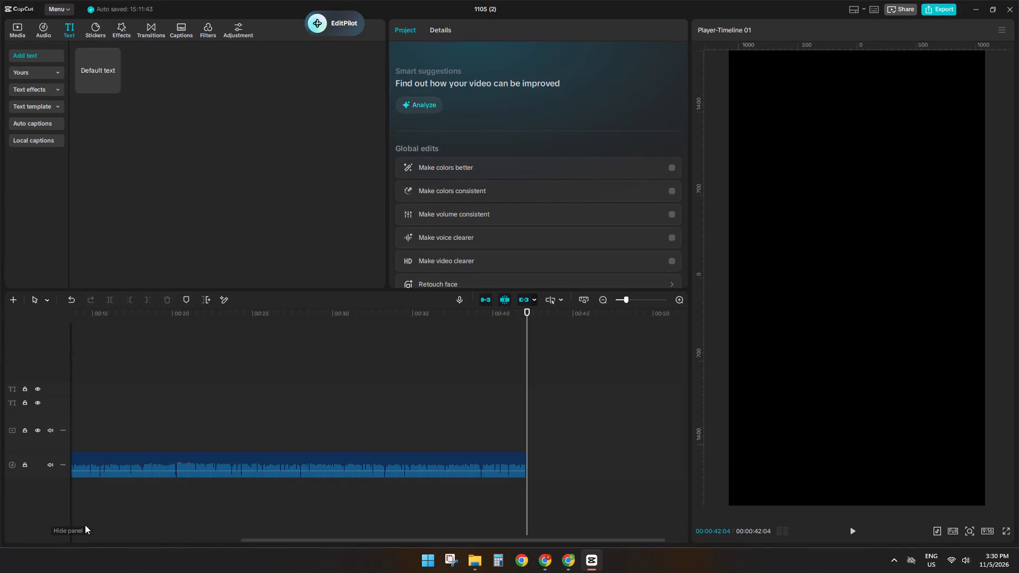
Play the opening from the start to check how both animated titles line up with the voice-over.
{"action": "scroll", "coordinate": [161, 479], "scroll_direction": "down", "scroll_amount": 9, "text": "ctrl"}
{"action": "left_click", "coordinate": [116, 364]}
{"action": "left_click_drag", "start_coordinate": [116, 364], "coordinate": [64, 366]}
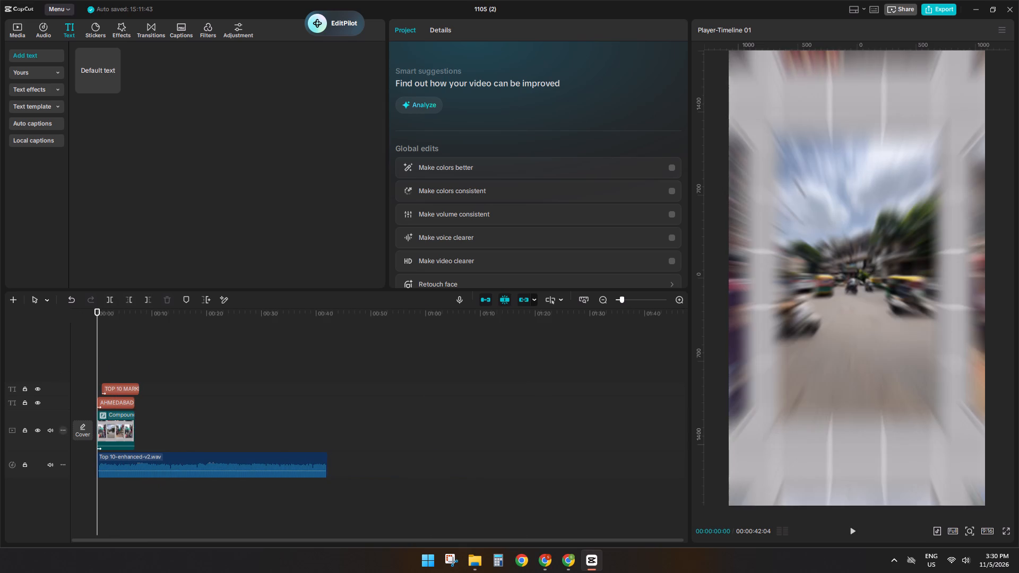
{"action": "key", "text": "space"}
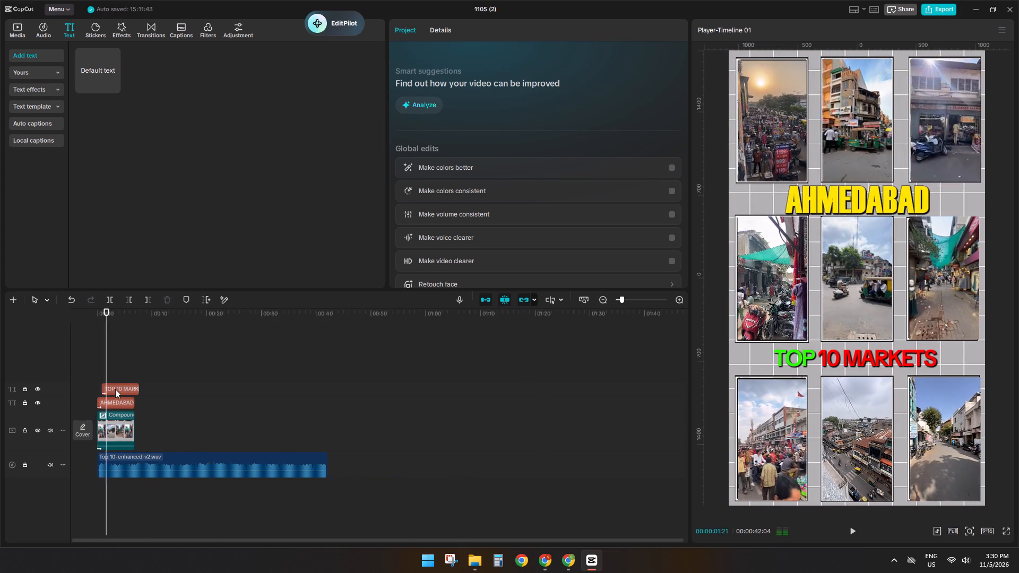
{"action": "scroll", "coordinate": [129, 383], "scroll_direction": "up", "scroll_amount": 16, "text": "ctrl"}
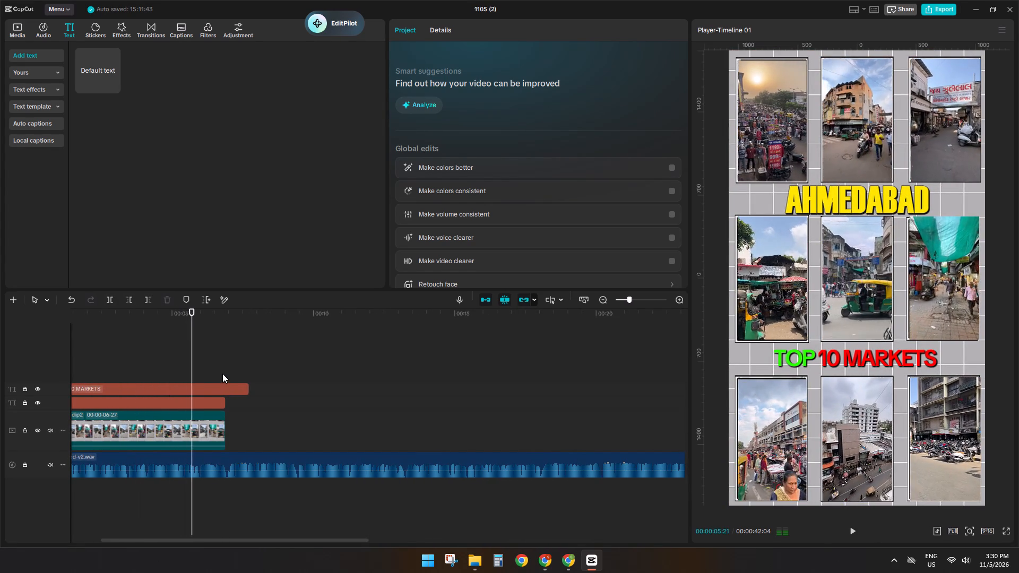
{"action": "left_click", "coordinate": [227, 372]}
{"action": "left_click_drag", "start_coordinate": [227, 372], "coordinate": [0, 388]}
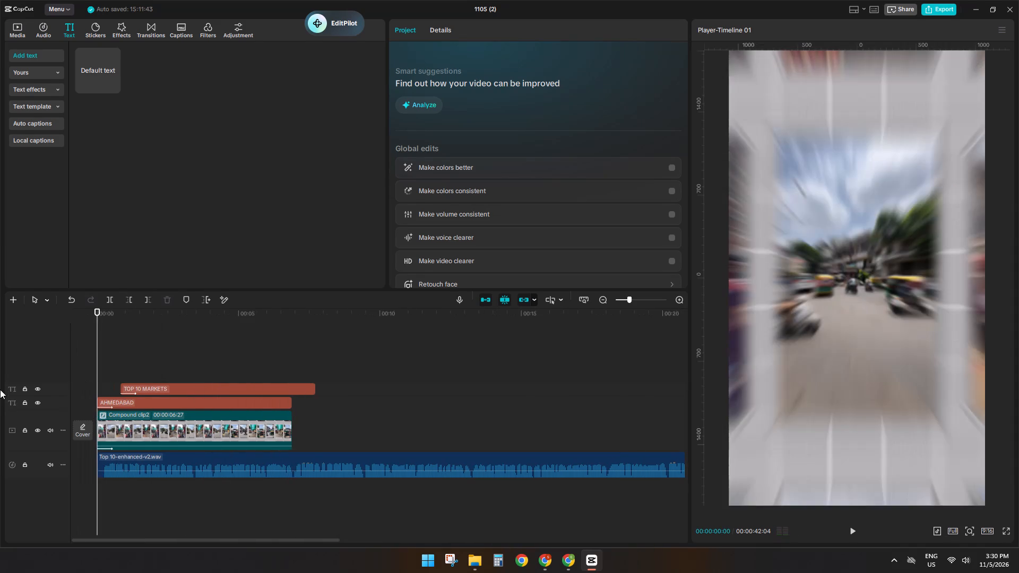
{"action": "key", "text": "space"}
{"action": "key", "text": "space"}
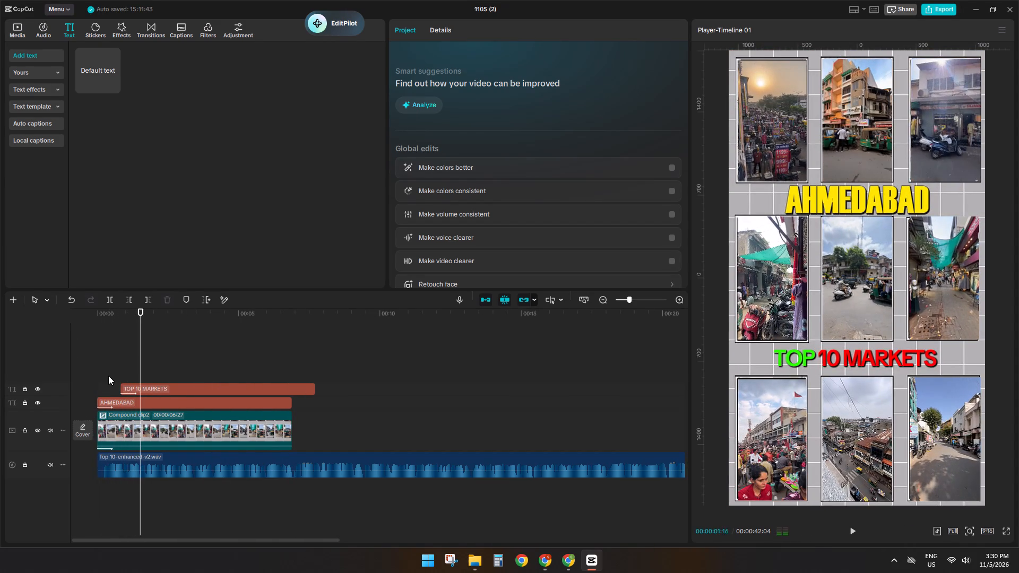
Shift the TOP 10 MARKETS title slightly earlier to start about 0.6 s in, and replay the opening against the voice-over.
{"action": "left_click", "coordinate": [108, 376]}
{"action": "key", "text": "space"}
{"action": "key", "text": "space"}
{"action": "left_click", "coordinate": [141, 387]}
{"action": "key", "text": "space"}
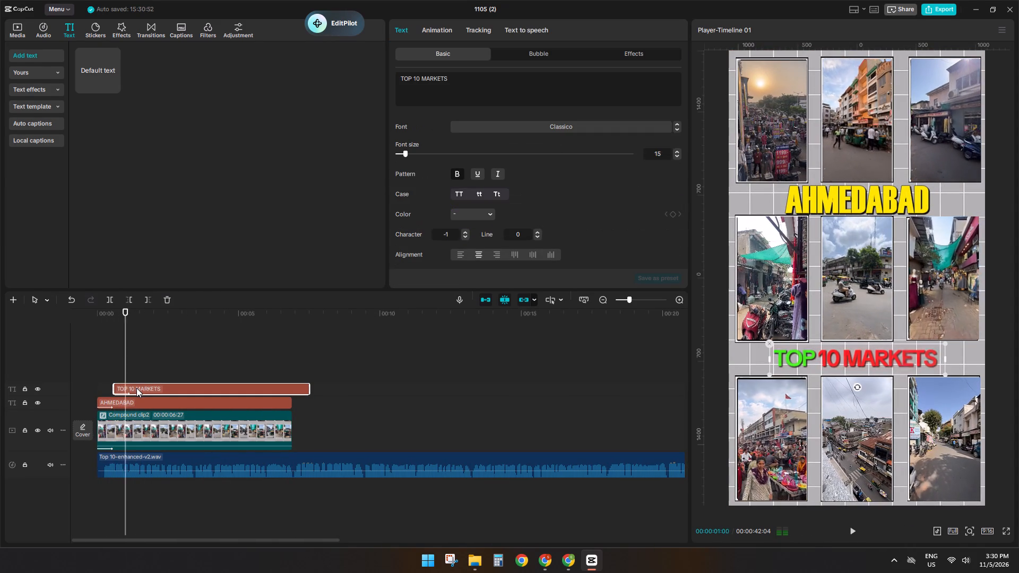
{"action": "key", "text": "space"}
{"action": "double_click", "coordinate": [85, 359]}
{"action": "key", "text": "space"}
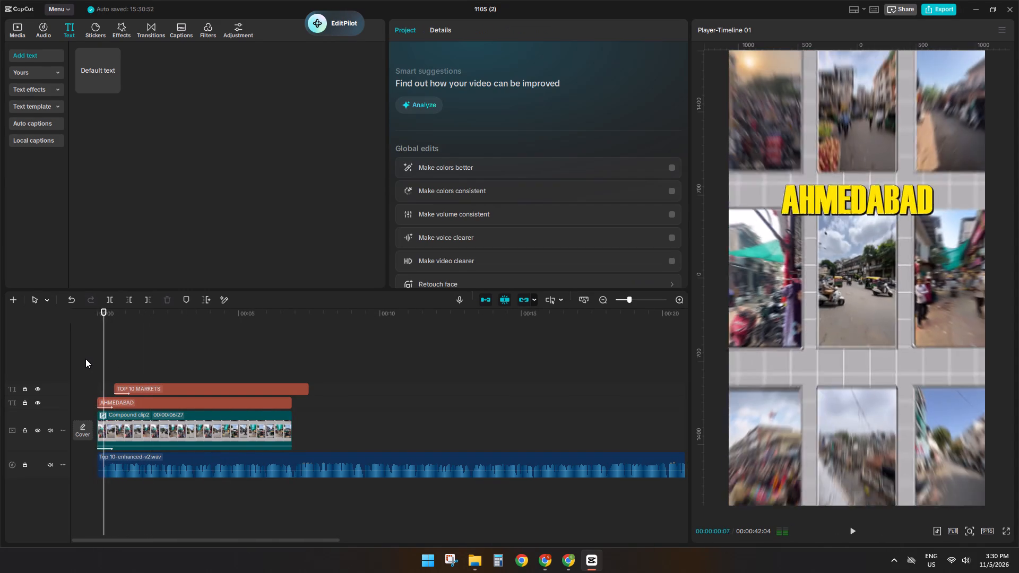
{"action": "key", "text": "space"}
Trim the end of the TOP 10 MARKETS title at 00:00:06:27 so it ends with Compound clip2.
{"action": "left_click", "coordinate": [135, 401]}
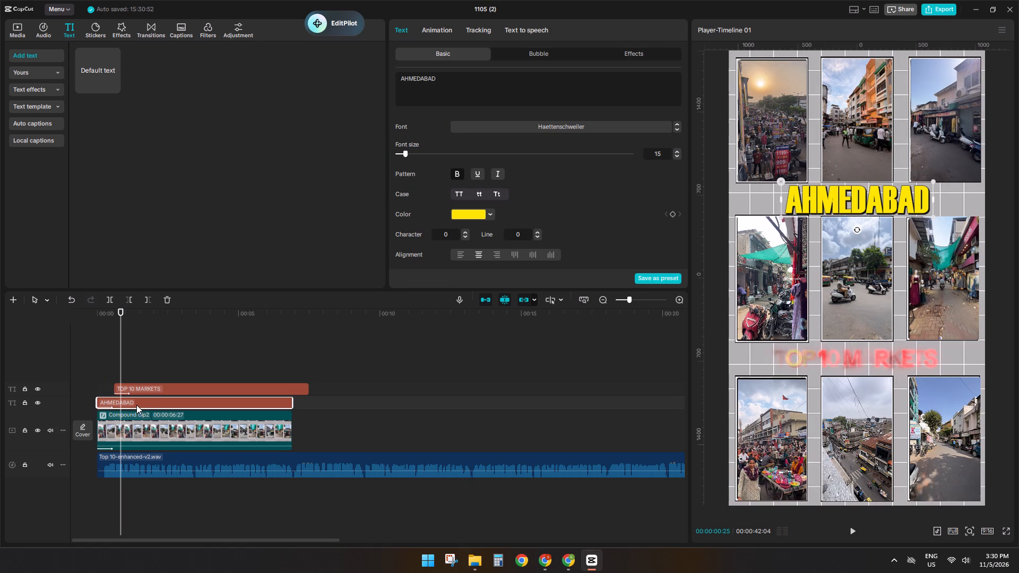
{"action": "left_click_drag", "start_coordinate": [142, 364], "coordinate": [168, 405]}
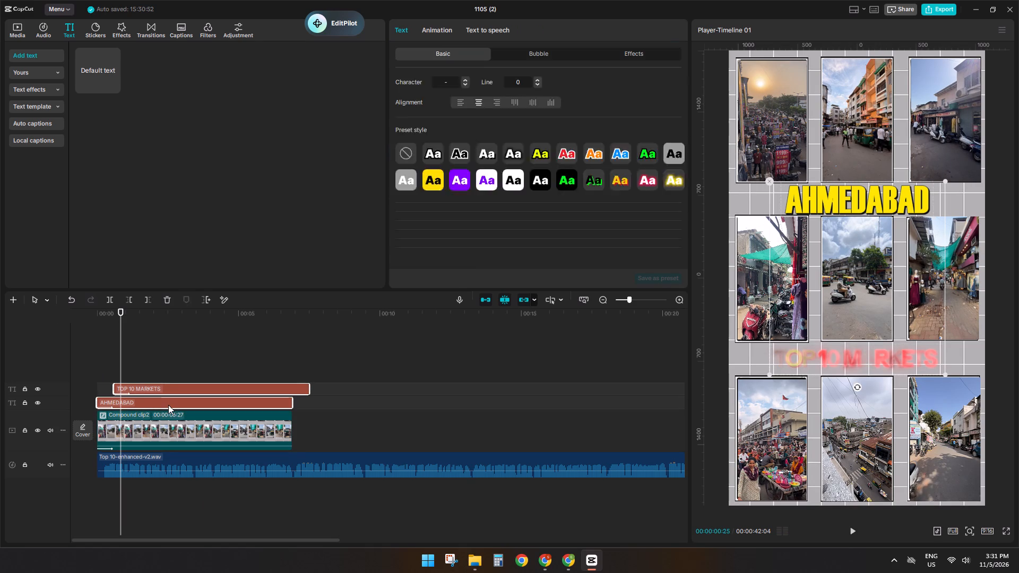
{"action": "left_click", "coordinate": [294, 370]}
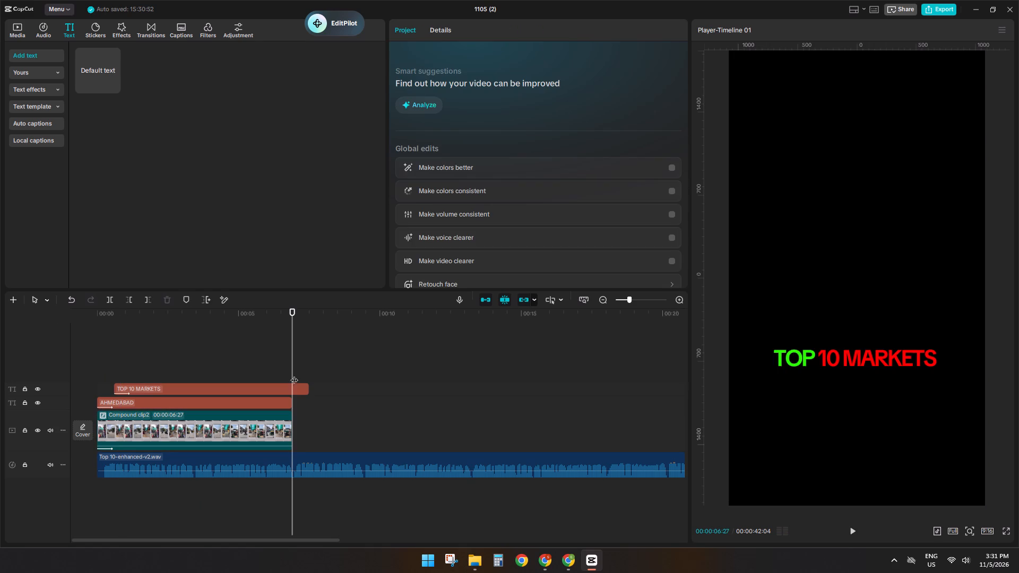
{"action": "left_click", "coordinate": [294, 382]}
{"action": "left_click", "coordinate": [293, 386]}
{"action": "key", "text": "s"}
{"action": "key", "text": "d"}
Move both titles from the main timeline into Compound clip2, starting at its beginning, and return to the main timeline.
{"action": "left_click_drag", "start_coordinate": [133, 354], "coordinate": [169, 402]}
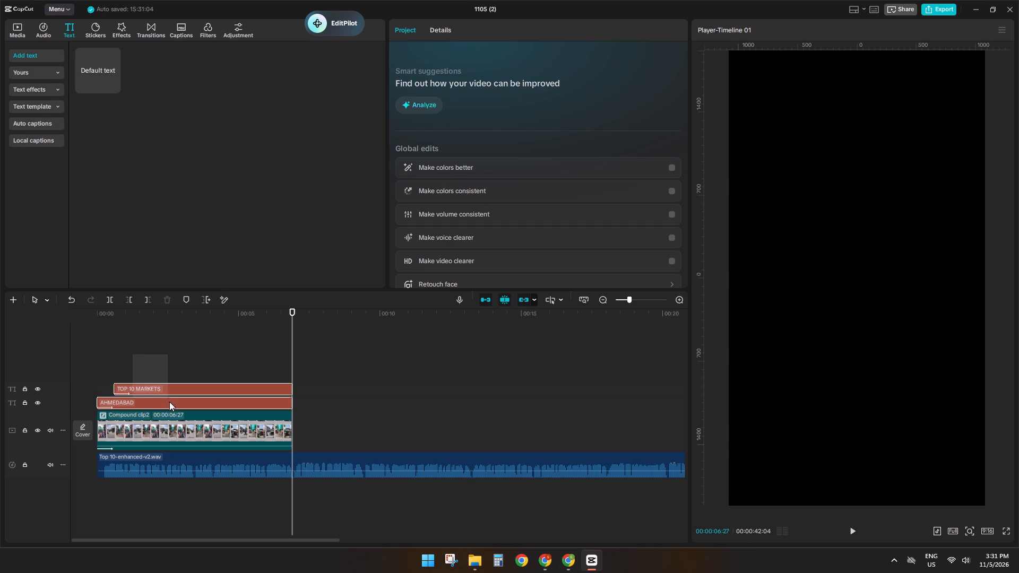
{"action": "left_click_drag", "start_coordinate": [169, 402], "coordinate": [170, 403]}
{"action": "key", "text": "ctrl+x"}
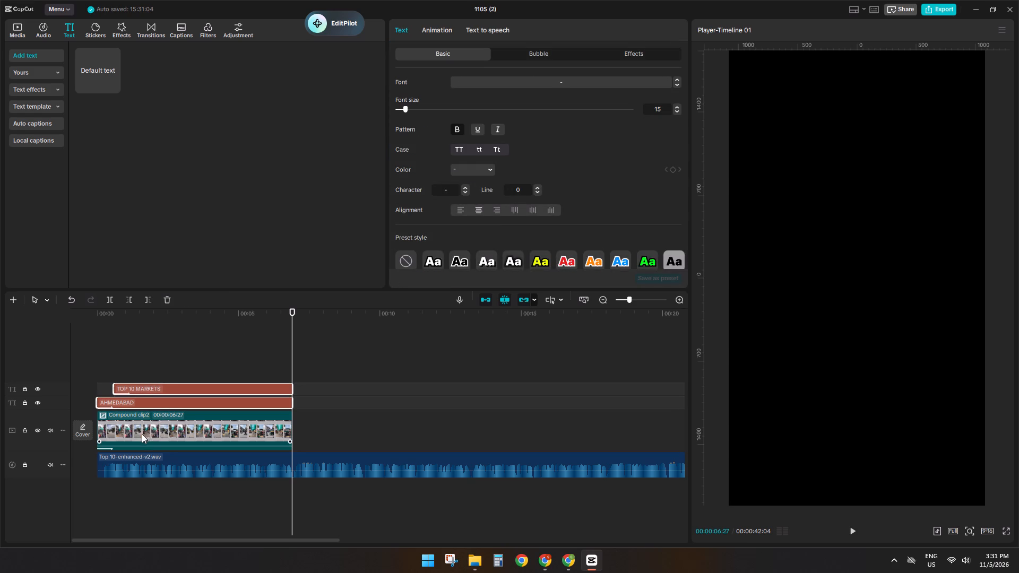
{"action": "triple_click", "coordinate": [137, 431], "text": "ctrl"}
{"action": "left_click", "coordinate": [132, 334]}
{"action": "left_click_drag", "start_coordinate": [132, 334], "coordinate": [42, 333]}
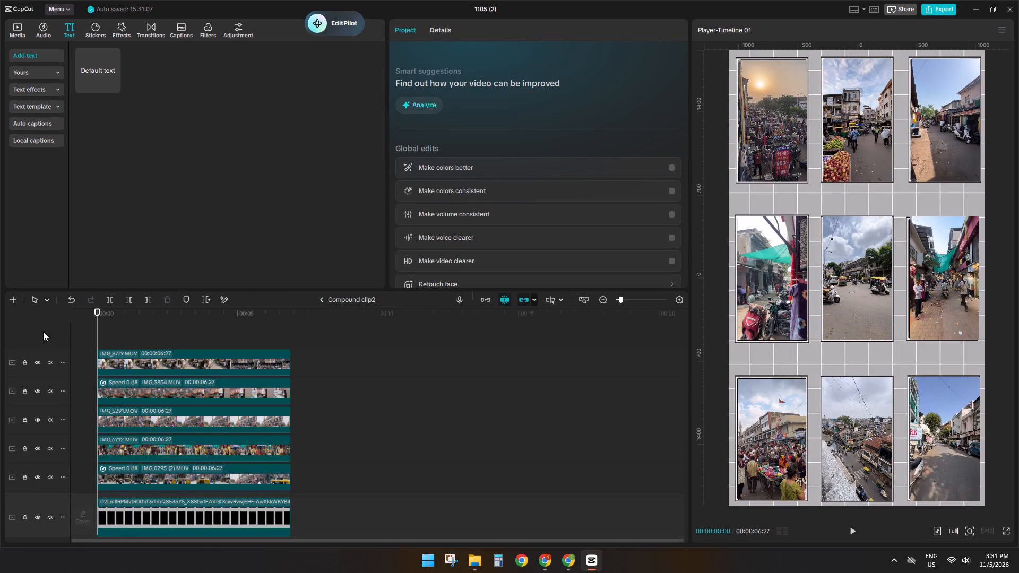
{"action": "key", "text": "ctrl+v"}
{"action": "left_click", "coordinate": [324, 297]}
Play the main timeline from the start to check the compound clip with its titles.
{"action": "left_click", "coordinate": [159, 363]}
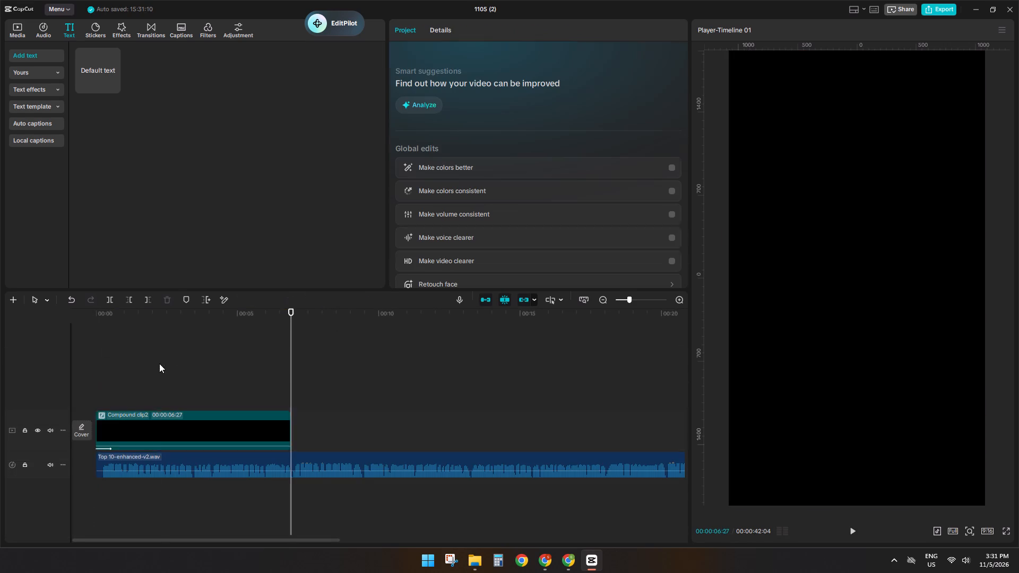
{"action": "left_click_drag", "start_coordinate": [159, 363], "coordinate": [0, 380]}
{"action": "key", "text": "space"}
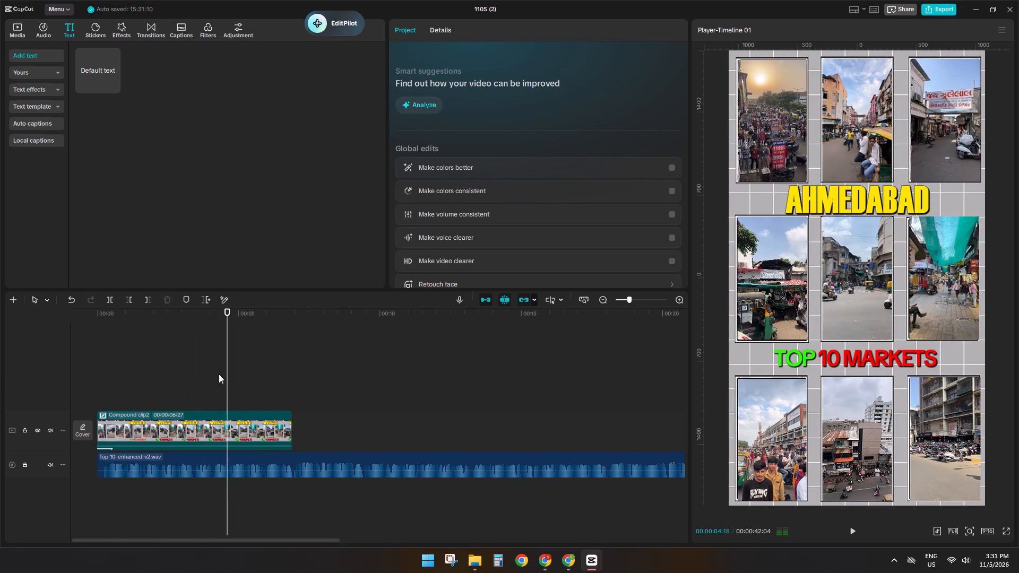
{"action": "left_click", "coordinate": [290, 391]}
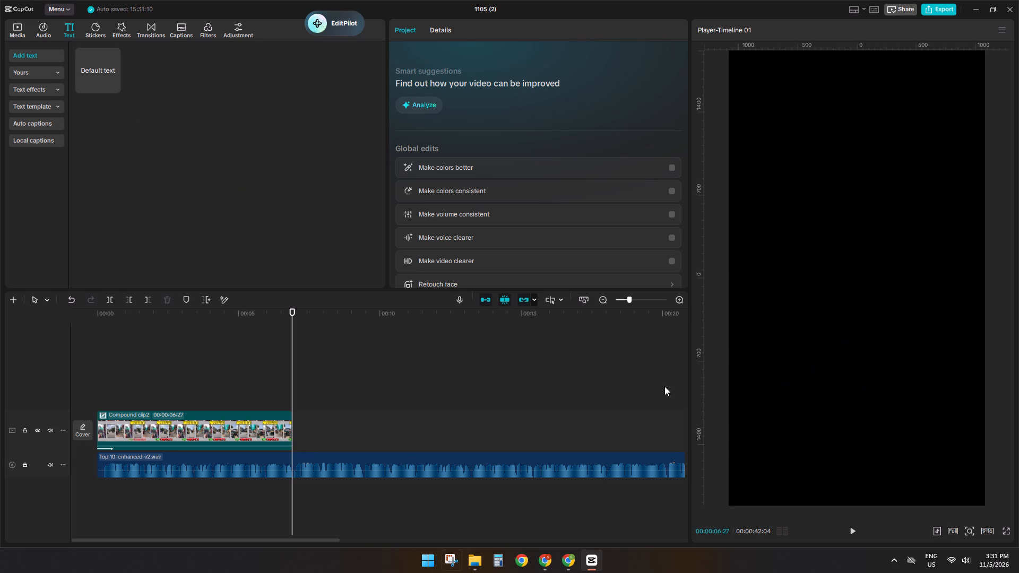
Open the Ghee kanta market folder in the imported project media.
{"action": "double_click", "coordinate": [18, 32]}
{"action": "left_click", "coordinate": [28, 55]}
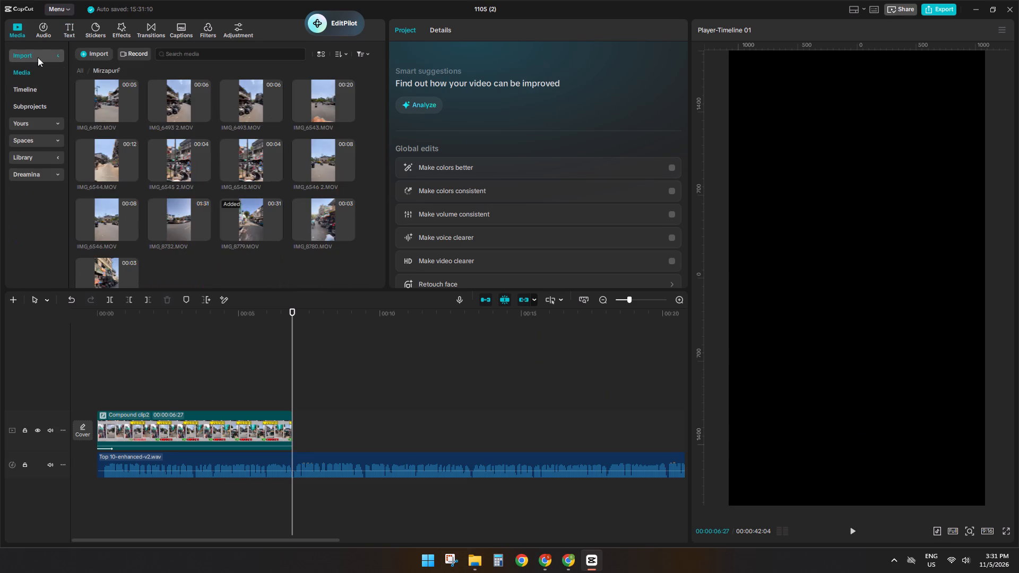
{"action": "left_click", "coordinate": [76, 70]}
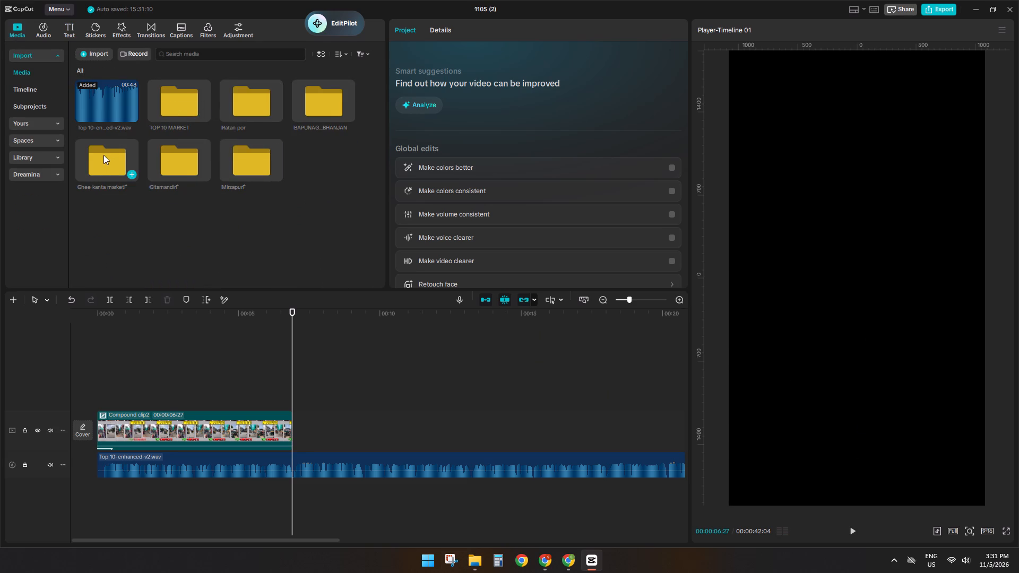
{"action": "double_click", "coordinate": [103, 155]}
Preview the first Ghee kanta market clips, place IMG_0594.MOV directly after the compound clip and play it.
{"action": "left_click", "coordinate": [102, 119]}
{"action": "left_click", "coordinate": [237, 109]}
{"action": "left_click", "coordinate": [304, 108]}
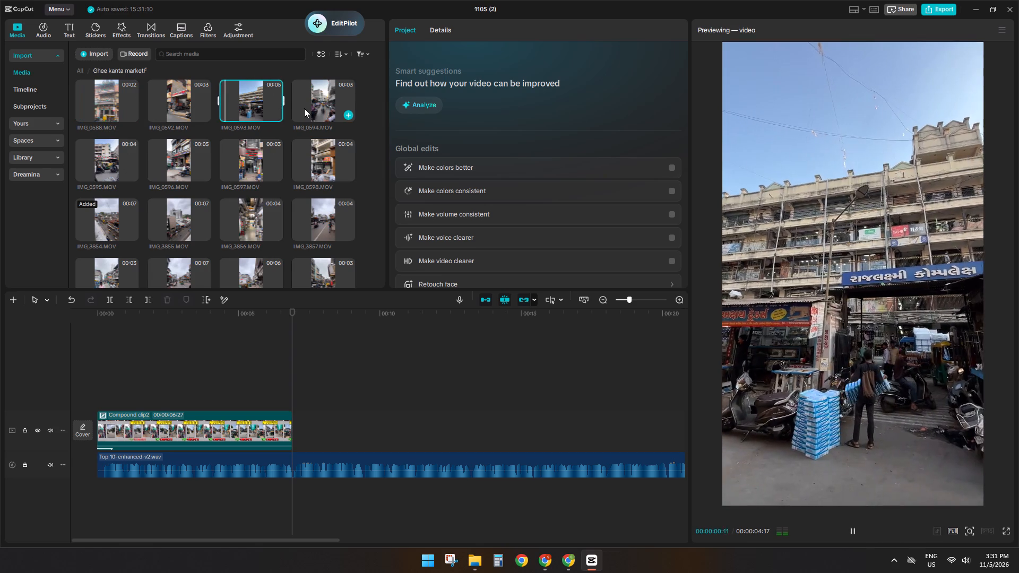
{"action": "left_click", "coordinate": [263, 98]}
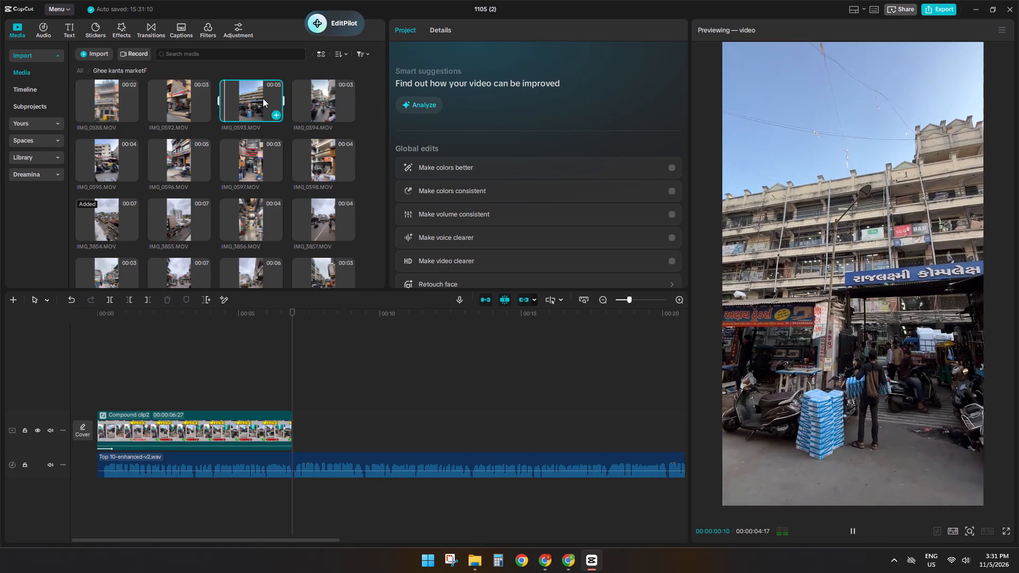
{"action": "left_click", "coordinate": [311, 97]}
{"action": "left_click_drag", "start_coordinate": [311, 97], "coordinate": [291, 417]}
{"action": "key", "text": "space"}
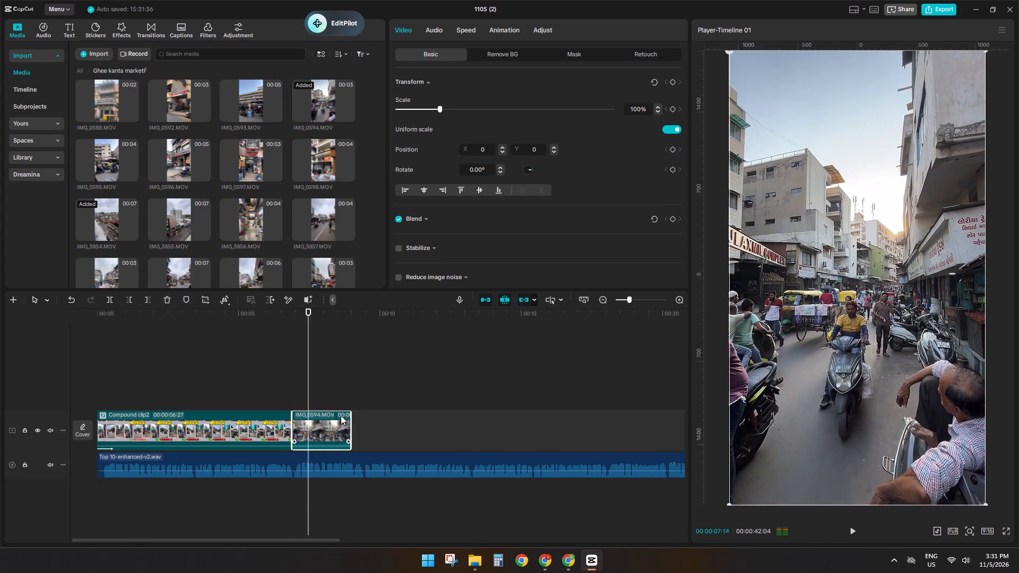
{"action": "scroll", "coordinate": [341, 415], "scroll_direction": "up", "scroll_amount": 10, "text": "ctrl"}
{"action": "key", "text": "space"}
Mute the main video track and play on to hear the voice-over alone.
{"action": "left_click", "coordinate": [45, 428]}
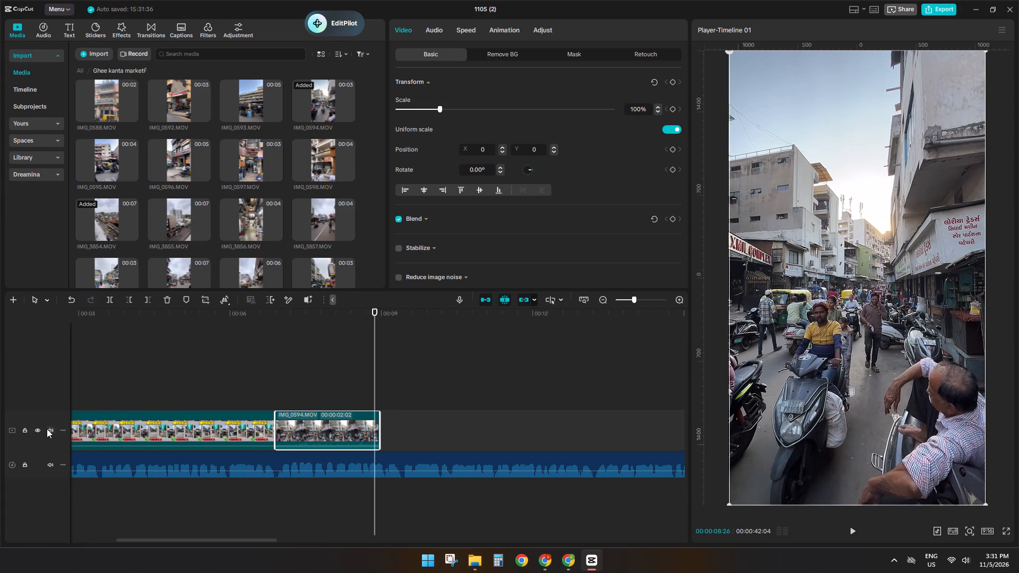
{"action": "left_click", "coordinate": [48, 430]}
{"action": "key", "text": "space"}
{"action": "key", "text": "space"}
{"action": "key", "text": "space"}
{"action": "key", "text": "space"}
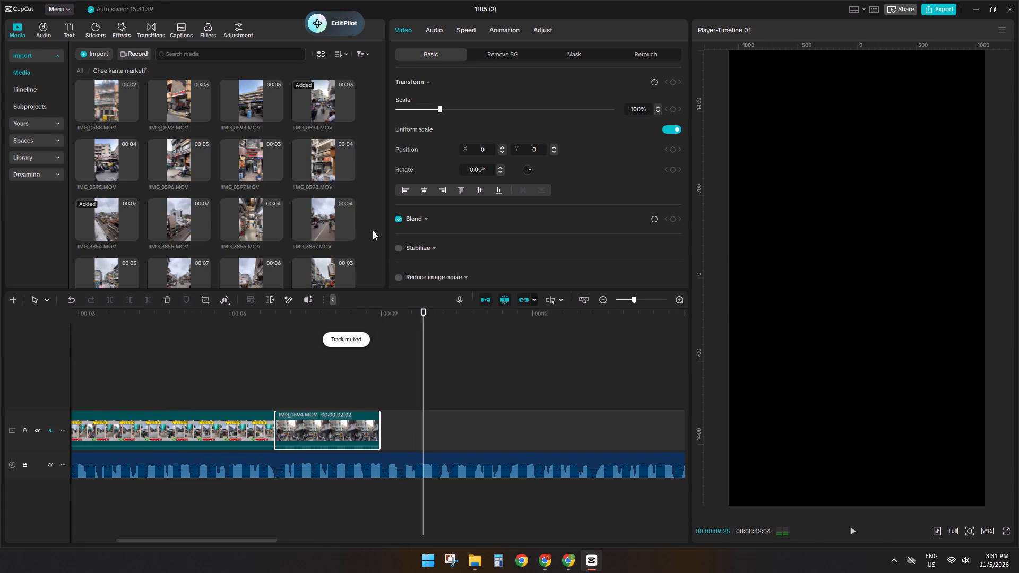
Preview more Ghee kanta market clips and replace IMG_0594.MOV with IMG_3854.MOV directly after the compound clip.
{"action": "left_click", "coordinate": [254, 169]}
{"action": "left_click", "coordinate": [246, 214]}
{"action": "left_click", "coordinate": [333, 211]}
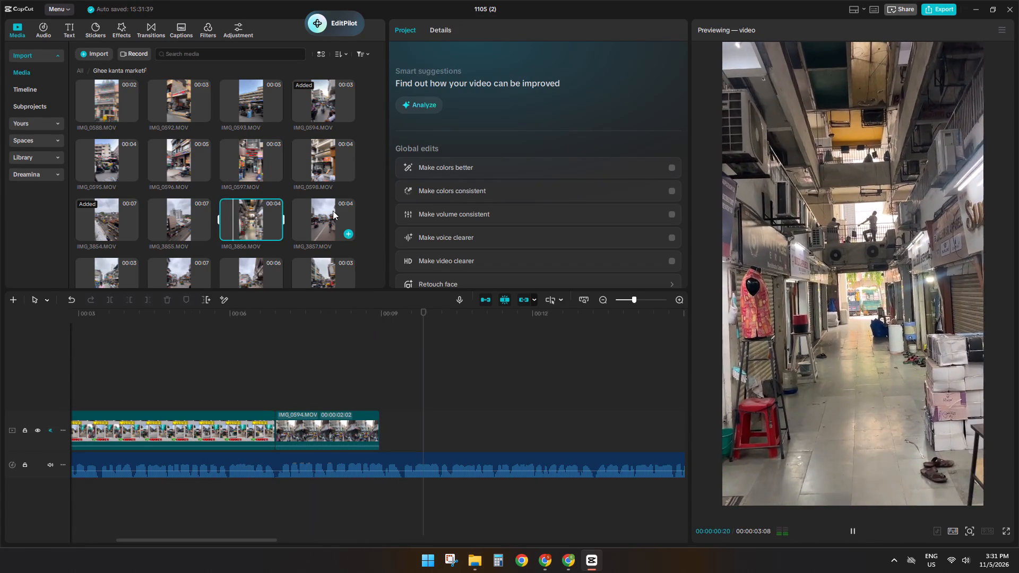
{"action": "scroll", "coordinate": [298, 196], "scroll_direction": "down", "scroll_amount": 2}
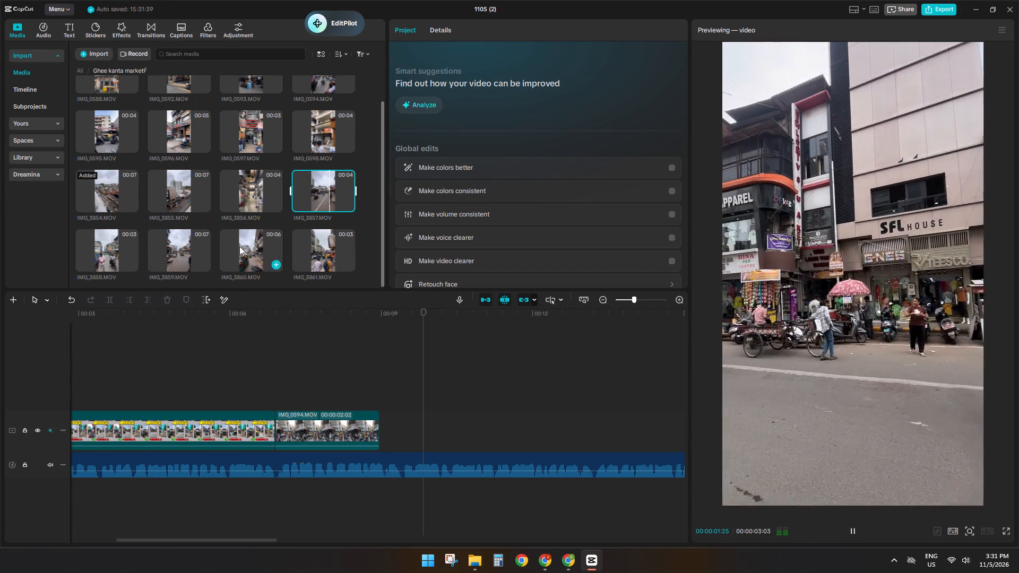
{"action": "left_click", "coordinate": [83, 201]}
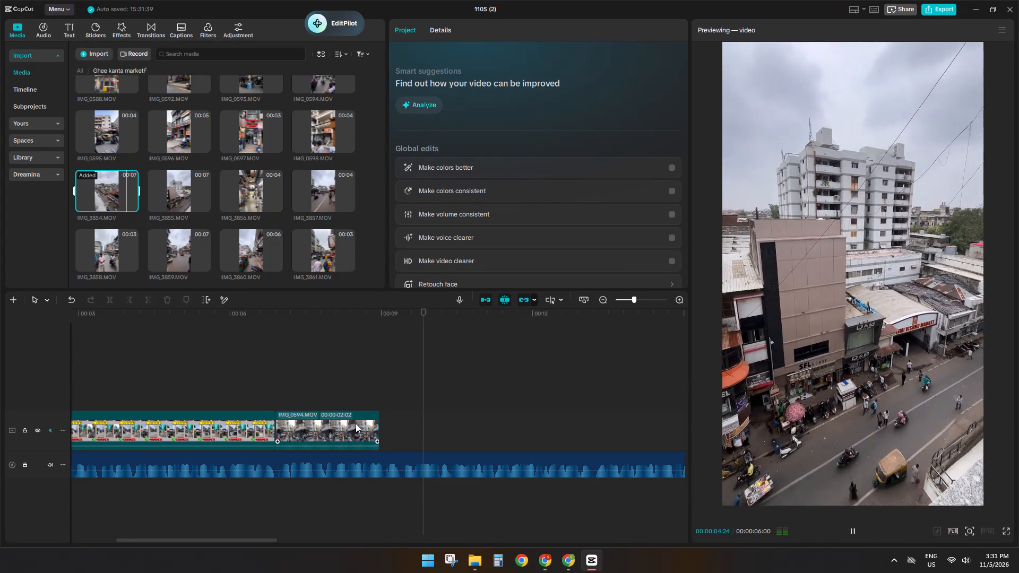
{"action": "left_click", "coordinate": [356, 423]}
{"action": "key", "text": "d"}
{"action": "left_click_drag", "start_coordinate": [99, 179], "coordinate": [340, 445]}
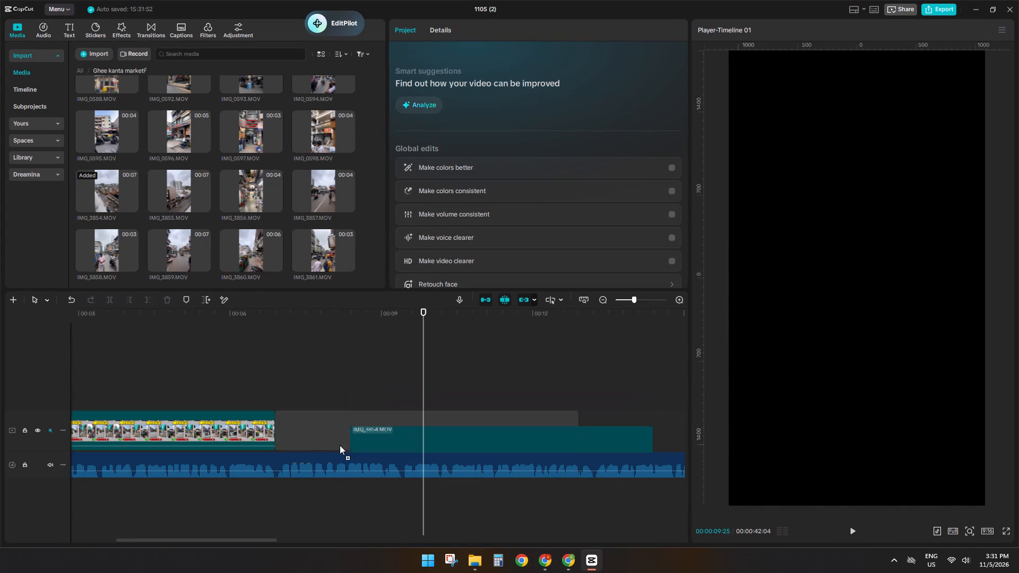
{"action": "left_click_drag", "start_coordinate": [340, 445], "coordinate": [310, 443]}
Play the timeline from the end of the compound clip into IMG_3854.MOV to check the shot against the voice-over.
{"action": "left_click", "coordinate": [259, 374]}
{"action": "left_click", "coordinate": [110, 128]}
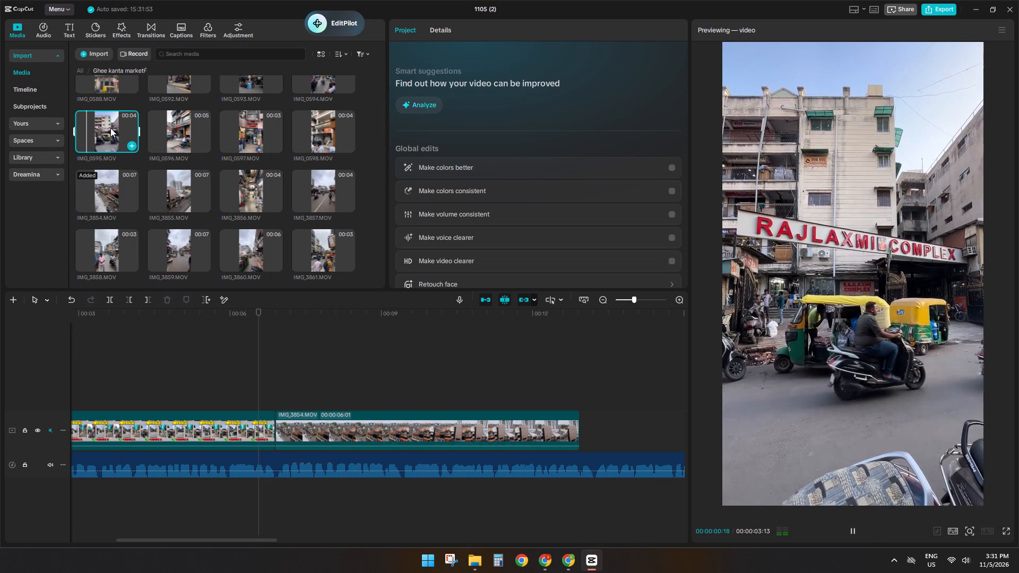
{"action": "left_click", "coordinate": [231, 387]}
{"action": "key", "text": "space"}
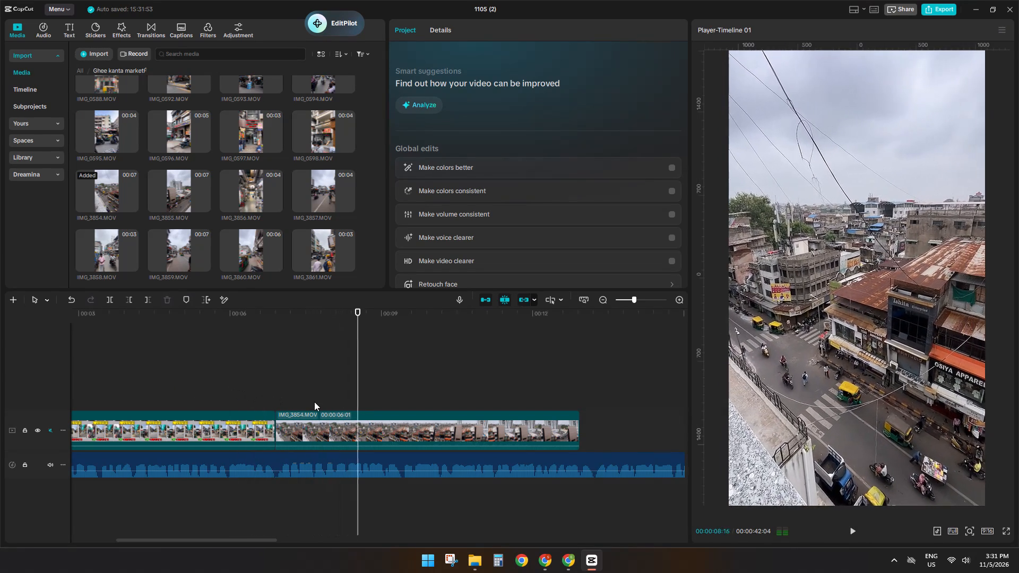
{"action": "key", "text": "space"}
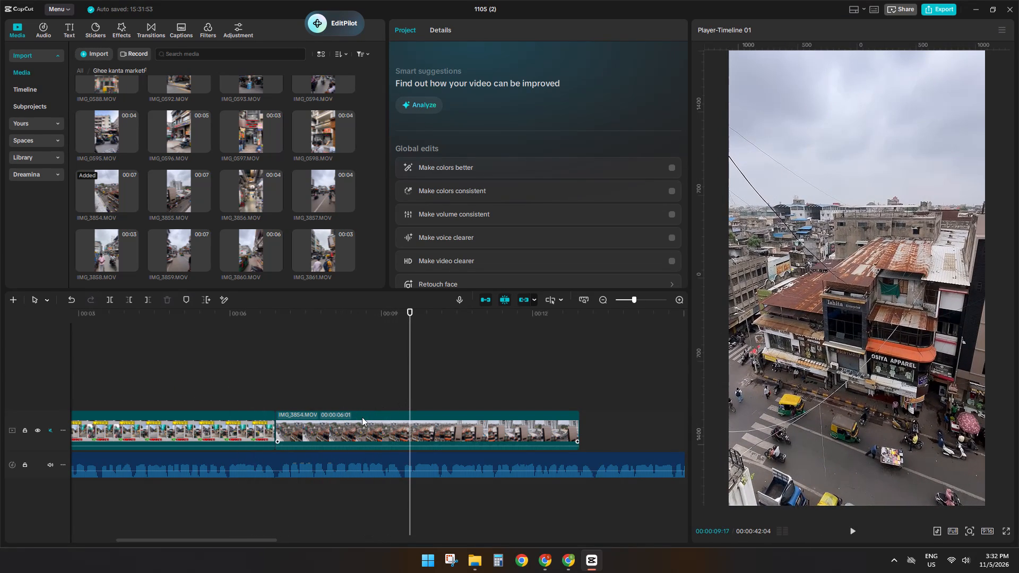
Preview the other Ghee kanta market clips, including IMG_0595, IMG_0596, IMG_3856 and IMG_3861, for a more suitable market shot.
{"action": "left_click", "coordinate": [362, 417]}
{"action": "left_click", "coordinate": [99, 142]}
{"action": "left_click", "coordinate": [177, 138]}
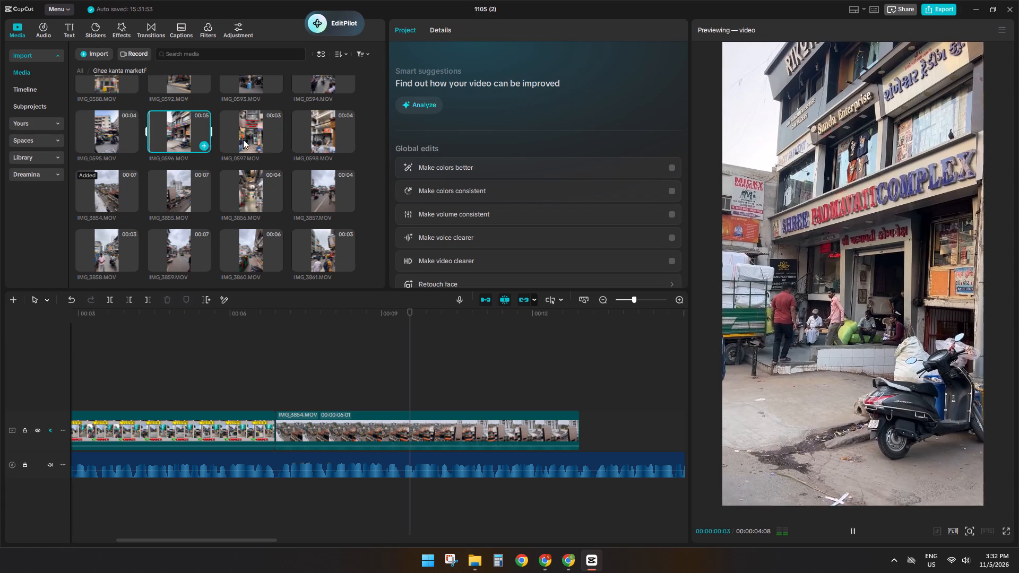
{"action": "key", "text": "space"}
{"action": "left_click", "coordinate": [96, 129]}
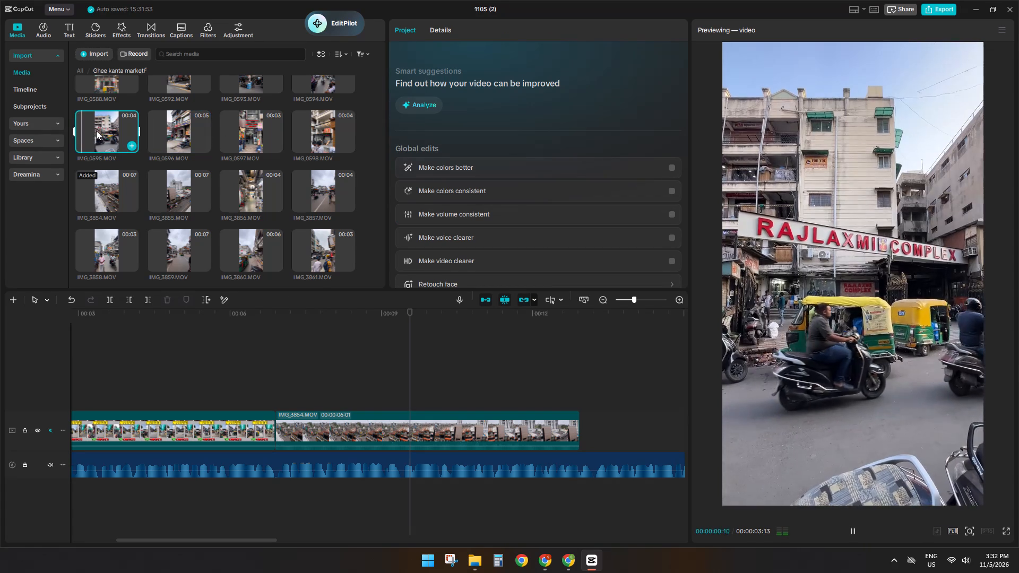
{"action": "key", "text": "space"}
{"action": "left_click", "coordinate": [255, 185]}
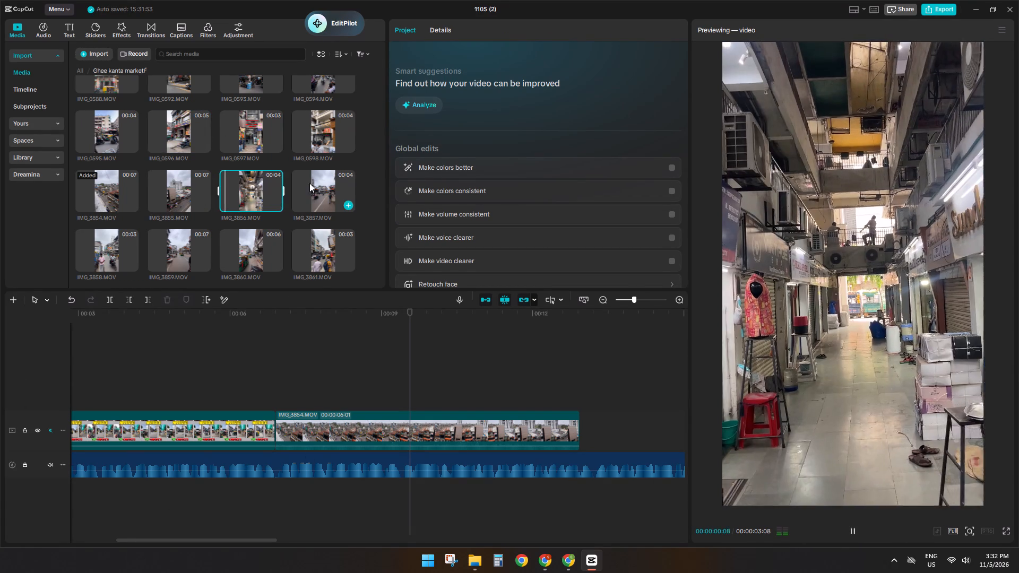
{"action": "scroll", "coordinate": [309, 183], "scroll_direction": "down", "scroll_amount": 2}
{"action": "left_click", "coordinate": [263, 237]}
{"action": "left_click", "coordinate": [342, 252]}
{"action": "scroll", "coordinate": [336, 251], "scroll_direction": "down", "scroll_amount": 1}
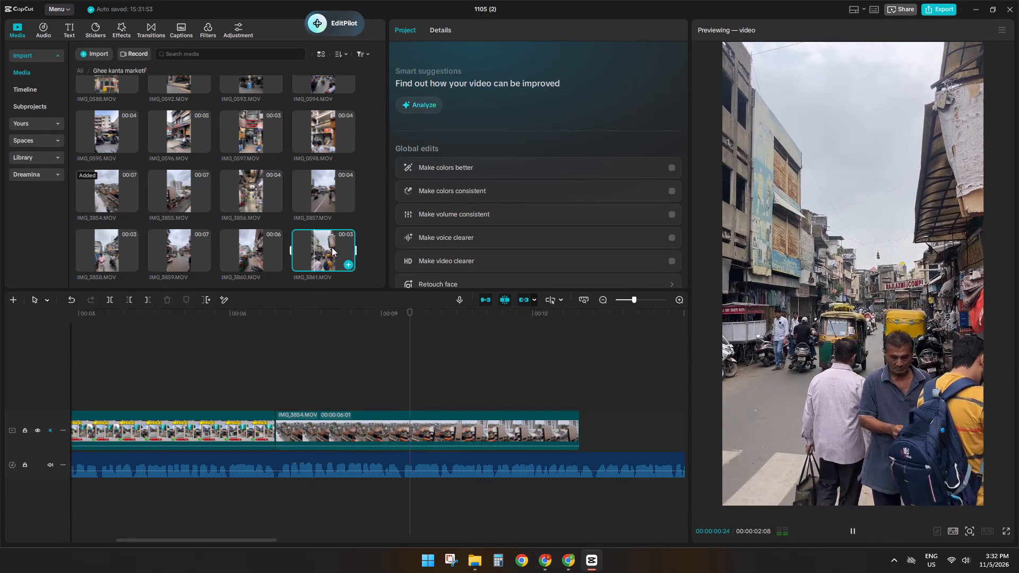
{"action": "key", "text": "space"}
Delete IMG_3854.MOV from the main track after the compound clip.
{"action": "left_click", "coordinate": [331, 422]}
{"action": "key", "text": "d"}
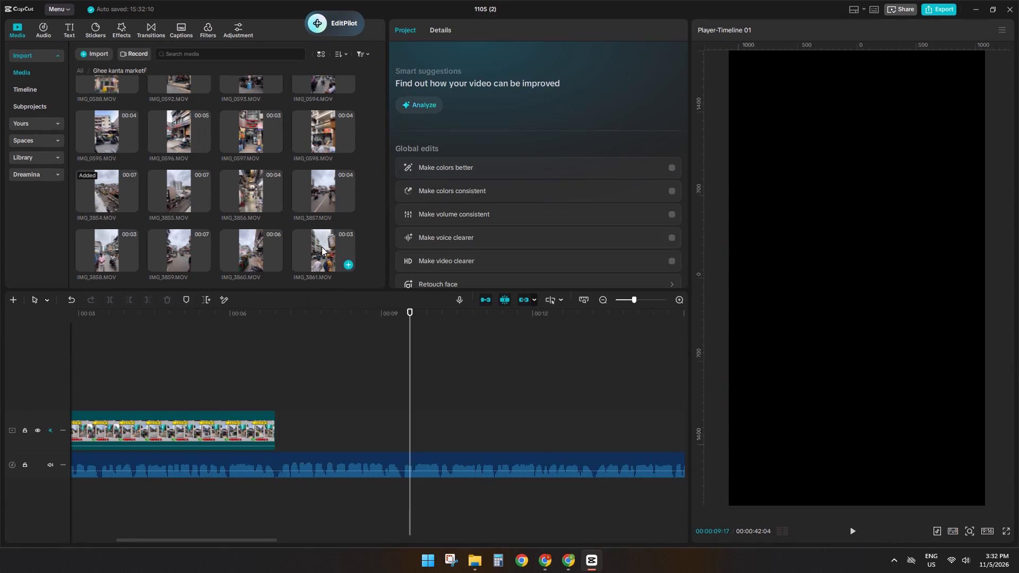
Place IMG_3861.MOV directly after the compound clip on the main track and slow its speed to 0.8x.
{"action": "left_click_drag", "start_coordinate": [322, 247], "coordinate": [296, 427]}
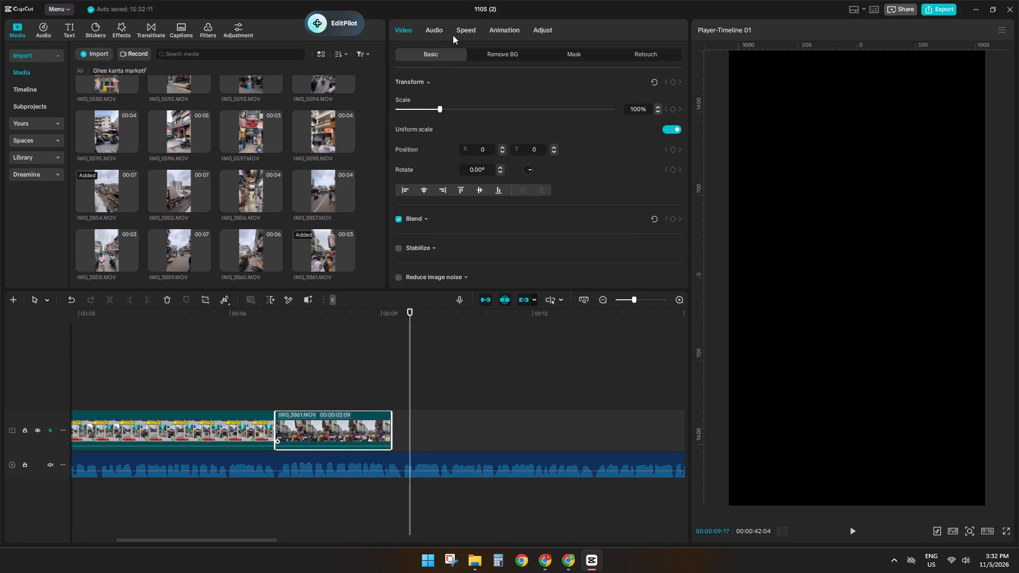
{"action": "left_click", "coordinate": [453, 35]}
{"action": "left_click", "coordinate": [430, 97]}
Split IMG_3861.MOV at 00:00:09:14 and delete the remainder to match the voice-over.
{"action": "double_click", "coordinate": [404, 396]}
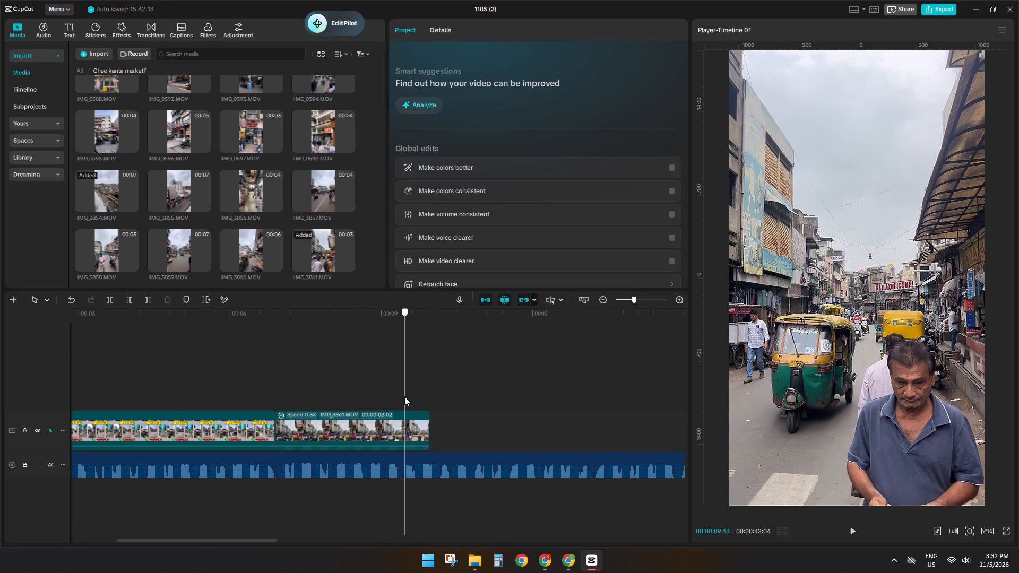
{"action": "left_click", "coordinate": [406, 427]}
{"action": "key", "text": "s"}
{"action": "key", "text": "d"}
Browse the TANGSHAL clips in the TOP 10 MARKET folder and place IMG_4035.MOV directly after IMG_3861.MOV.
{"action": "double_click", "coordinate": [85, 66]}
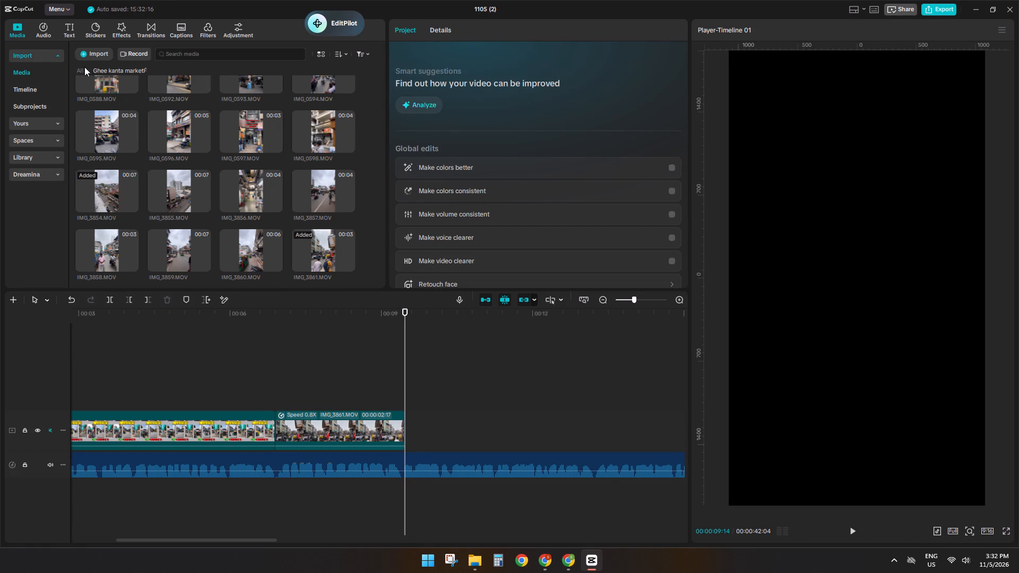
{"action": "double_click", "coordinate": [162, 105]}
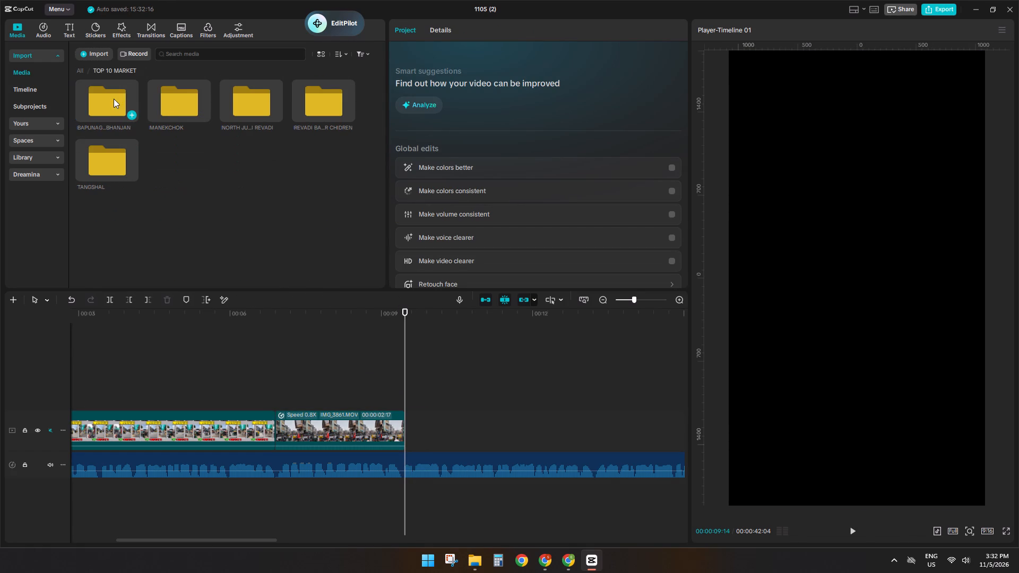
{"action": "double_click", "coordinate": [101, 163]}
{"action": "left_click", "coordinate": [119, 102]}
{"action": "left_click", "coordinate": [158, 107]}
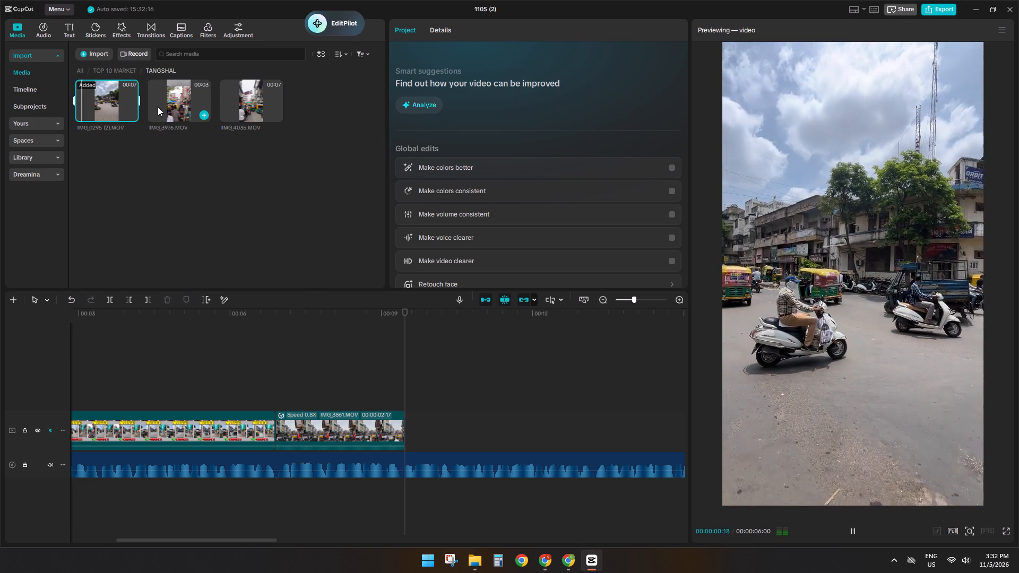
{"action": "left_click_drag", "start_coordinate": [171, 102], "coordinate": [400, 283]}
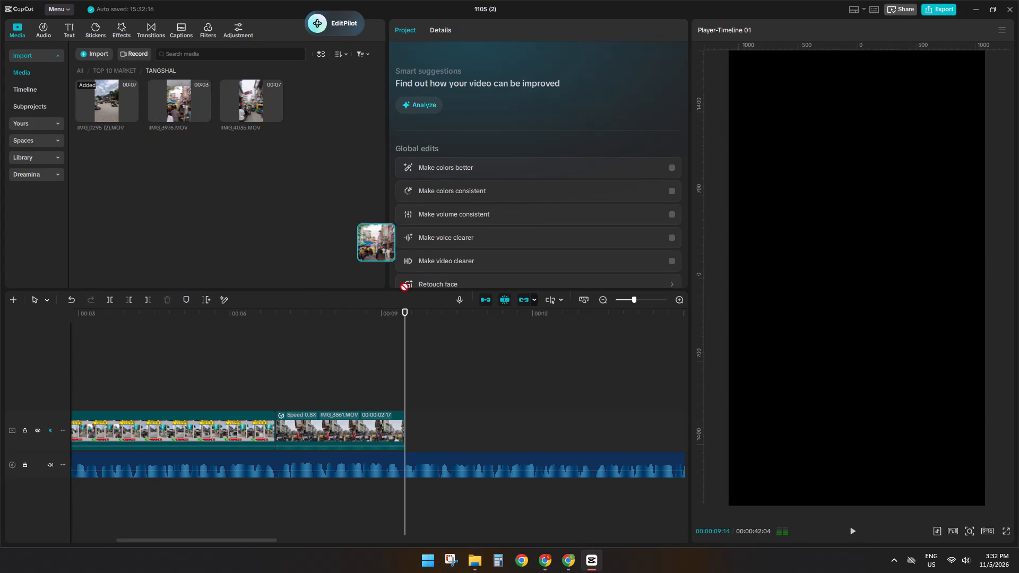
{"action": "left_click_drag", "start_coordinate": [400, 283], "coordinate": [109, 149]}
{"action": "left_click_drag", "start_coordinate": [252, 104], "coordinate": [419, 423]}
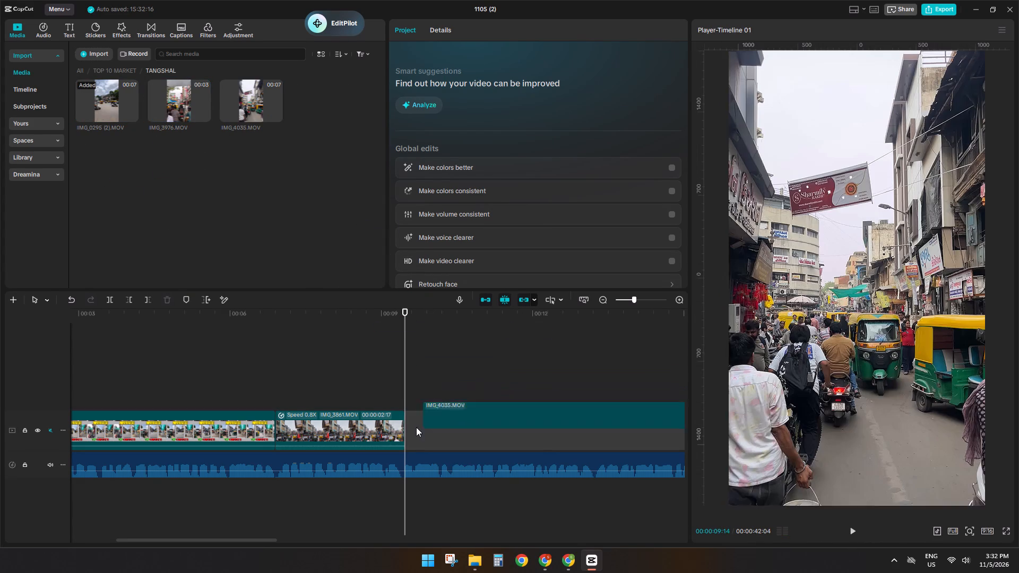
Play IMG_4035.MOV against the voice-over, split it at about 13 seconds on the timeline and delete the remainder.
{"action": "key", "text": "space"}
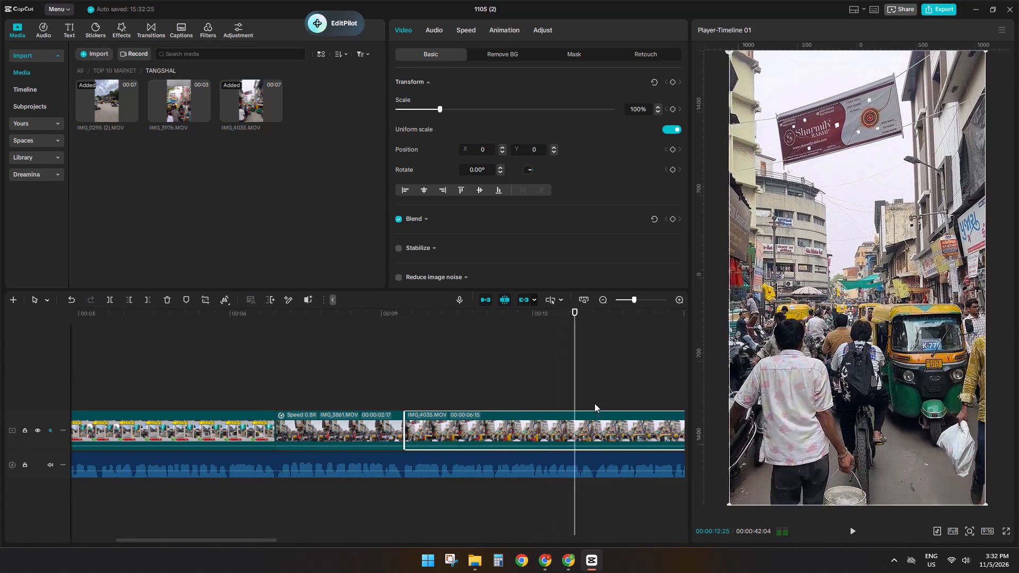
{"action": "left_click", "coordinate": [595, 403]}
{"action": "left_click", "coordinate": [595, 425]}
{"action": "type", "text": "SD"}
Listen to the following voice-over, browse the MANEKCHOK clips and place IMG_0258.MOV directly after IMG_4035.MOV.
{"action": "key", "text": "space"}
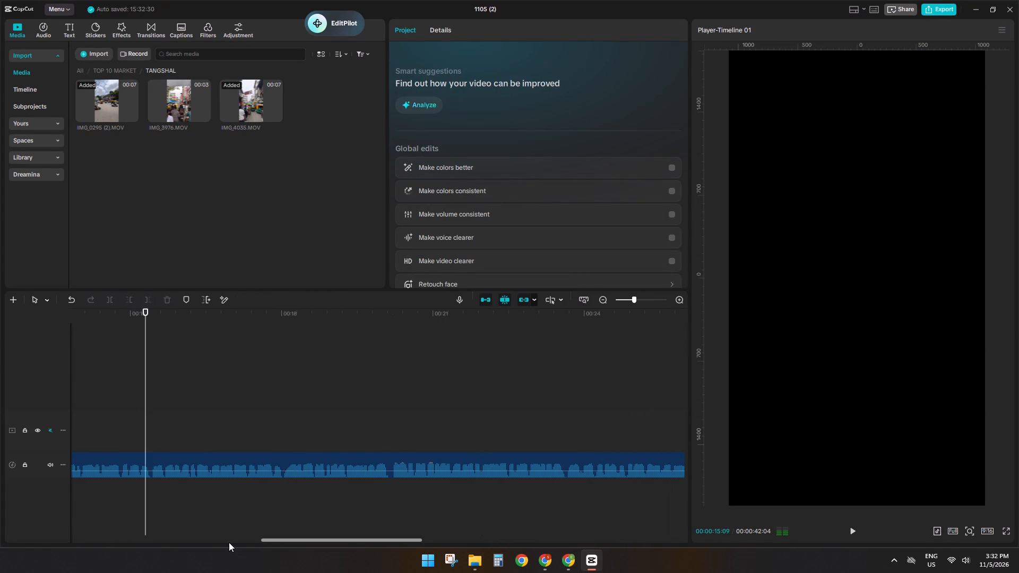
{"action": "scroll", "coordinate": [256, 526], "scroll_direction": "down", "scroll_amount": 20, "text": "ctrl"}
{"action": "scroll", "coordinate": [256, 526], "scroll_direction": "down", "scroll_amount": 6, "text": "ctrl"}
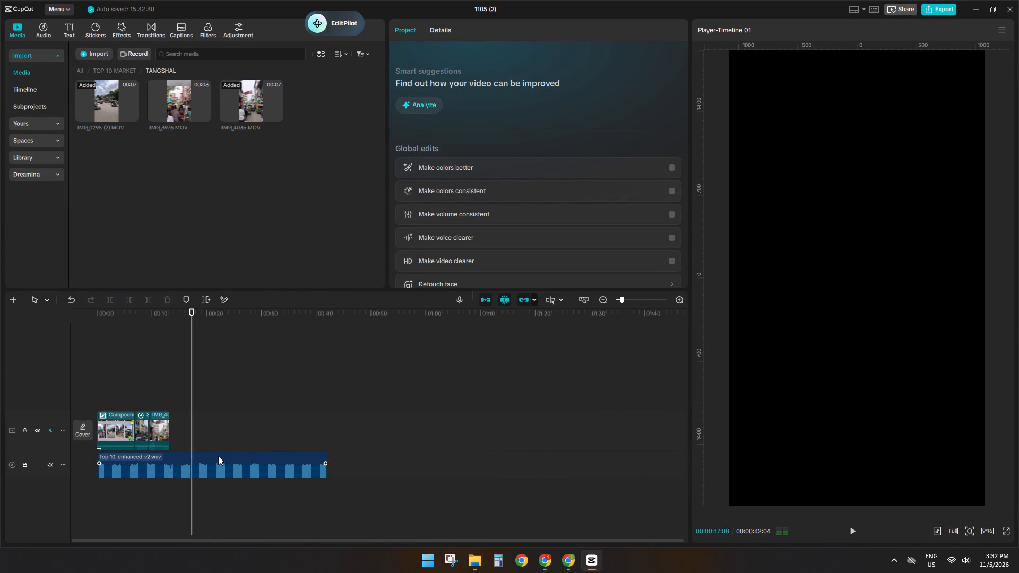
{"action": "left_click", "coordinate": [169, 387]}
{"action": "key", "text": "space"}
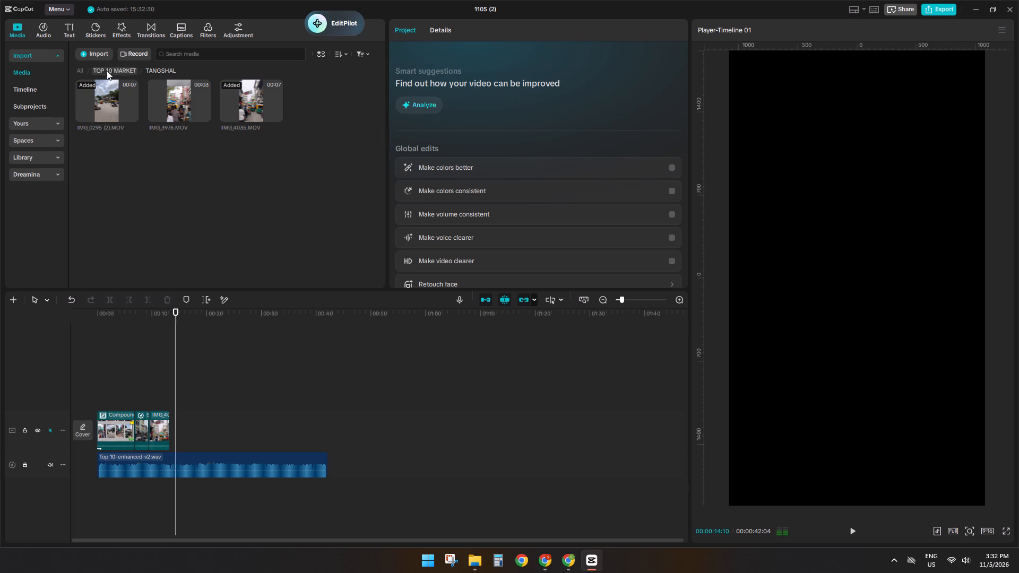
{"action": "left_click", "coordinate": [107, 66]}
{"action": "left_click", "coordinate": [107, 70]}
{"action": "key", "text": "space"}
{"action": "double_click", "coordinate": [163, 93]}
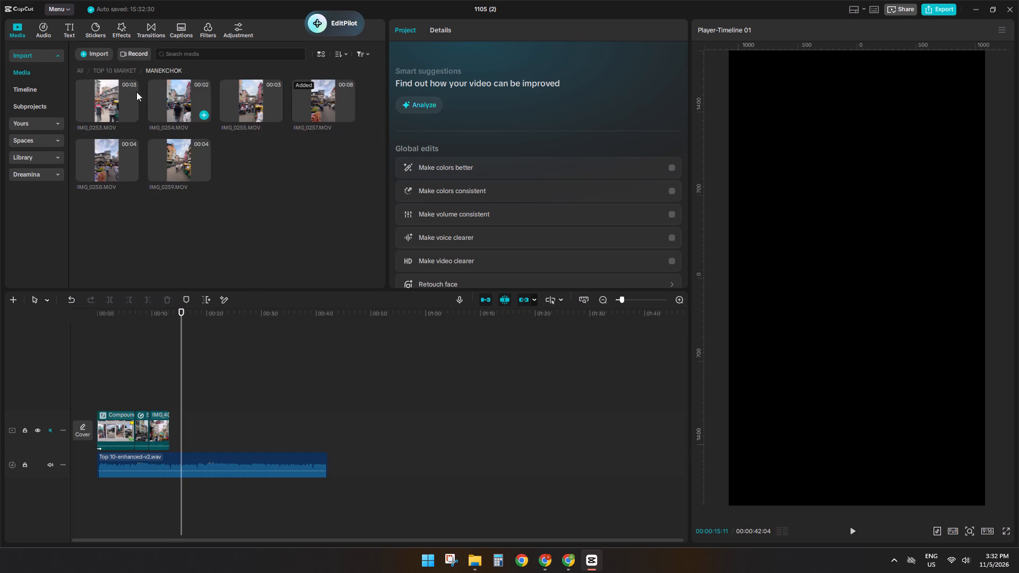
{"action": "left_click", "coordinate": [109, 96]}
{"action": "left_click_drag", "start_coordinate": [107, 97], "coordinate": [229, 477]}
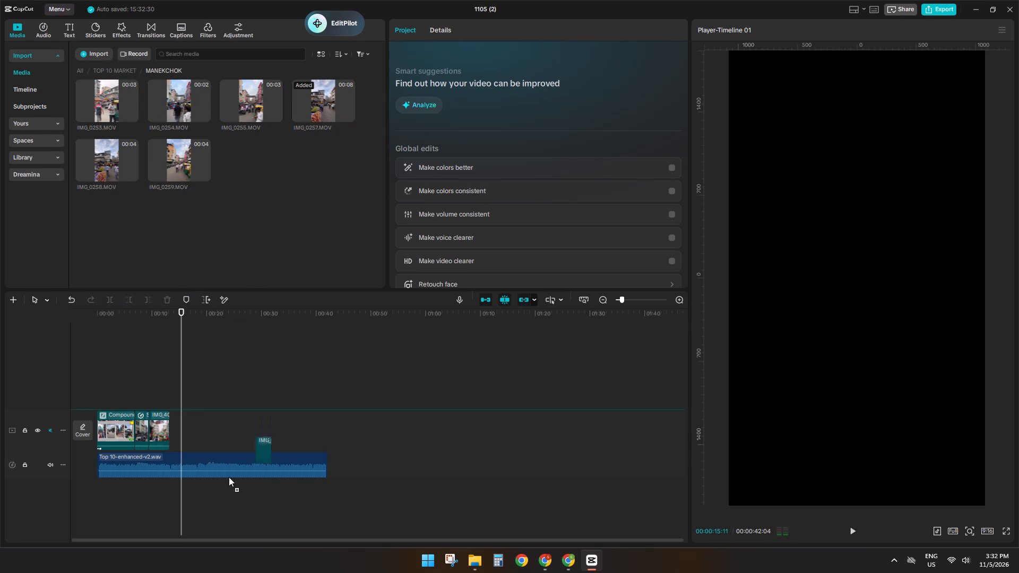
{"action": "left_click_drag", "start_coordinate": [229, 477], "coordinate": [103, 111]}
{"action": "left_click_drag", "start_coordinate": [127, 159], "coordinate": [168, 178]}
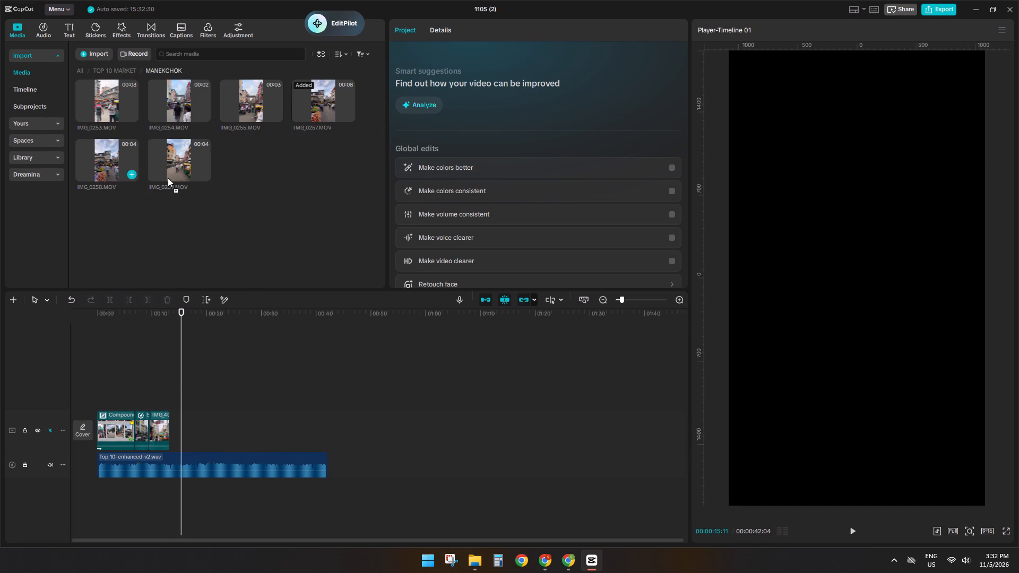
{"action": "left_click_drag", "start_coordinate": [168, 178], "coordinate": [180, 448]}
Play IMG_0258.MOV against the voice-over, split it at about 15.5 seconds on the timeline and delete the remainder.
{"action": "left_click", "coordinate": [170, 394]}
{"action": "key", "text": "space"}
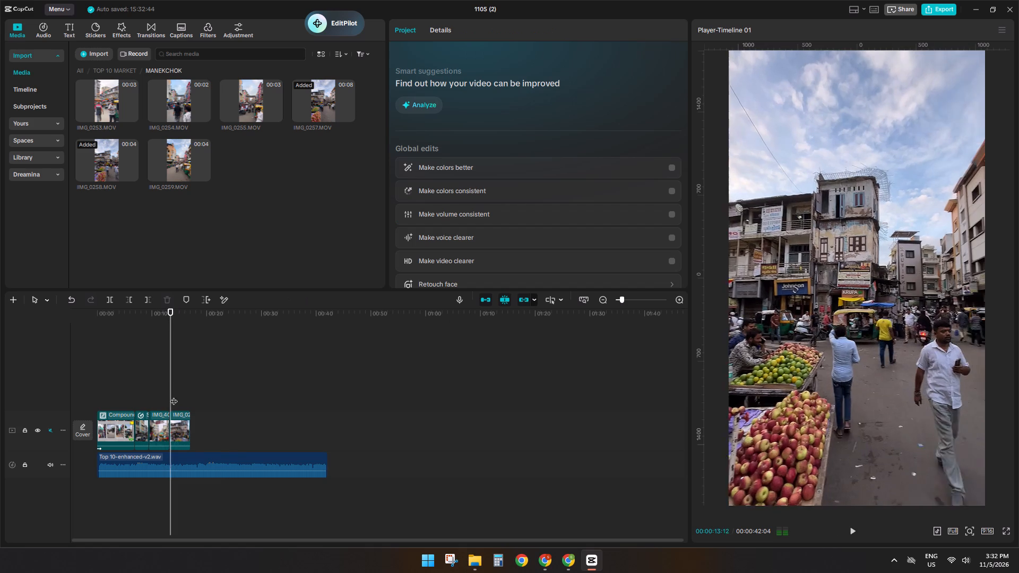
{"action": "scroll", "coordinate": [193, 407], "scroll_direction": "up", "scroll_amount": 11, "text": "ctrl"}
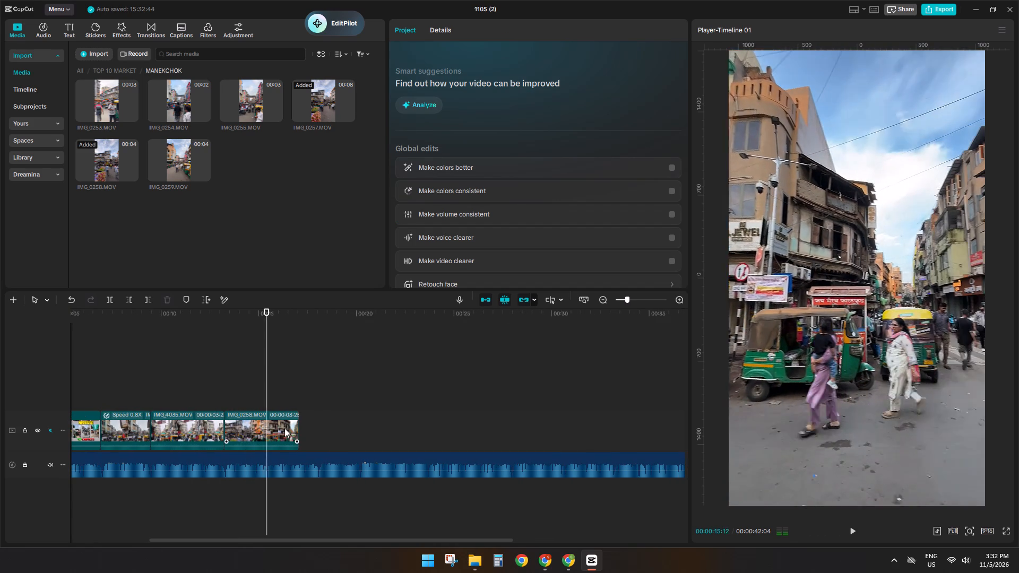
{"action": "key", "text": "space"}
{"action": "left_click", "coordinate": [288, 430]}
{"action": "type", "text": "SD"}
Listen to the following voice-over and preview the Ratan por clips, including IMG_6206 to IMG_6211 and IMG_6729, for a suitable market shot.
{"action": "key", "text": "space"}
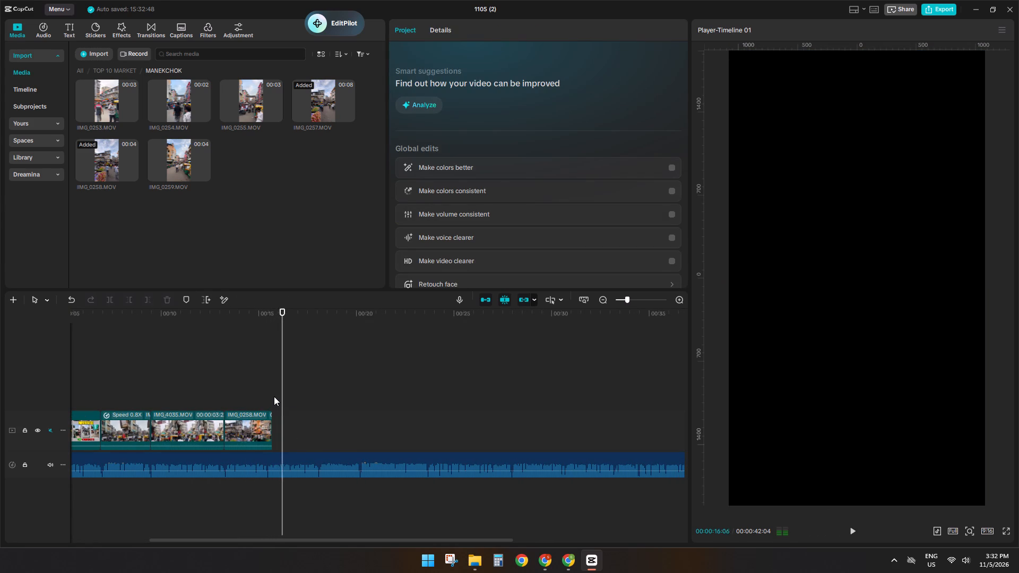
{"action": "left_click", "coordinate": [123, 71]}
{"action": "key", "text": "space"}
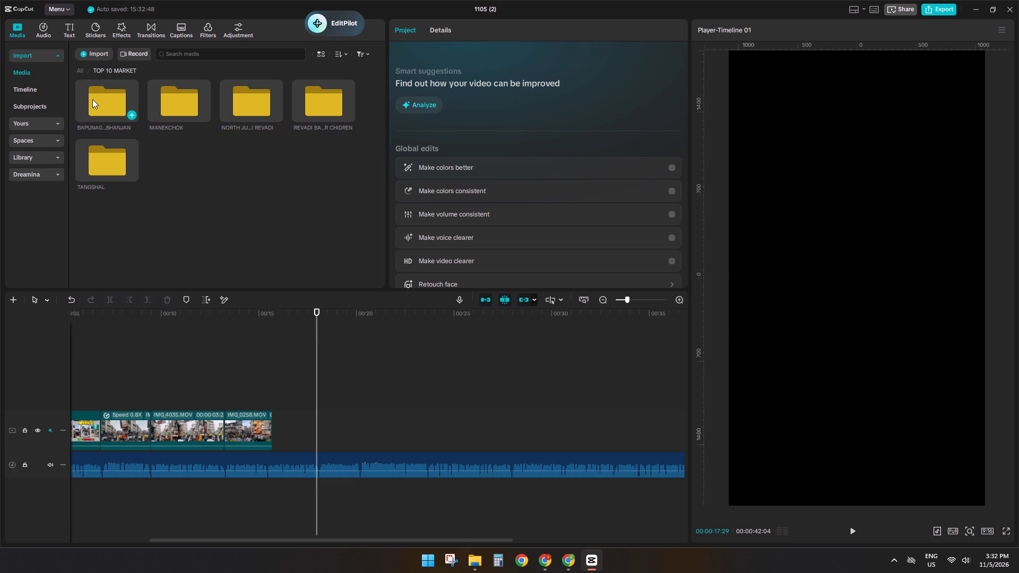
{"action": "left_click", "coordinate": [80, 69]}
{"action": "double_click", "coordinate": [251, 97]}
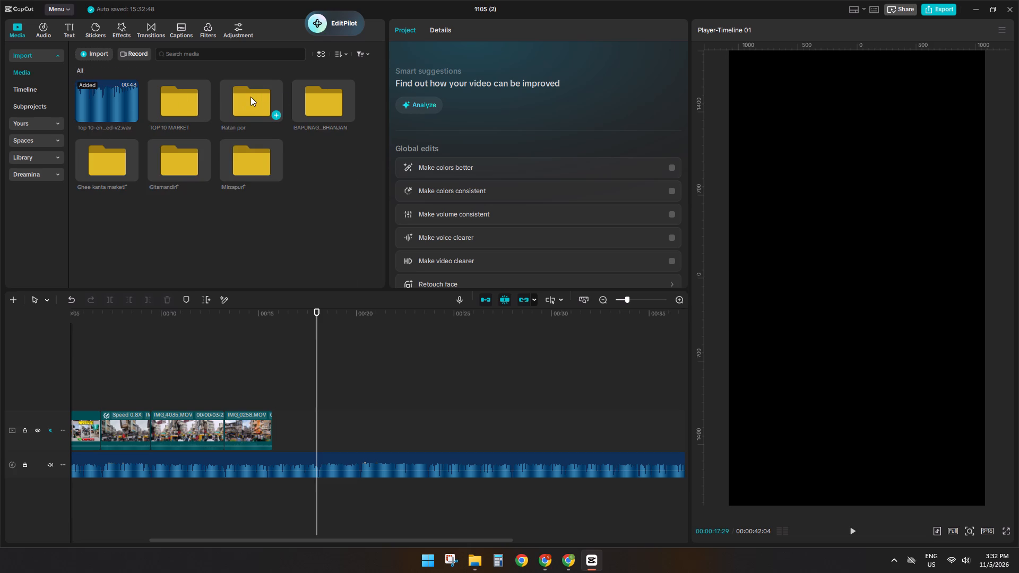
{"action": "left_click", "coordinate": [98, 103]}
{"action": "scroll", "coordinate": [101, 160], "scroll_direction": "down", "scroll_amount": 2}
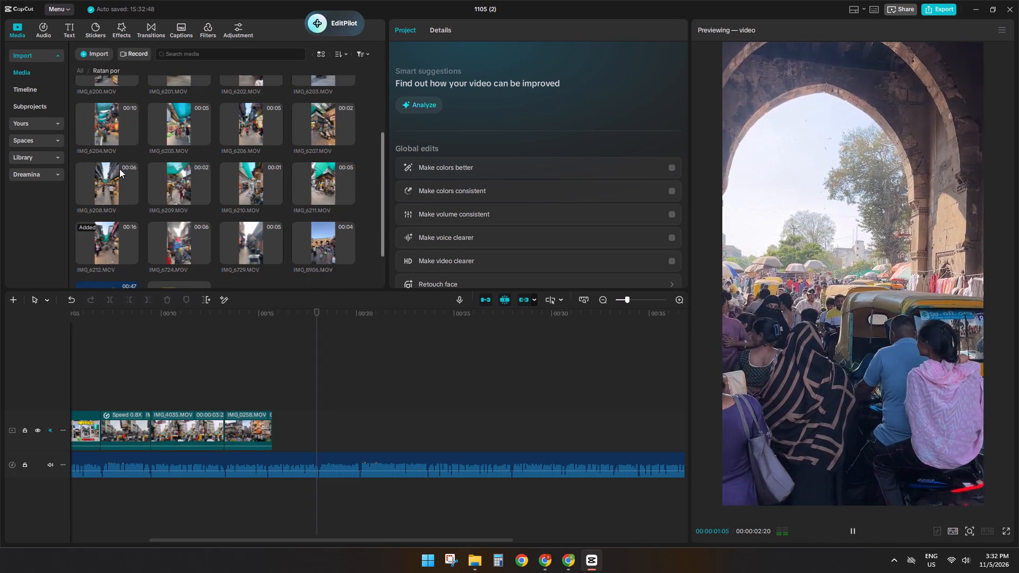
{"action": "key", "text": "space"}
{"action": "left_click", "coordinate": [167, 180]}
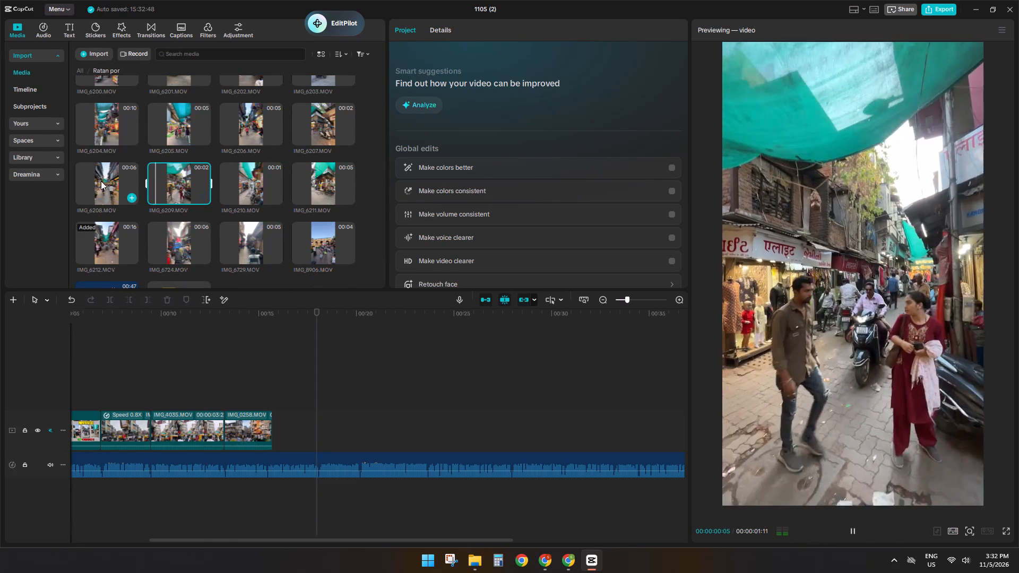
{"action": "left_click", "coordinate": [101, 181]}
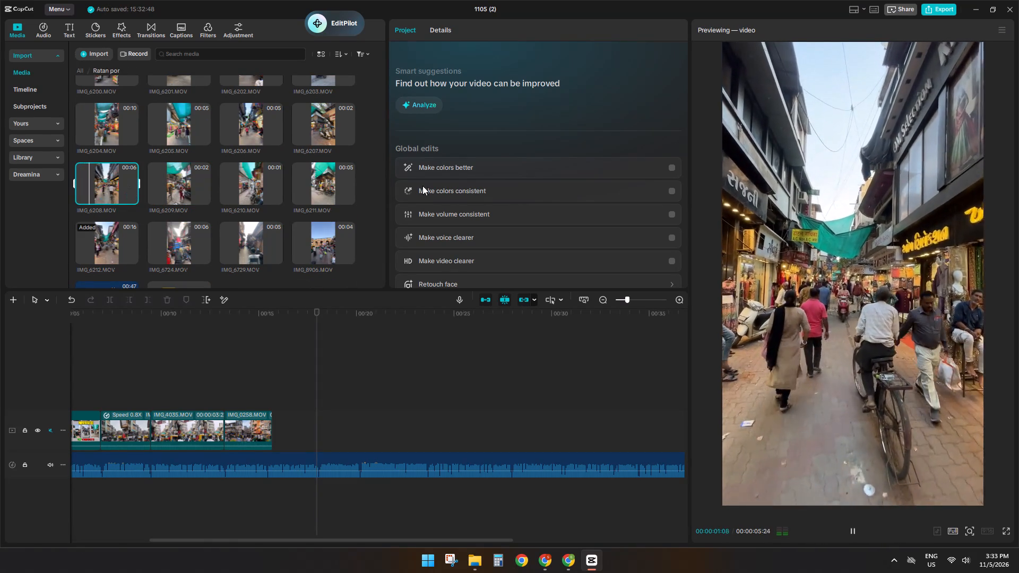
{"action": "left_click", "coordinate": [324, 180]}
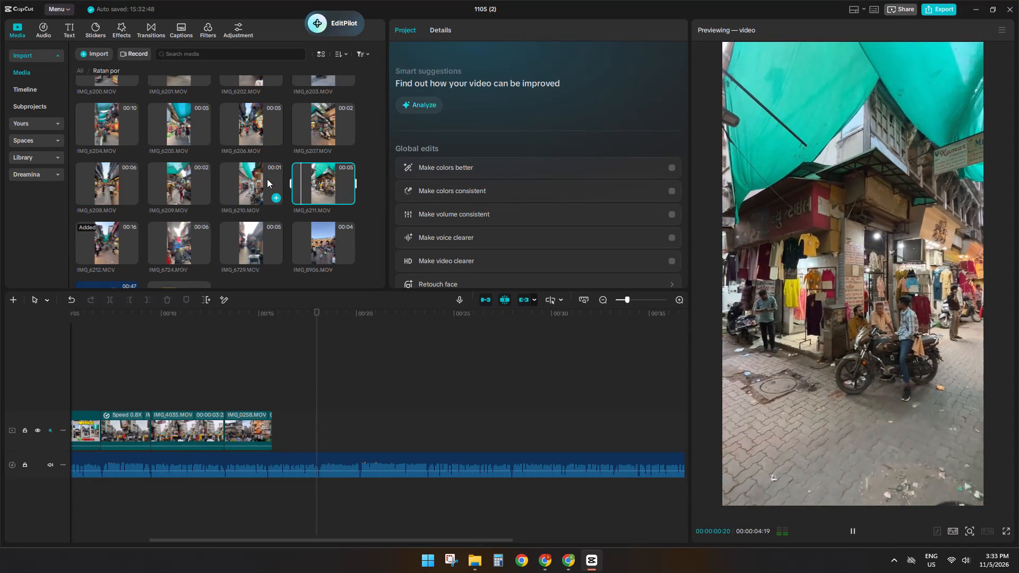
{"action": "left_click", "coordinate": [265, 178]}
{"action": "left_click", "coordinate": [256, 124]}
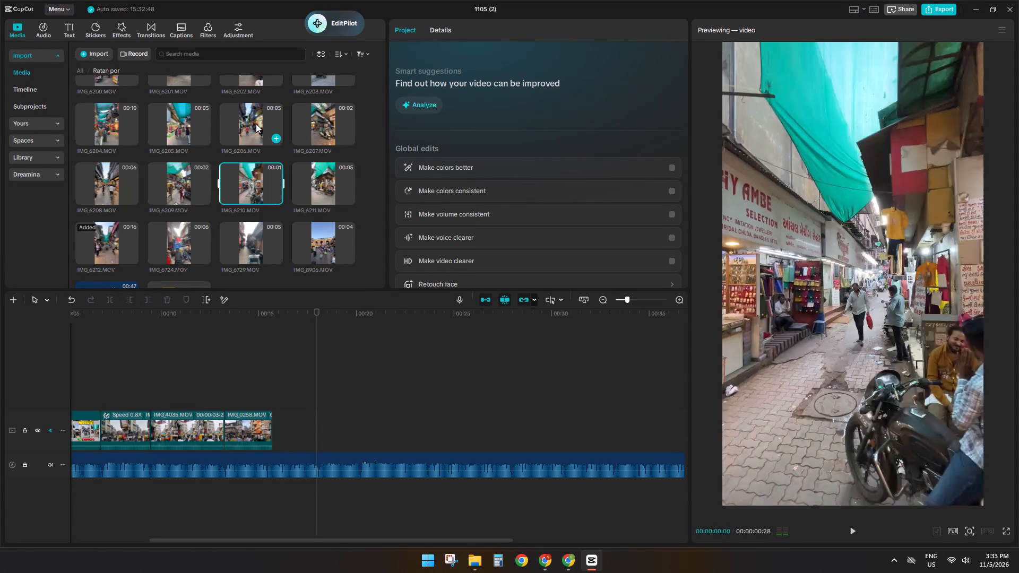
{"action": "key", "text": "space"}
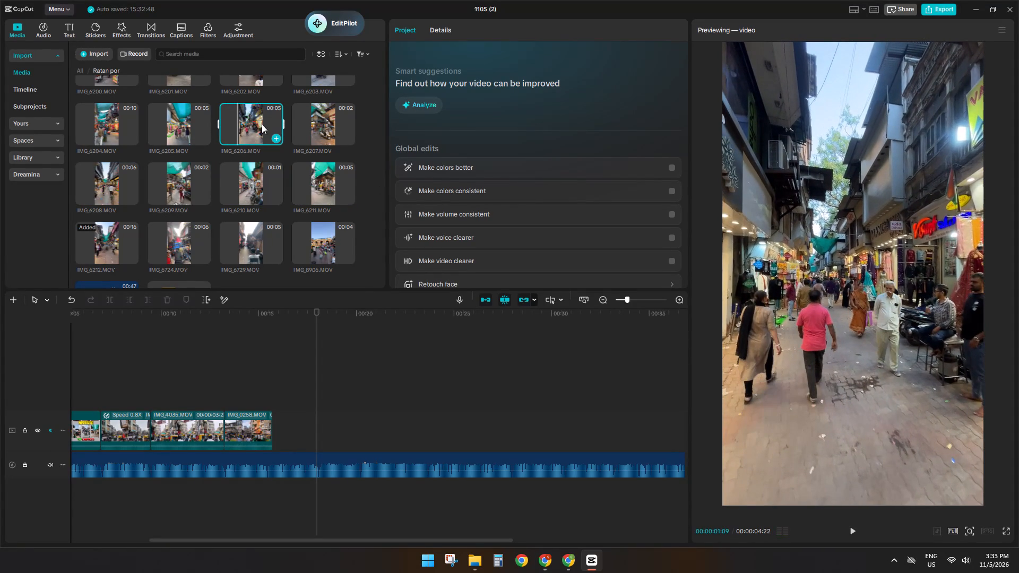
{"action": "left_click", "coordinate": [319, 131]}
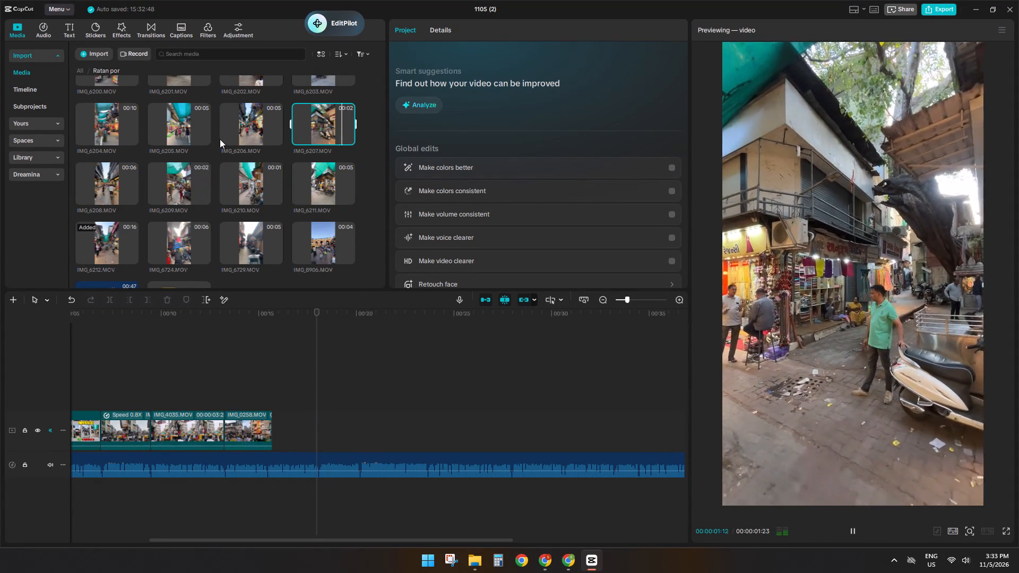
{"action": "key", "text": "space"}
{"action": "scroll", "coordinate": [220, 139], "scroll_direction": "down", "scroll_amount": 2}
{"action": "key", "text": "space"}
{"action": "left_click", "coordinate": [253, 194]}
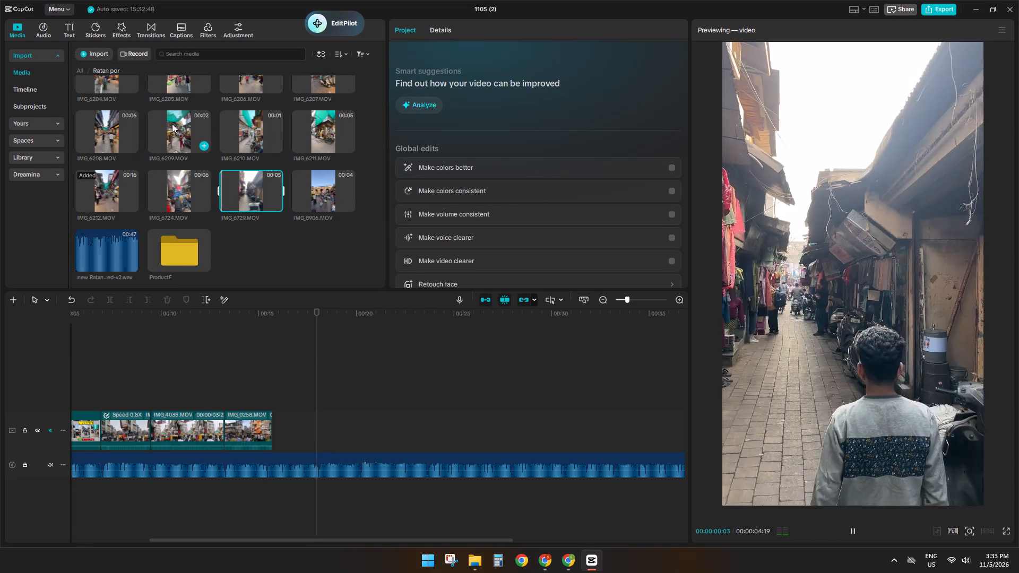
{"action": "left_click", "coordinate": [172, 124]}
{"action": "left_click", "coordinate": [109, 134]}
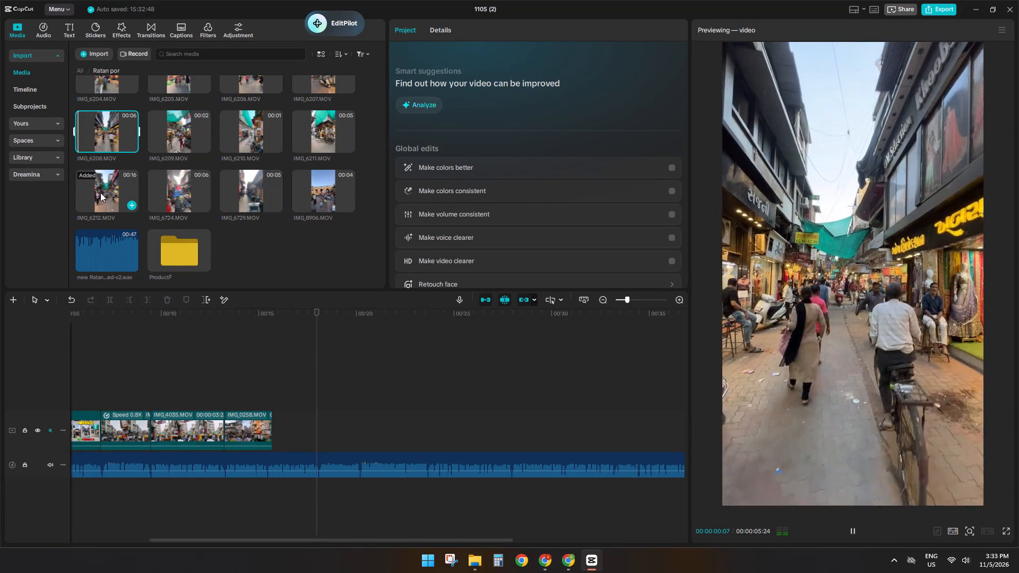
Place IMG_6212.MOV from the Ratan por folder directly after IMG_0258.MOV on the main track.
{"action": "left_click", "coordinate": [100, 193]}
{"action": "key", "text": "space"}
{"action": "left_click_drag", "start_coordinate": [100, 193], "coordinate": [274, 419]}
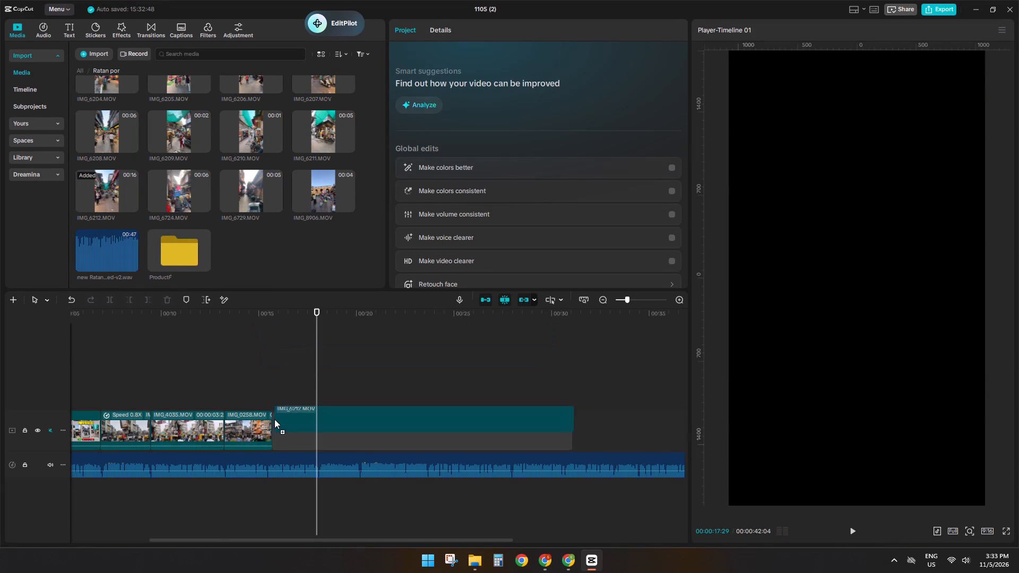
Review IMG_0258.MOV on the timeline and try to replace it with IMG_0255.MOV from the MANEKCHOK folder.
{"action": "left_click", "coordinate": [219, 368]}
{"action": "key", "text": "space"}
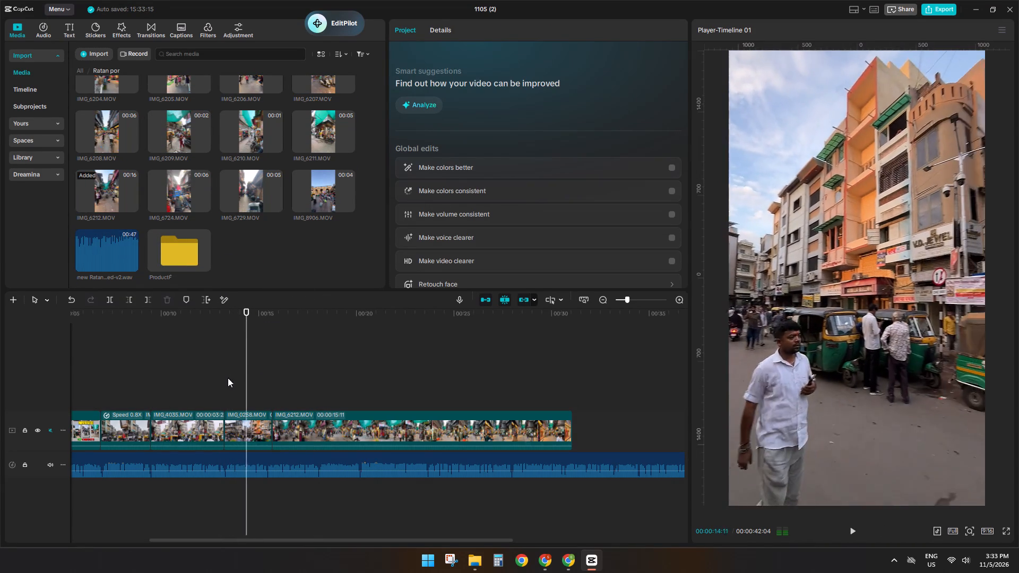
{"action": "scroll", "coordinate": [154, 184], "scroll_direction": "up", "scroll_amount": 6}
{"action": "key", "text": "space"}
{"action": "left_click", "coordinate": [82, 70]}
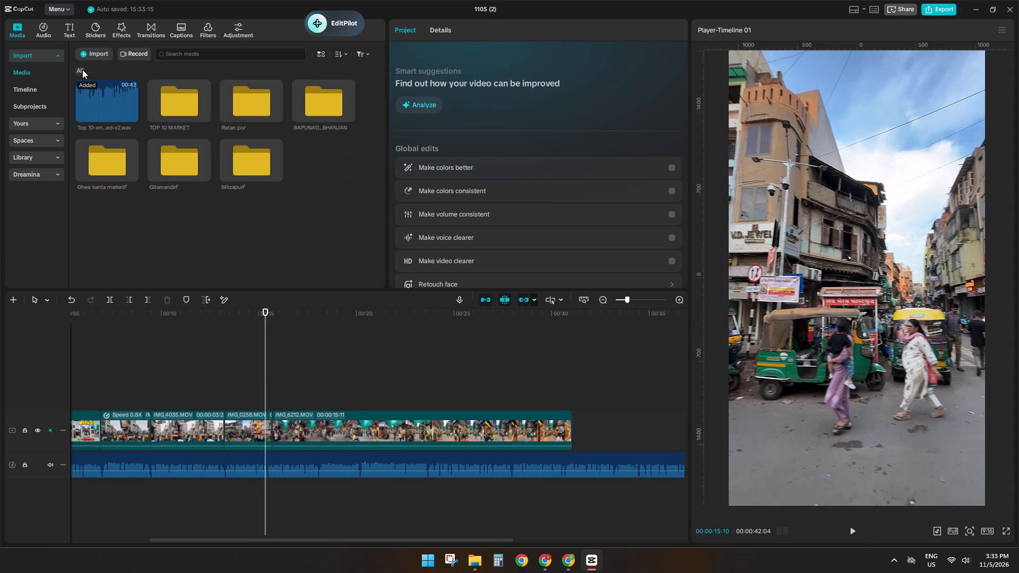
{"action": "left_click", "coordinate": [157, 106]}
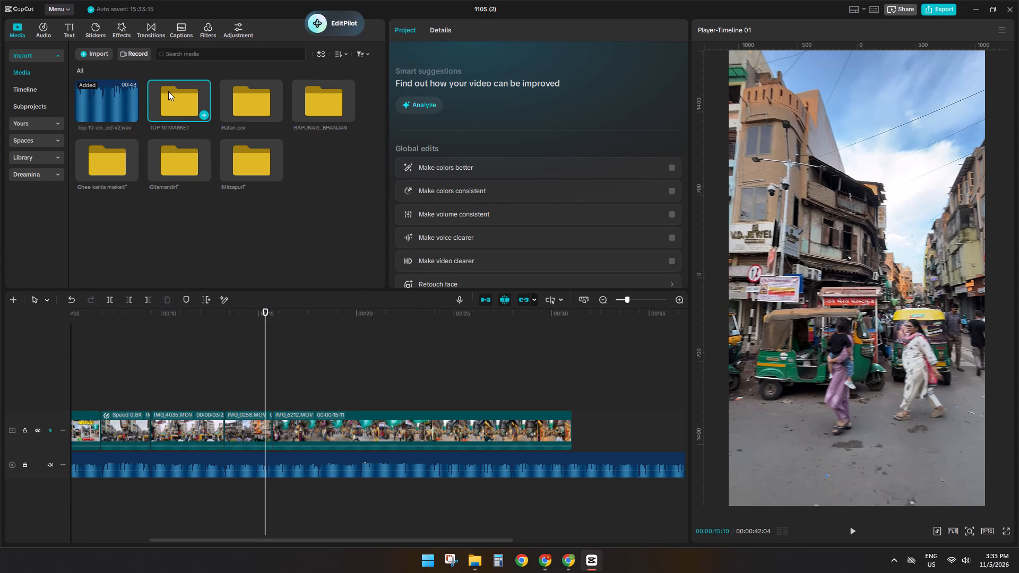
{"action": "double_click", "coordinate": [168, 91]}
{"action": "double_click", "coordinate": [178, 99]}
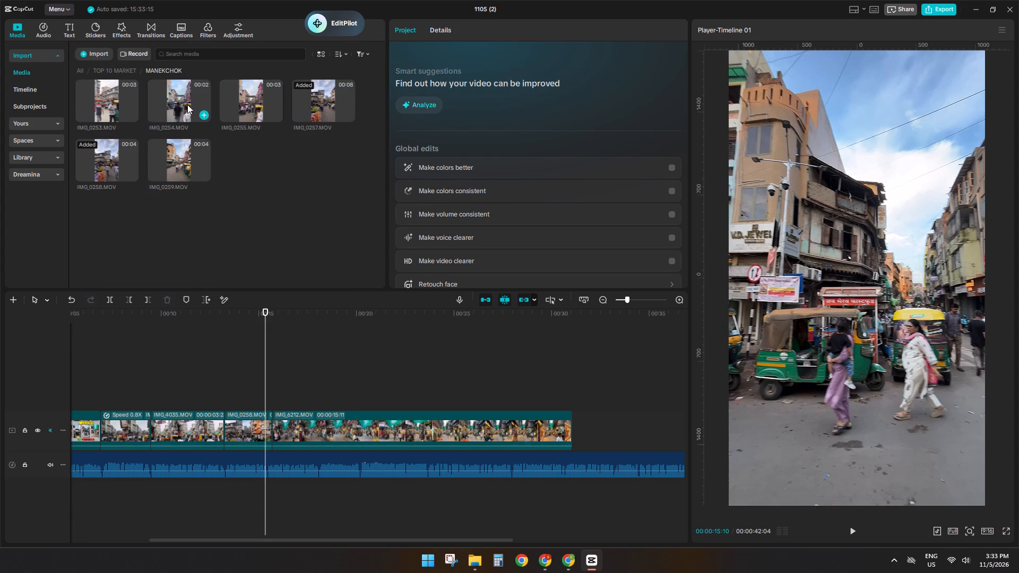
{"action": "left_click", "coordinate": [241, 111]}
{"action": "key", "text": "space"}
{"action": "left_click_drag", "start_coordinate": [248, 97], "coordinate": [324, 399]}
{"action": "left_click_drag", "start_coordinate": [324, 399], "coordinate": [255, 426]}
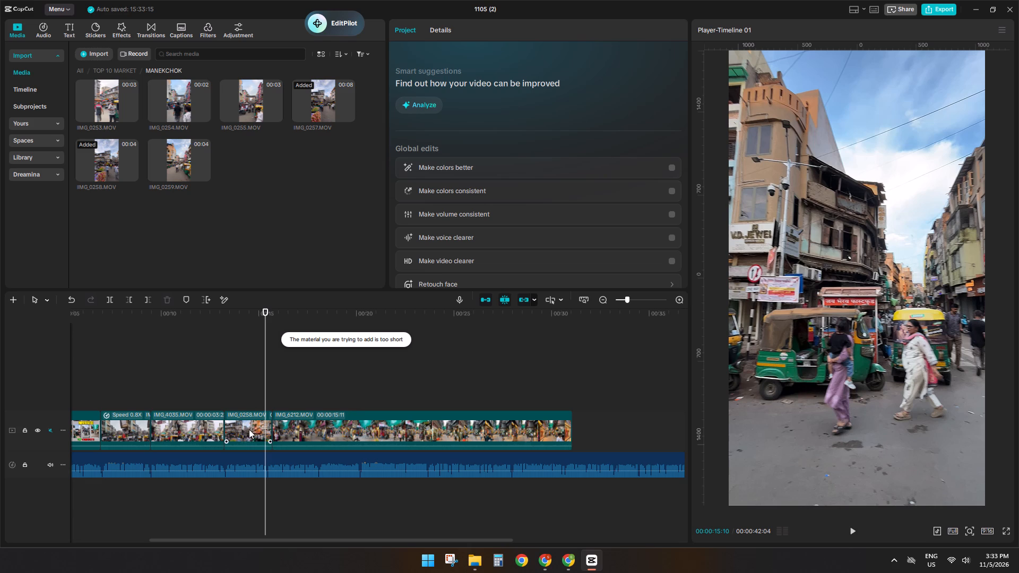
Preview the MANEKCHOK clips IMG_0253 to IMG_0259 and replay IMG_0258.MOV on the timeline to choose a replacement shot.
{"action": "left_click", "coordinate": [183, 152]}
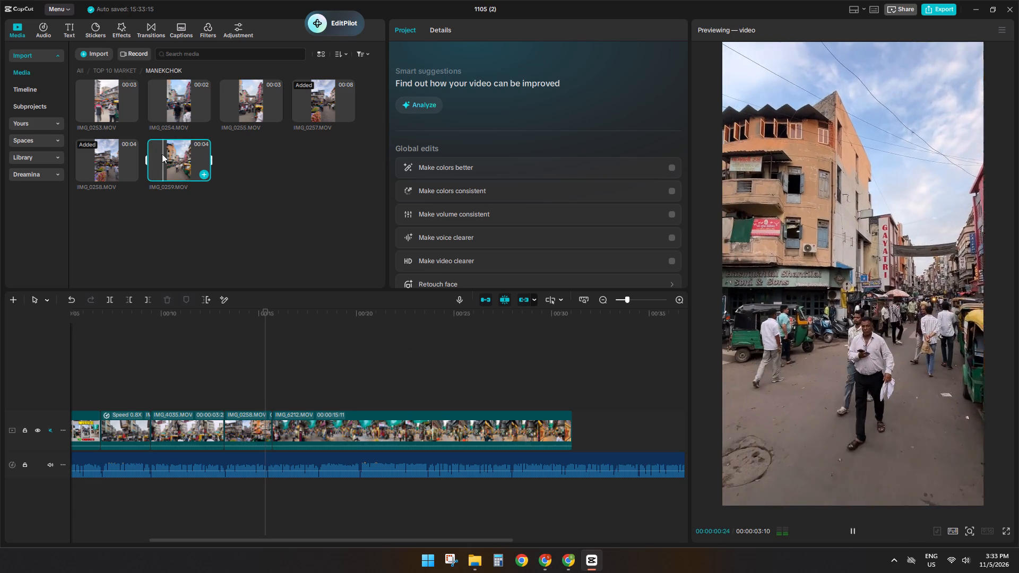
{"action": "left_click", "coordinate": [106, 156]}
{"action": "left_click", "coordinate": [98, 91]}
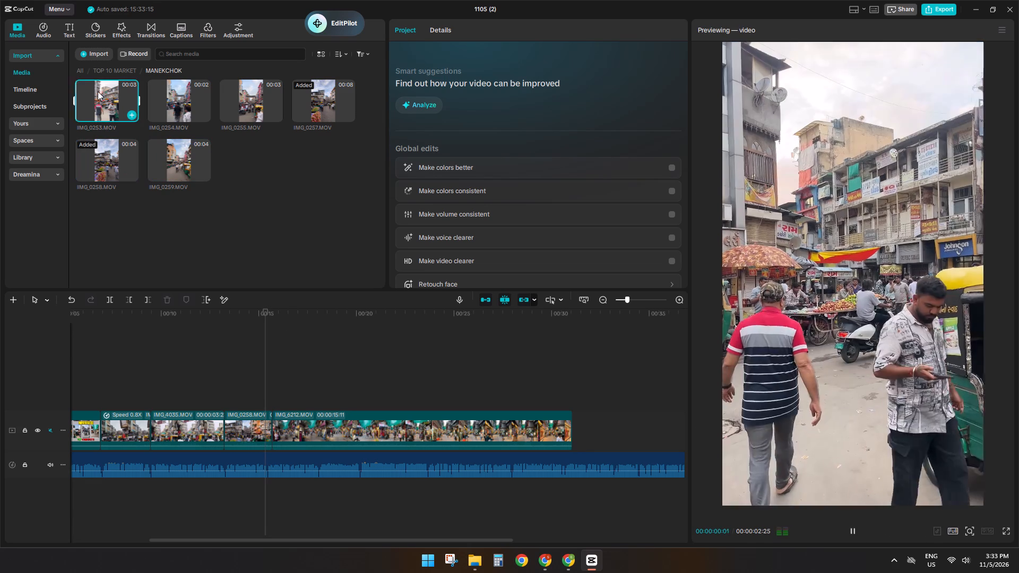
{"action": "left_click", "coordinate": [184, 99]}
{"action": "left_click", "coordinate": [228, 99]}
{"action": "left_click", "coordinate": [323, 95]}
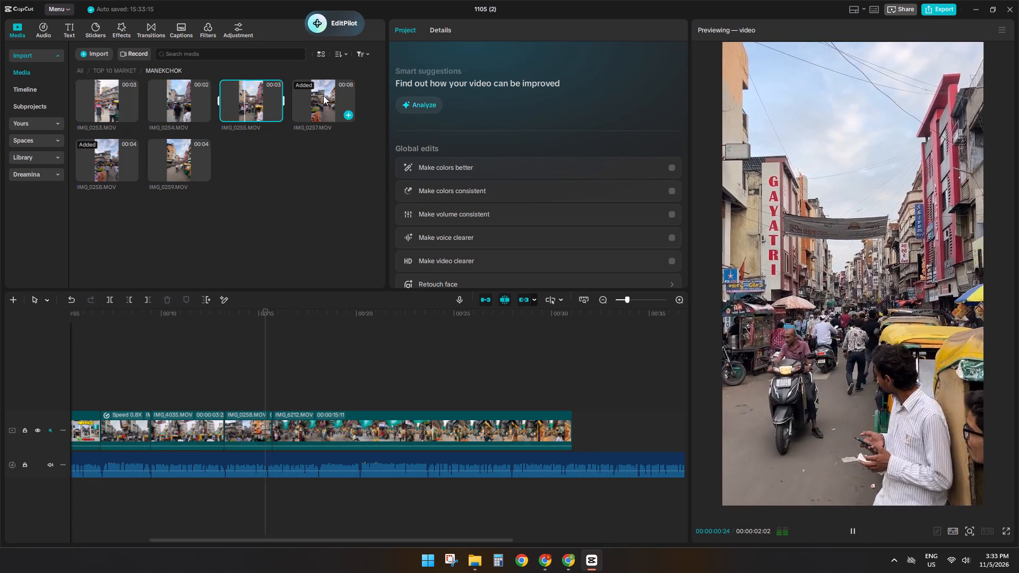
{"action": "key", "text": "space"}
{"action": "left_click", "coordinate": [243, 108]}
{"action": "key", "text": "space"}
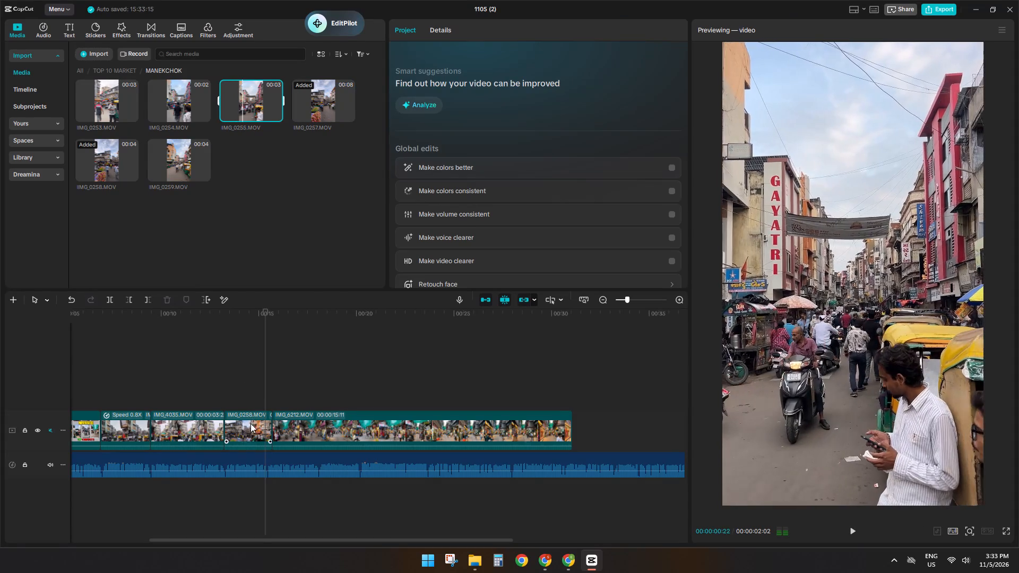
{"action": "left_click", "coordinate": [251, 423]}
{"action": "left_click", "coordinate": [214, 378]}
{"action": "key", "text": "space"}
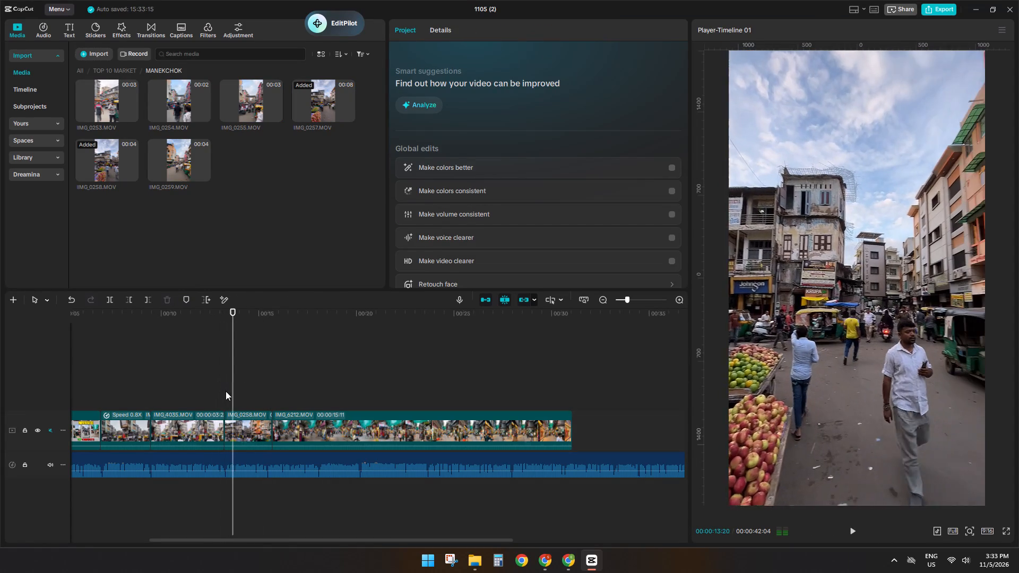
{"action": "key", "text": "space"}
Delete IMG_0258.MOV without closing its gap and place IMG_0255.MOV there, directly after IMG_4035.MOV on the main track.
{"action": "left_click", "coordinate": [239, 439]}
{"action": "left_click", "coordinate": [482, 300]}
{"action": "key", "text": "d"}
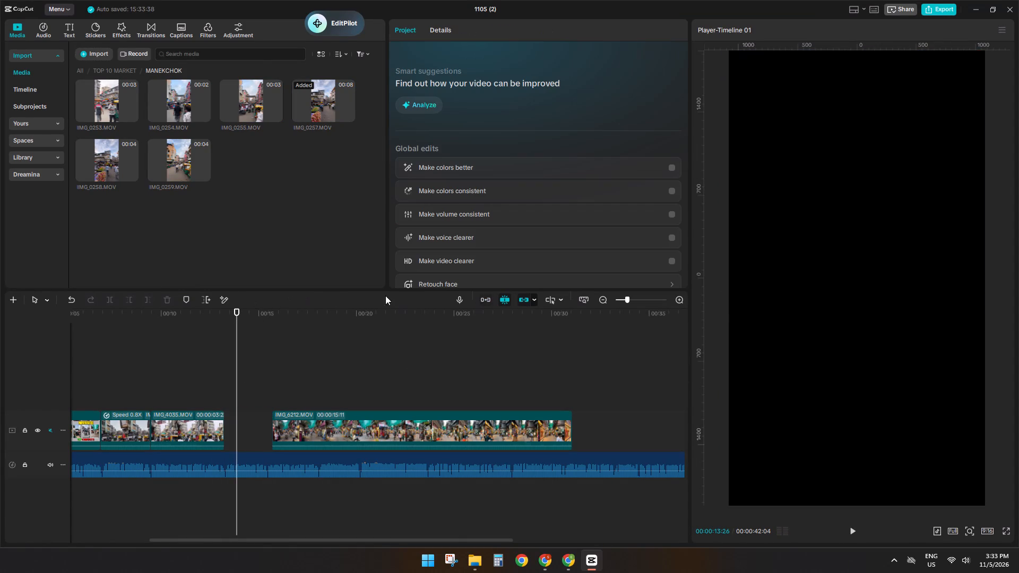
{"action": "left_click", "coordinate": [253, 110]}
{"action": "left_click_drag", "start_coordinate": [251, 108], "coordinate": [231, 442]}
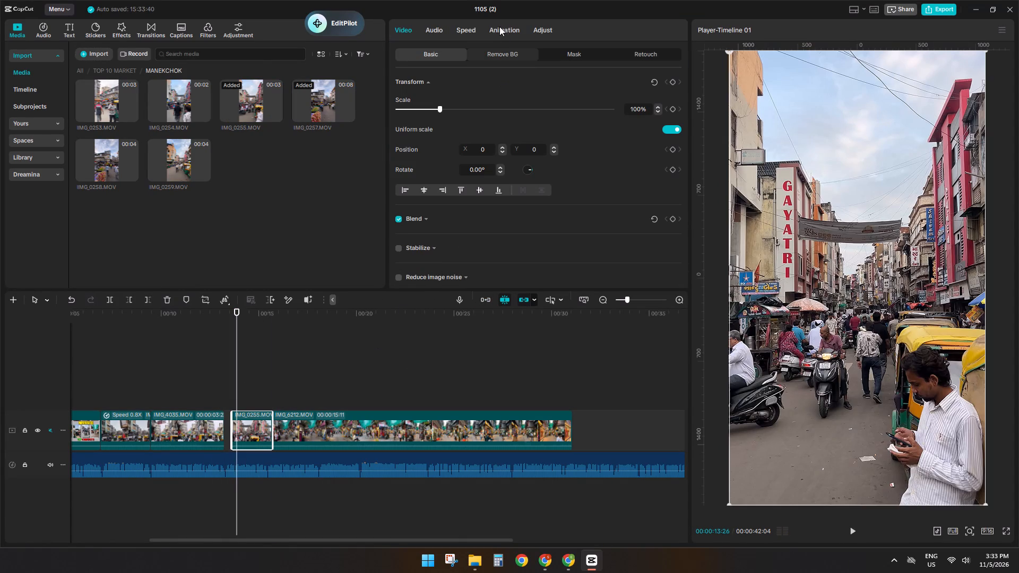
{"action": "left_click", "coordinate": [464, 36]}
{"action": "left_click_drag", "start_coordinate": [256, 425], "coordinate": [249, 424]}
Slow IMG_0255.MOV to 0.84x, trim it to end where IMG_6212.MOV starts, and seat it in the gap with the main track magnet back on.
{"action": "left_click", "coordinate": [437, 97]}
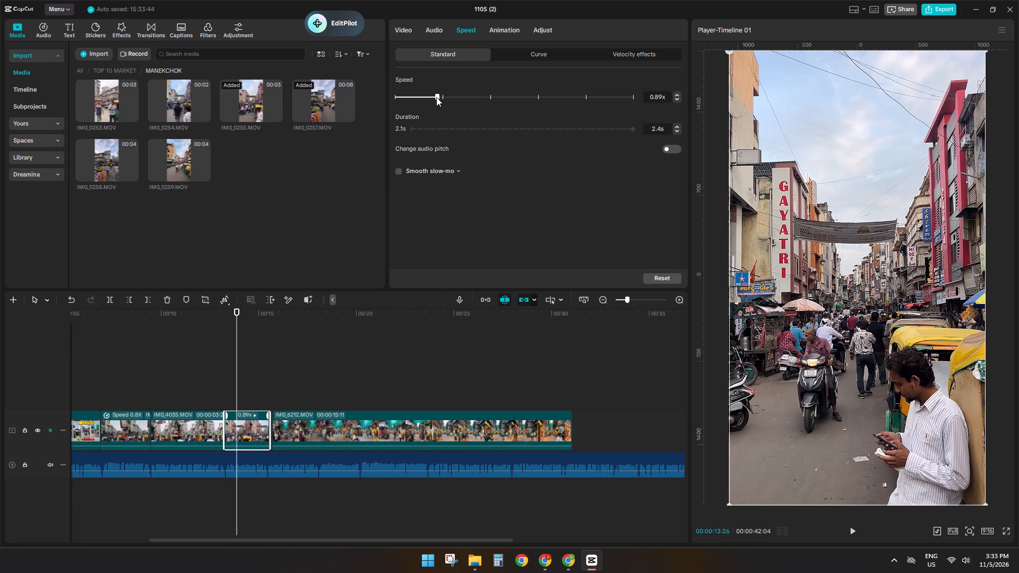
{"action": "left_click", "coordinate": [436, 97]}
{"action": "left_click", "coordinate": [435, 98]}
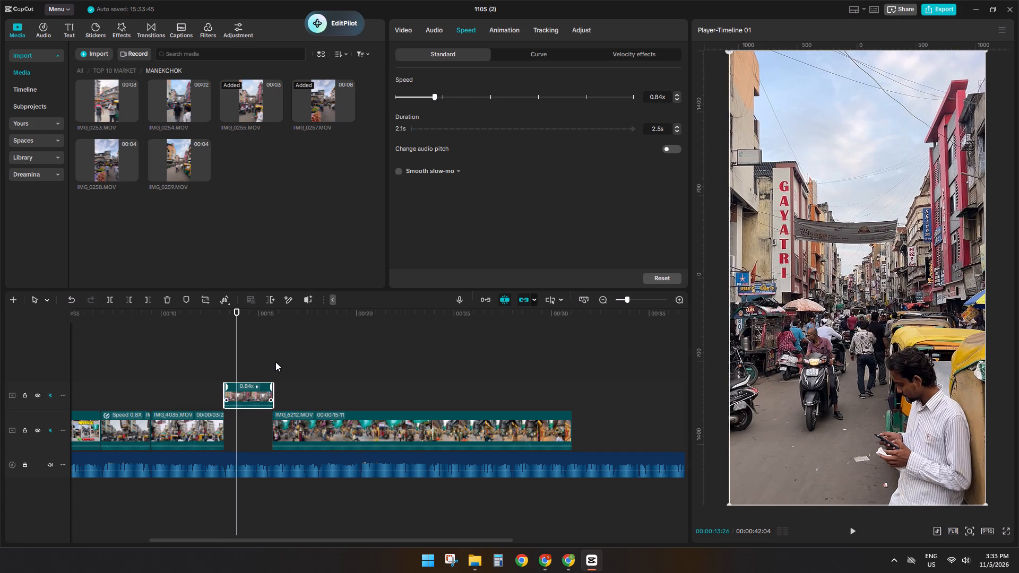
{"action": "left_click", "coordinate": [274, 362]}
{"action": "left_click", "coordinate": [269, 388]}
{"action": "key", "text": "s"}
{"action": "key", "text": "d"}
{"action": "left_click_drag", "start_coordinate": [254, 390], "coordinate": [255, 420]}
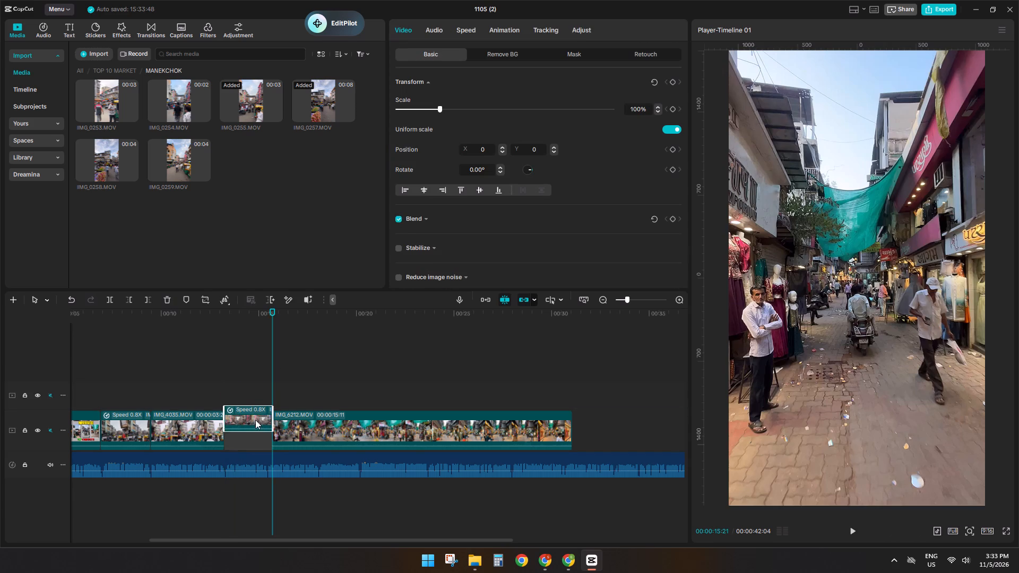
{"action": "left_click_drag", "start_coordinate": [255, 420], "coordinate": [255, 420]}
{"action": "left_click", "coordinate": [488, 303]}
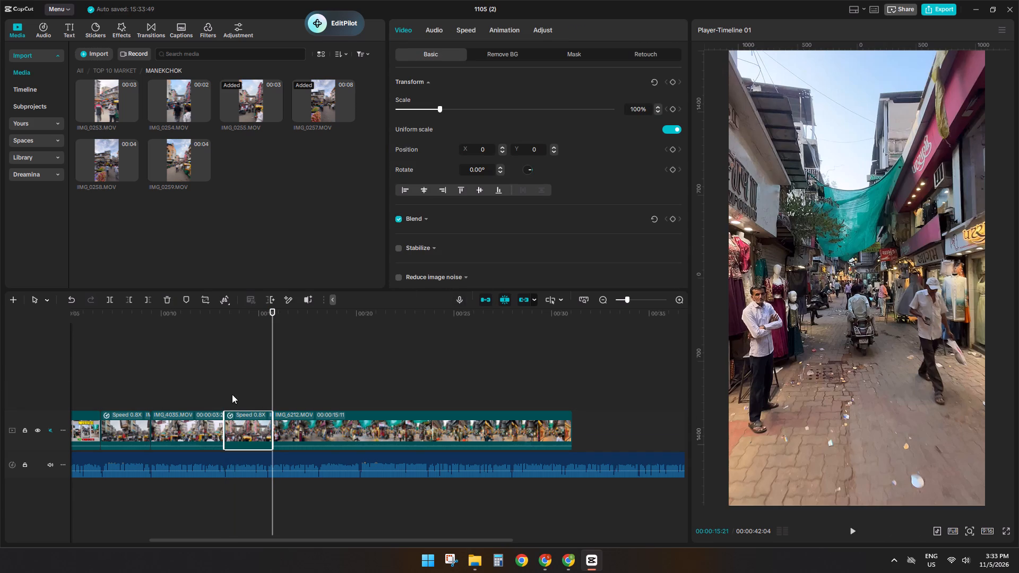
Play IMG_6212.MOV against the voice-over, split it at about 18.2 seconds on the timeline and delete the remainder.
{"action": "left_click", "coordinate": [199, 391]}
{"action": "key", "text": "space"}
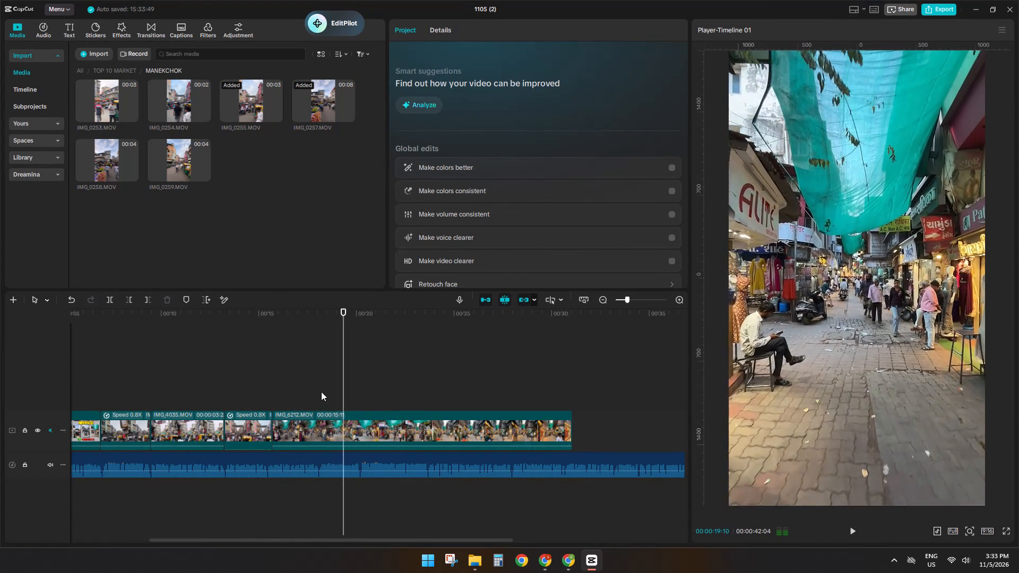
{"action": "left_click", "coordinate": [321, 390]}
{"action": "left_click", "coordinate": [321, 434]}
{"action": "key", "text": "s"}
{"action": "key", "text": "d"}
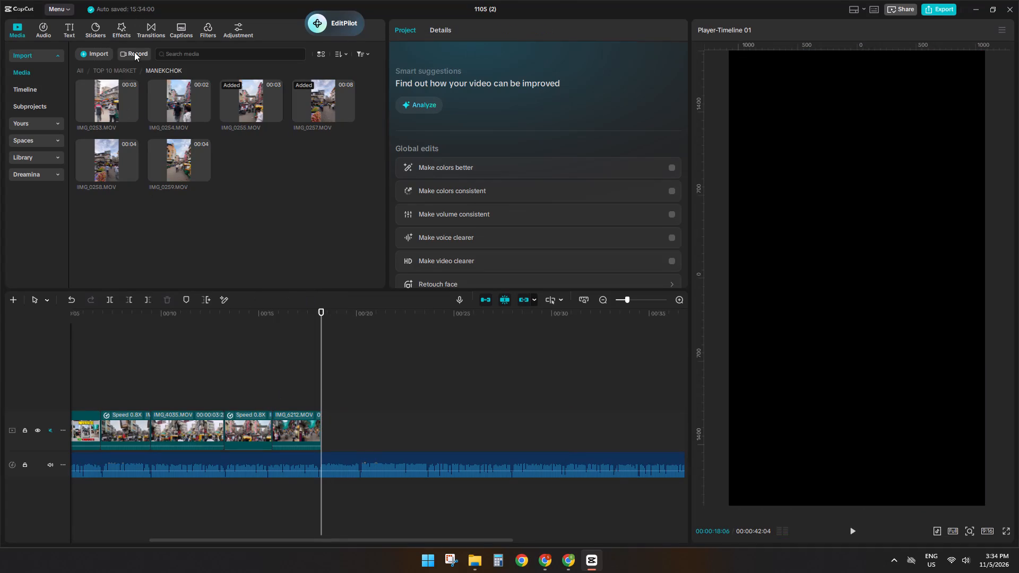
Place IMG_9564.MOV from the REVADI BAJAR CHIDREN folder directly after IMG_6212.MOV on the main track.
{"action": "left_click", "coordinate": [123, 71]}
{"action": "left_click", "coordinate": [323, 102]}
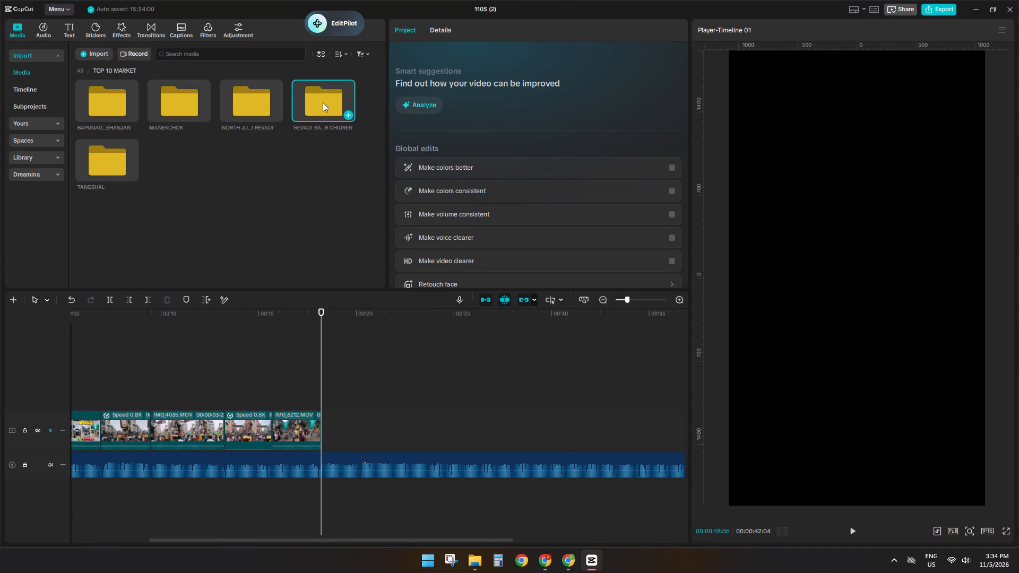
{"action": "double_click", "coordinate": [323, 102]}
{"action": "left_click", "coordinate": [129, 112]}
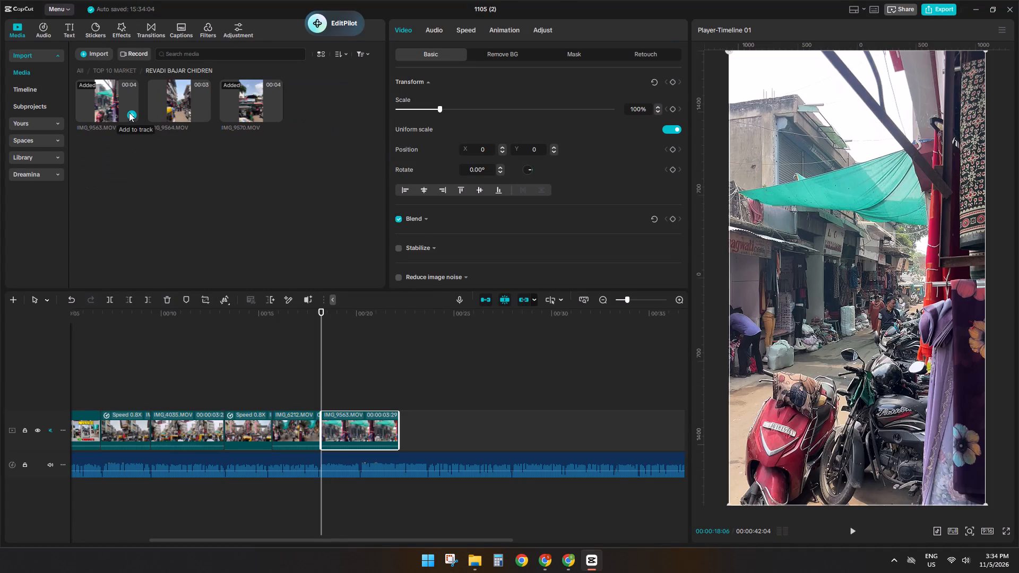
{"action": "key", "text": "ctrl+z"}
{"action": "left_click", "coordinate": [177, 112]}
{"action": "left_click_drag", "start_coordinate": [178, 99], "coordinate": [224, 120]}
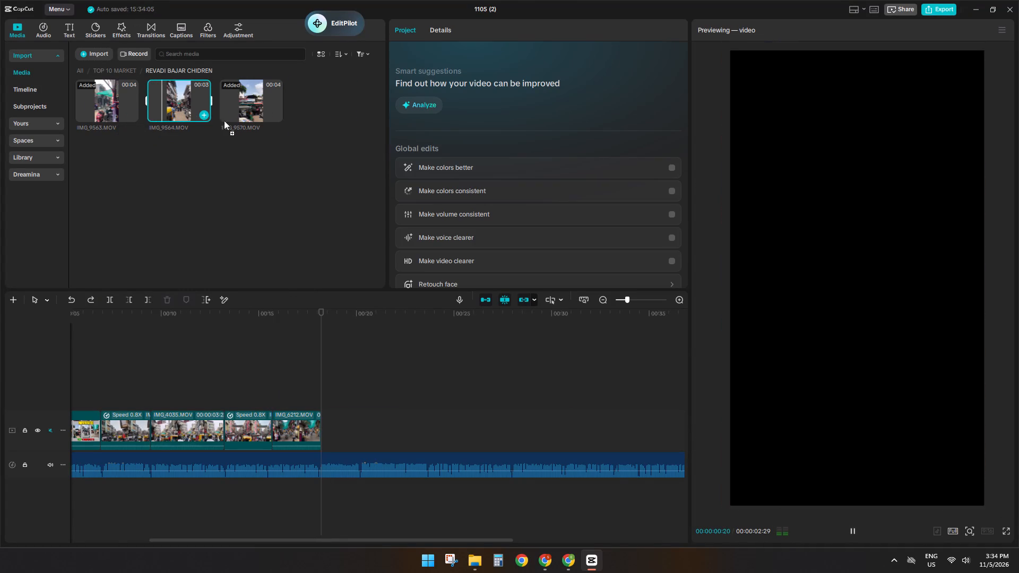
{"action": "left_click_drag", "start_coordinate": [224, 120], "coordinate": [334, 421]}
Play IMG_9564.MOV against the voice-over, split it at about 20.2 seconds on the timeline and delete the remainder.
{"action": "key", "text": "space"}
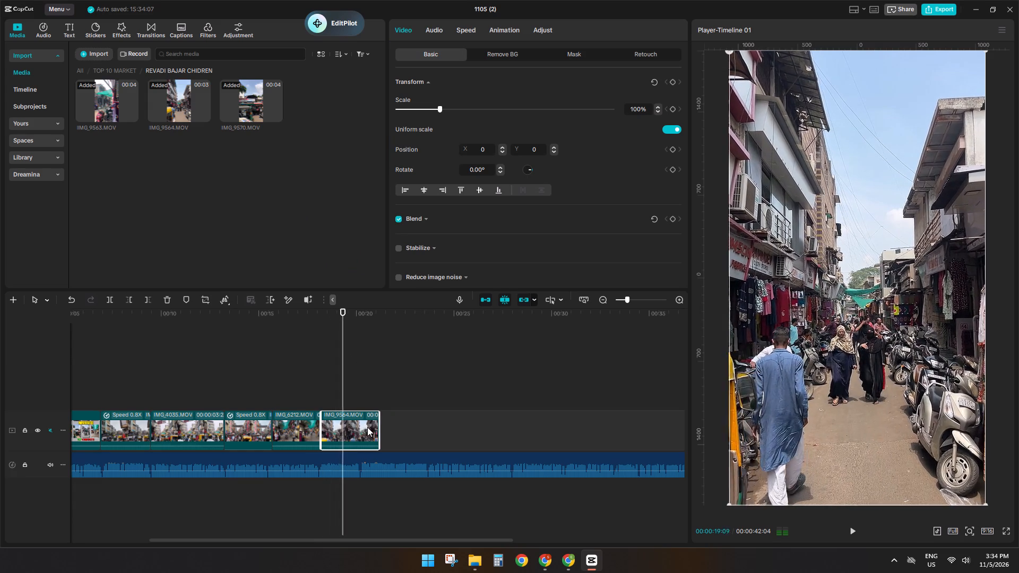
{"action": "key", "text": "space"}
{"action": "key", "text": "space"}
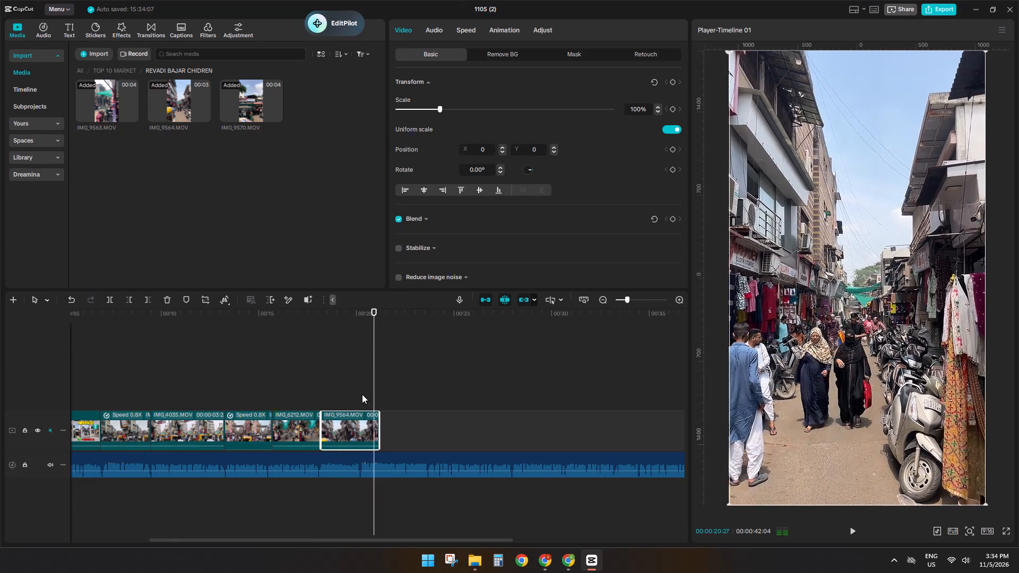
{"action": "left_click", "coordinate": [359, 393]}
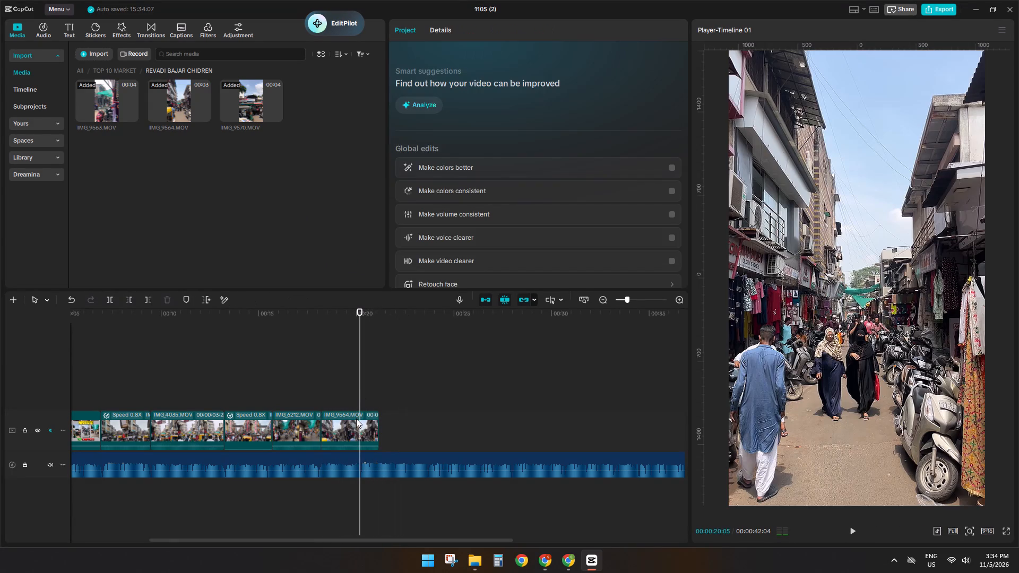
{"action": "left_click", "coordinate": [356, 419]}
{"action": "key", "text": "s"}
{"action": "key", "text": "d"}
Listen to the following voice-over and place IMG_3060.MOV from the NORTH JUMANI REVADI folder directly after IMG_9564.MOV.
{"action": "left_click", "coordinate": [116, 68]}
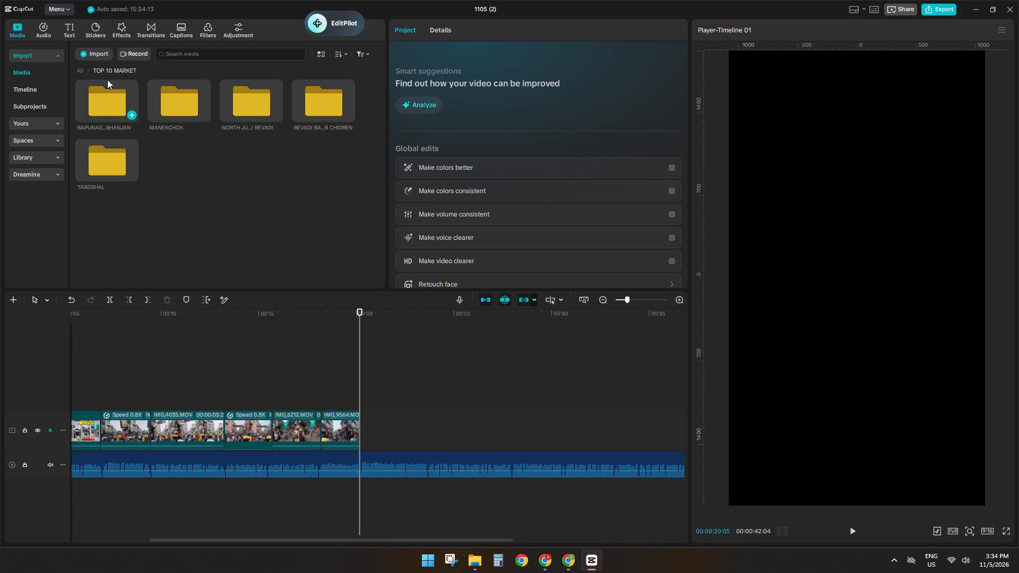
{"action": "left_click", "coordinate": [81, 70]}
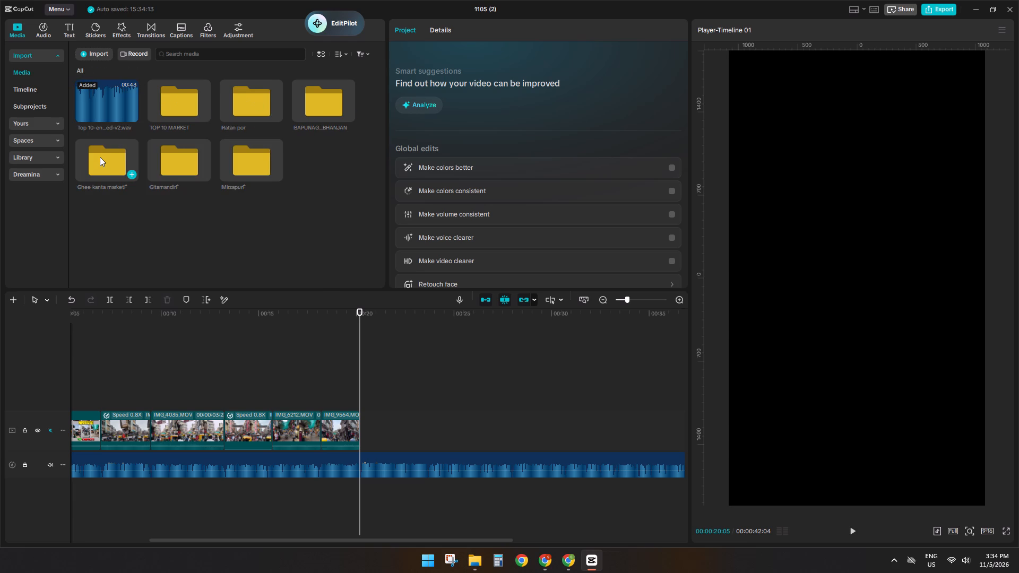
{"action": "key", "text": "space"}
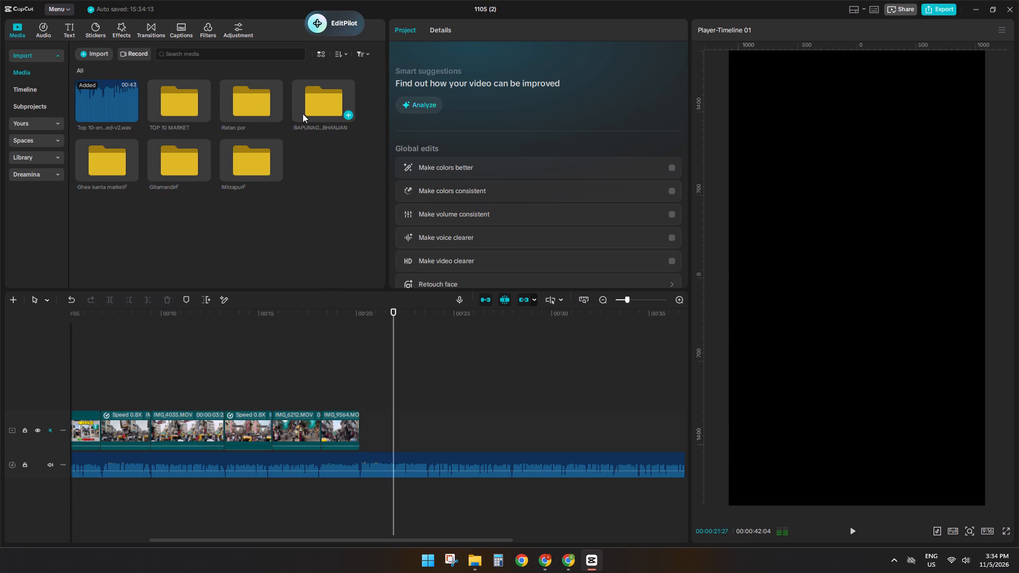
{"action": "key", "text": "space"}
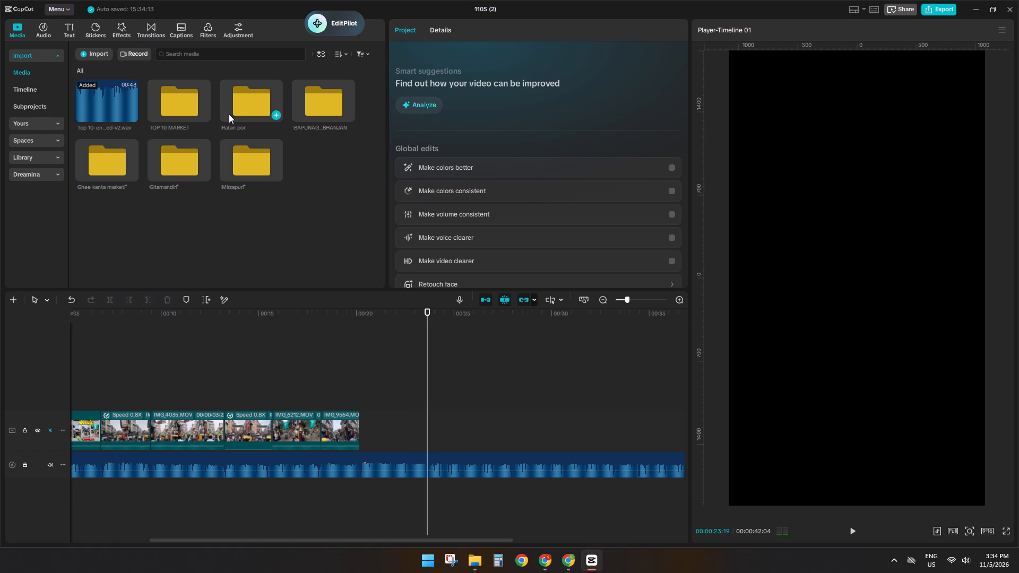
{"action": "double_click", "coordinate": [176, 101]}
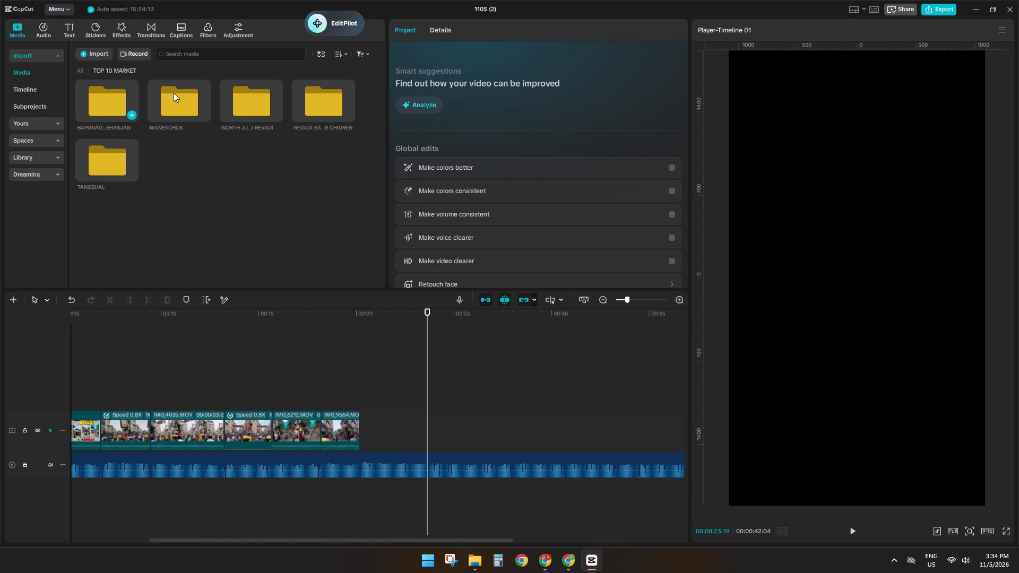
{"action": "double_click", "coordinate": [238, 93]}
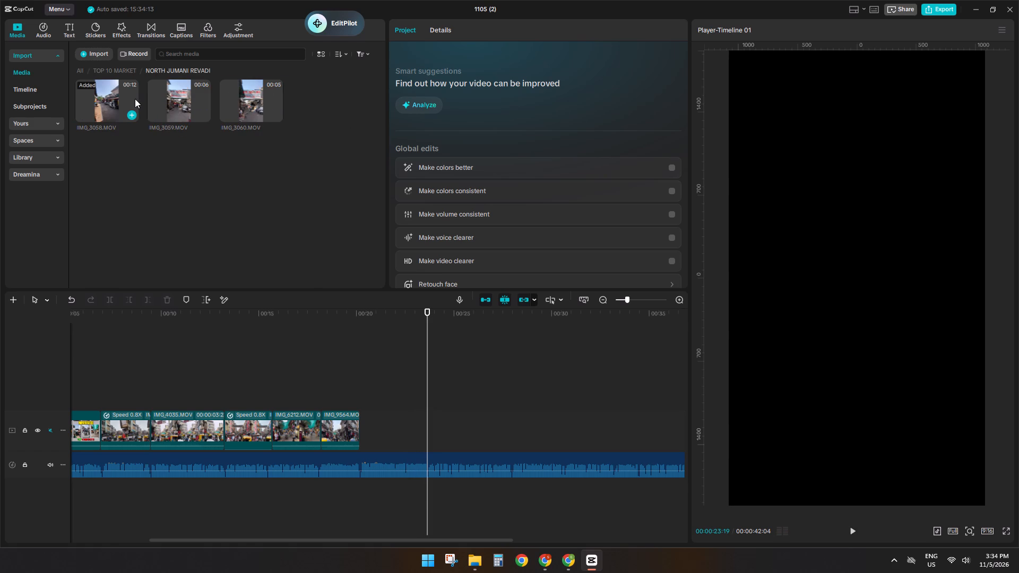
{"action": "left_click", "coordinate": [135, 99]}
{"action": "left_click", "coordinate": [186, 97]}
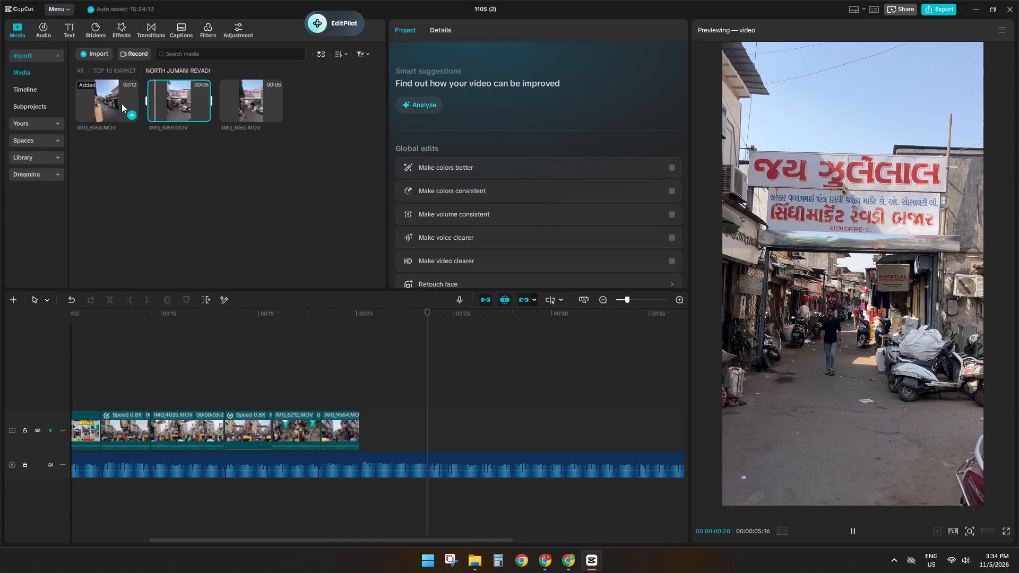
{"action": "left_click", "coordinate": [116, 103]}
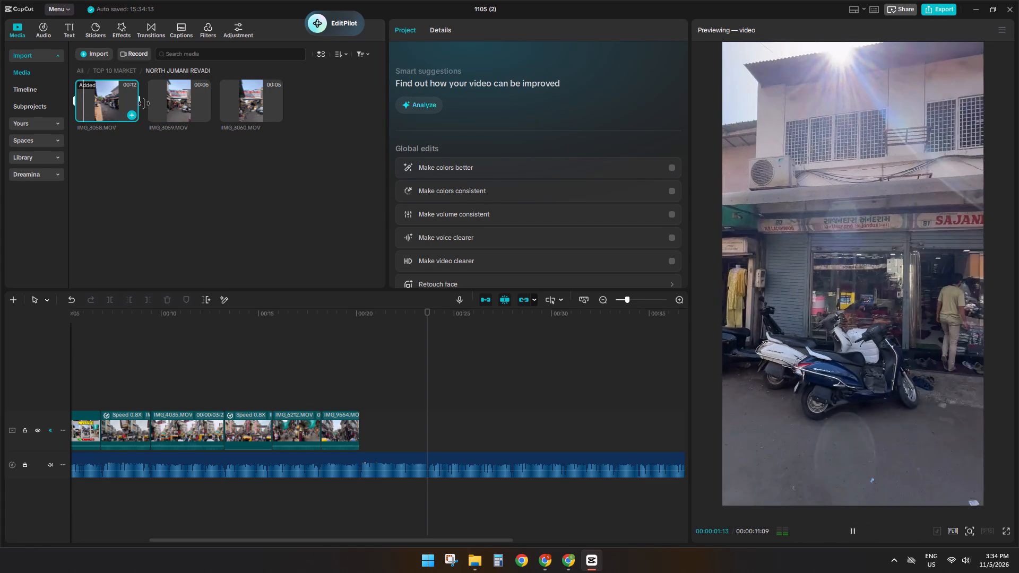
{"action": "left_click", "coordinate": [170, 103]}
{"action": "left_click", "coordinate": [246, 98]}
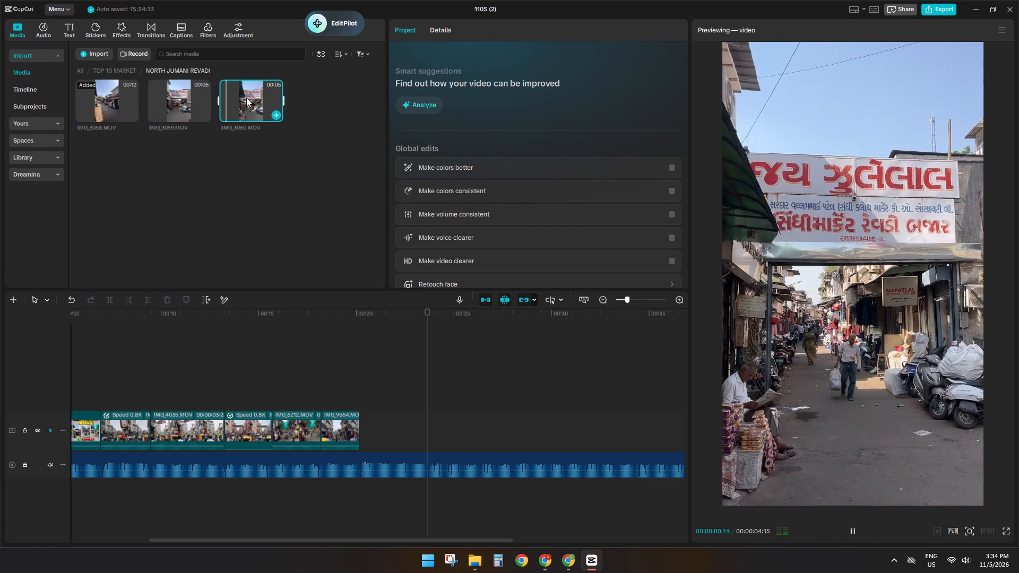
{"action": "left_click_drag", "start_coordinate": [246, 98], "coordinate": [381, 436]}
Play IMG_3060.MOV against the voice-over, split it at about 23.6 seconds on the timeline and delete the remainder.
{"action": "left_click", "coordinate": [343, 390]}
{"action": "key", "text": "space"}
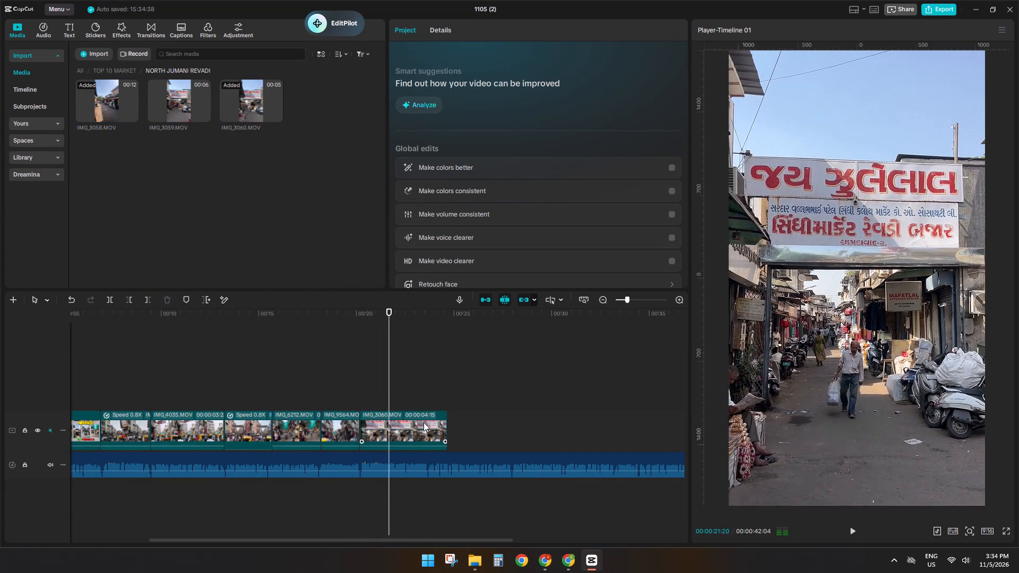
{"action": "key", "text": "space"}
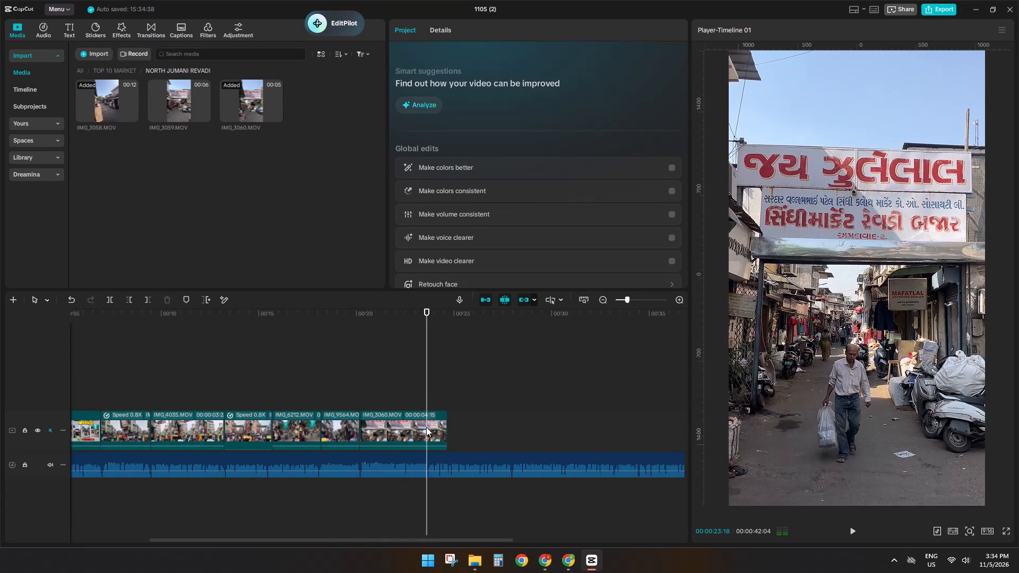
{"action": "key", "text": "space"}
{"action": "left_click", "coordinate": [427, 396]}
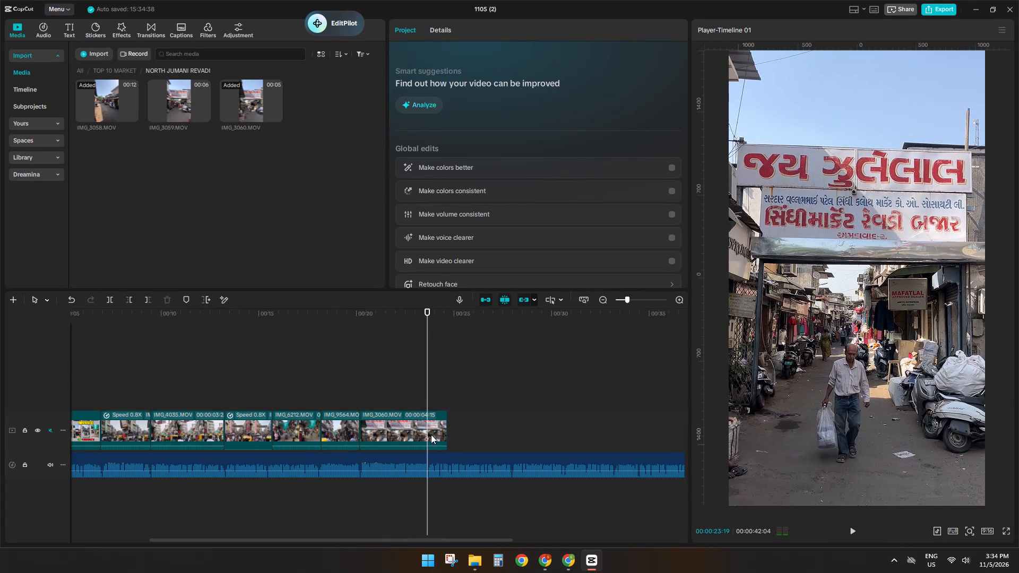
{"action": "left_click", "coordinate": [431, 435]}
{"action": "key", "text": "s"}
{"action": "key", "text": "d"}
Listen to the voice-over following IMG_3060.MOV and look through the TOP 10 MARKET and BAPUNAGR BHIDBHANJAN folders for a matching market clip, previewing IMG_5285.MOV.
{"action": "key", "text": "space"}
{"action": "left_click", "coordinate": [126, 69]}
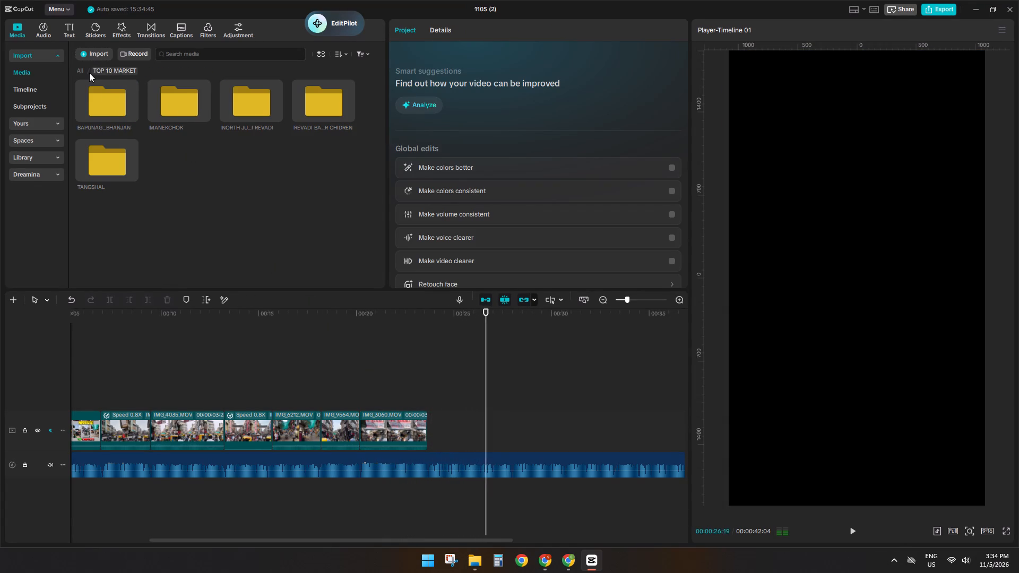
{"action": "key", "text": "space"}
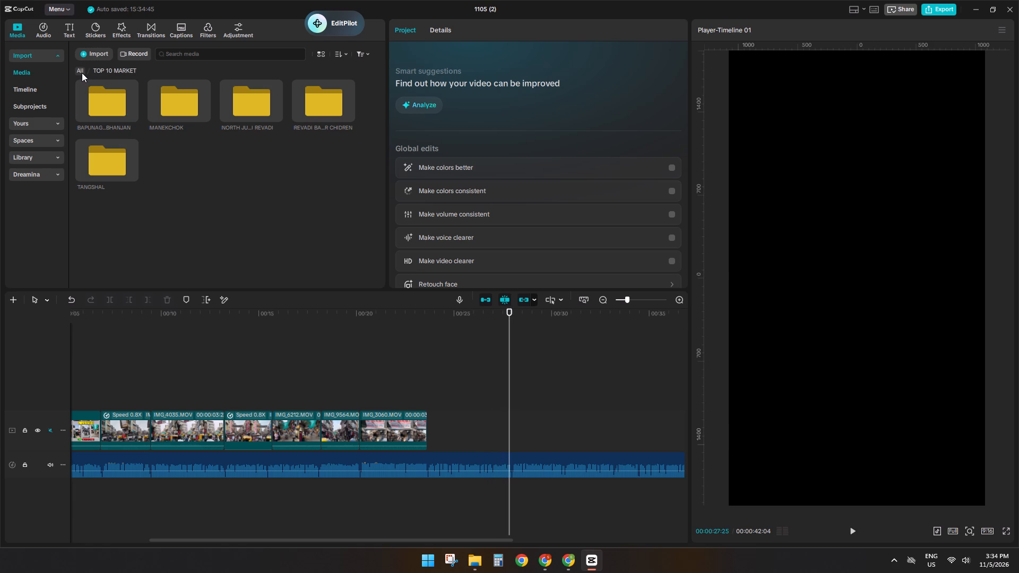
{"action": "left_click", "coordinate": [82, 73]}
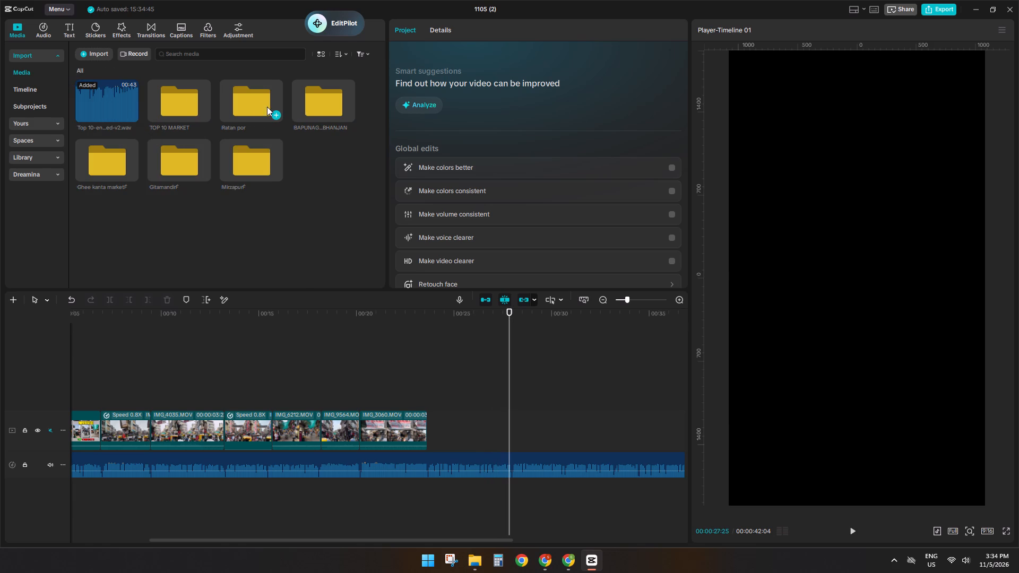
{"action": "double_click", "coordinate": [179, 100]}
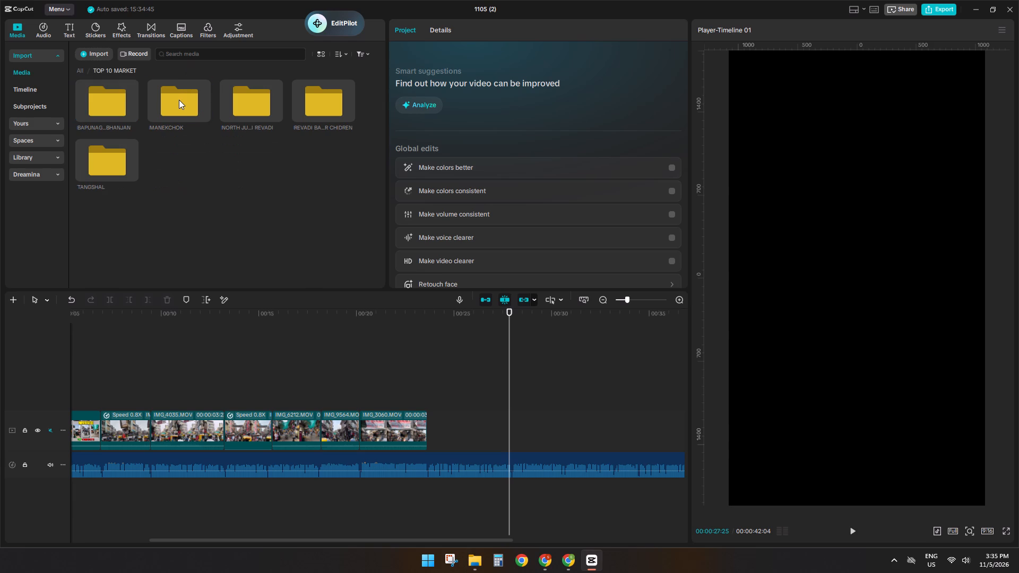
{"action": "left_click", "coordinate": [83, 71]}
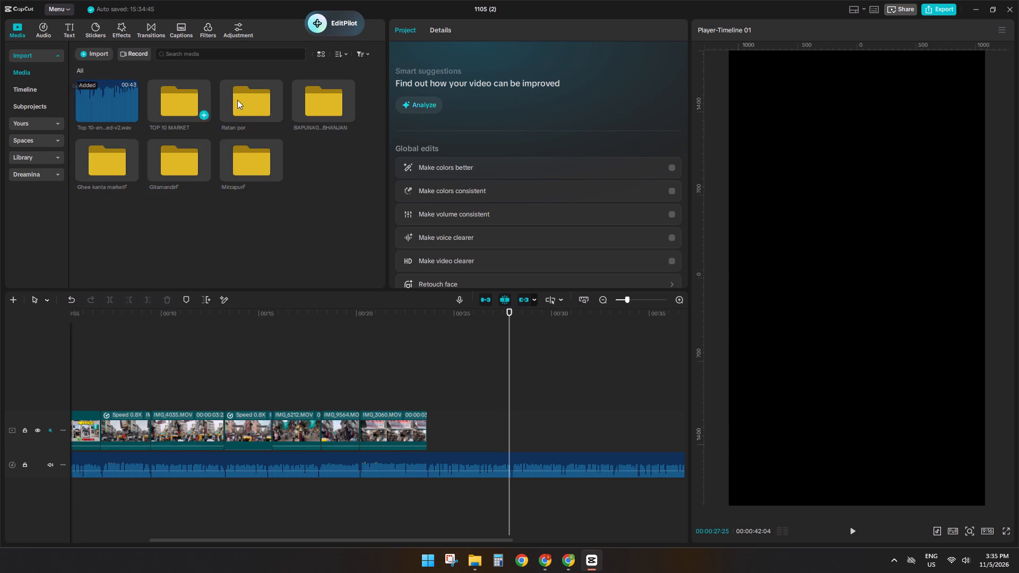
{"action": "double_click", "coordinate": [322, 100]}
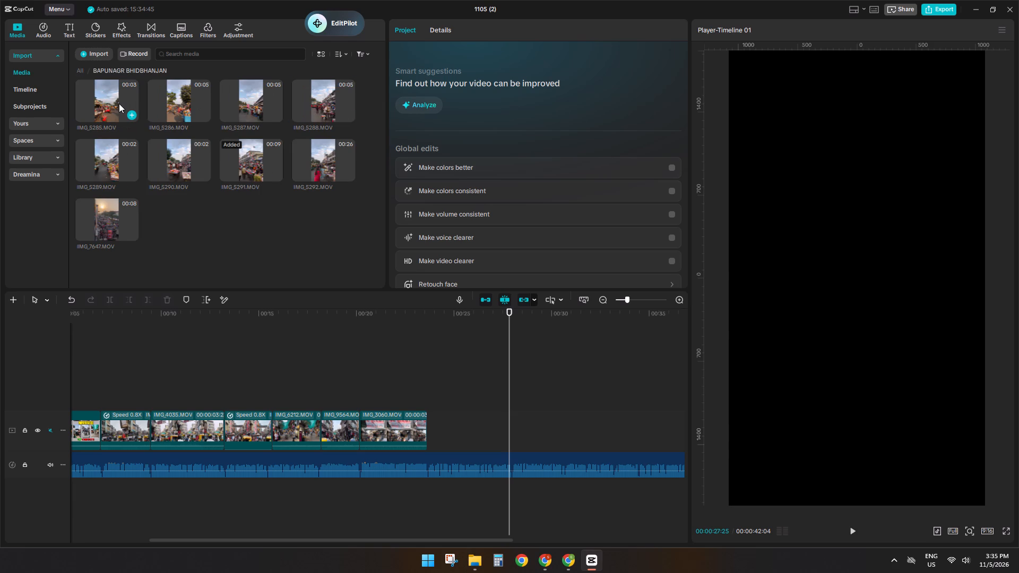
{"action": "left_click", "coordinate": [119, 103]}
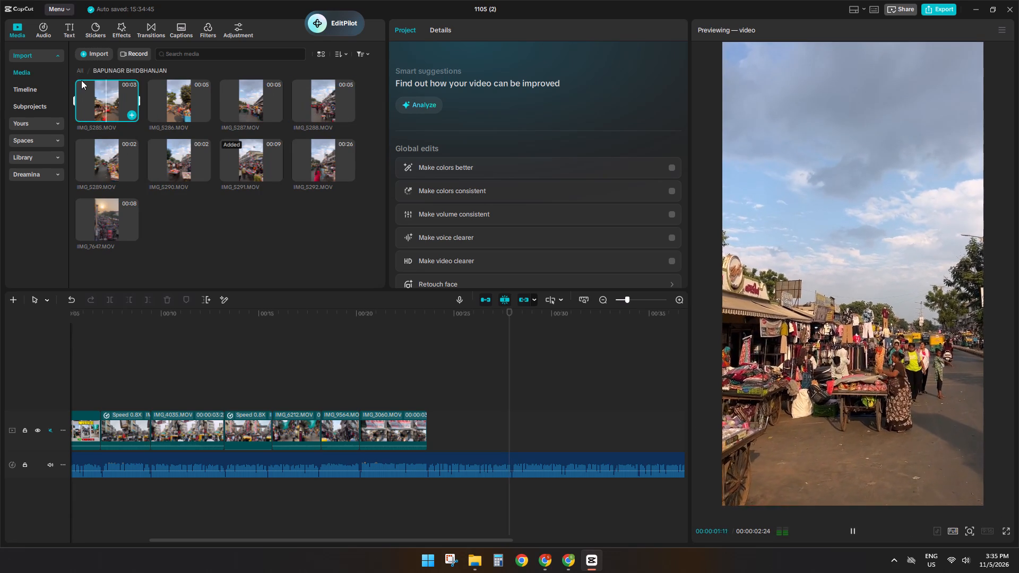
{"action": "left_click", "coordinate": [79, 70]}
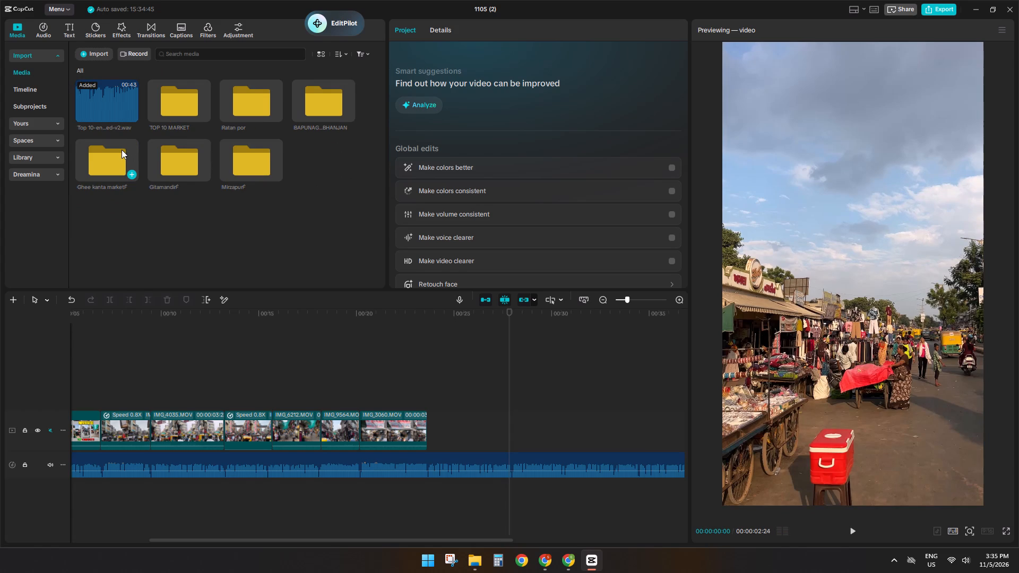
{"action": "left_click", "coordinate": [163, 110]}
{"action": "left_click", "coordinate": [161, 113]}
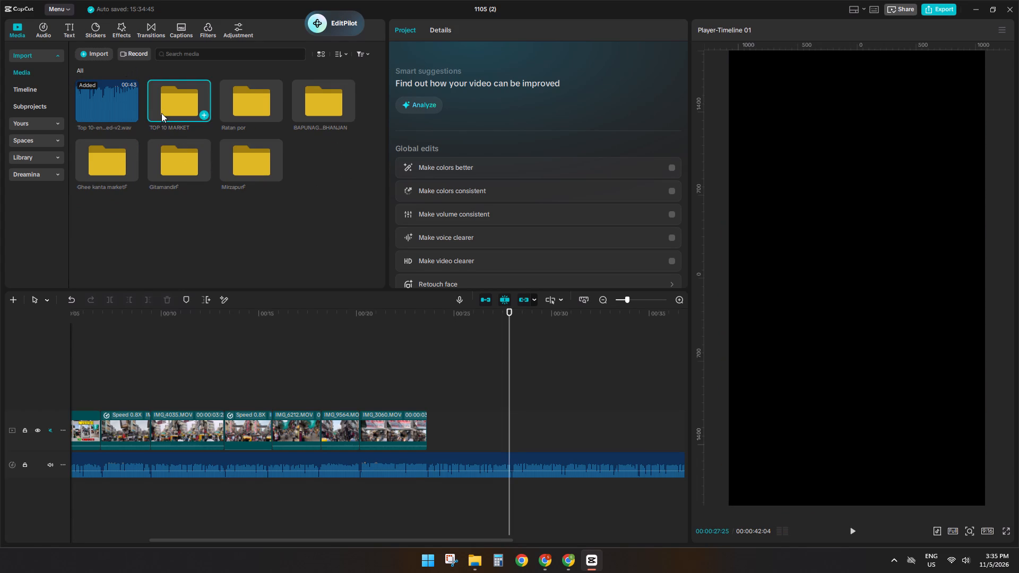
{"action": "double_click", "coordinate": [161, 113]}
{"action": "left_click", "coordinate": [177, 179]}
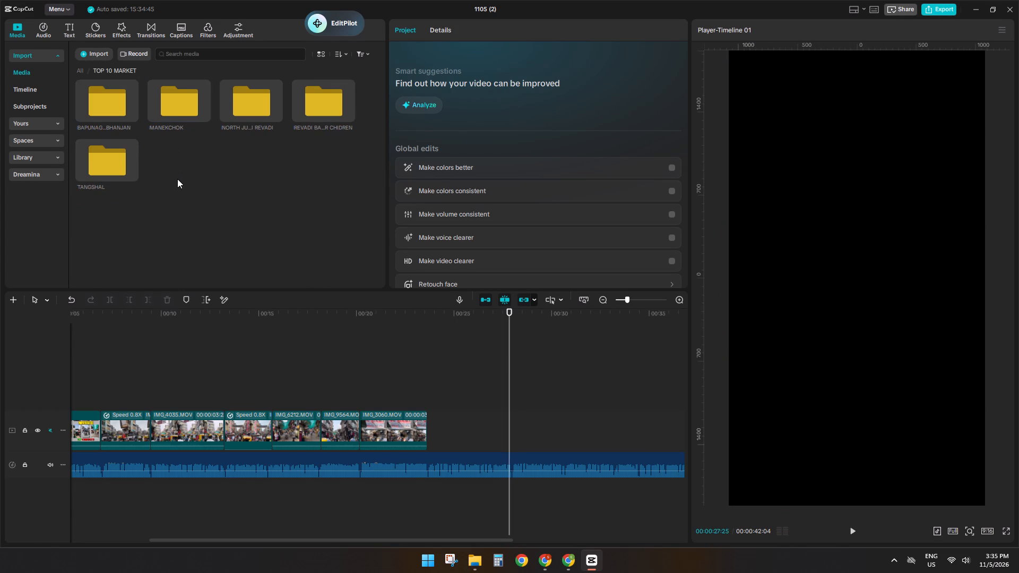
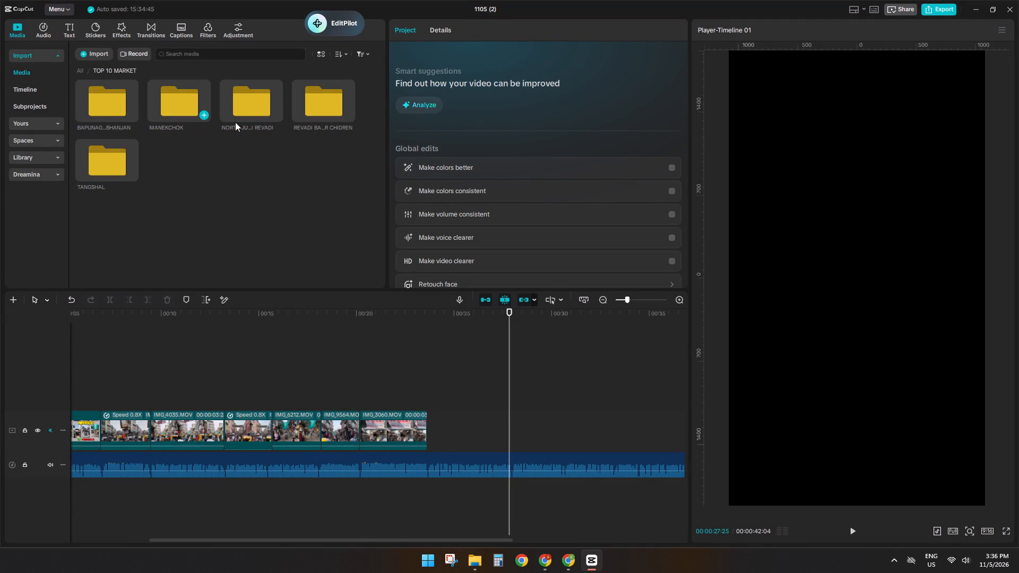
Switch to File Explorer and examine the market folders inside TOP 10 MARKET, from Bapunagar to Ratan por.
{"action": "left_click", "coordinate": [471, 564]}
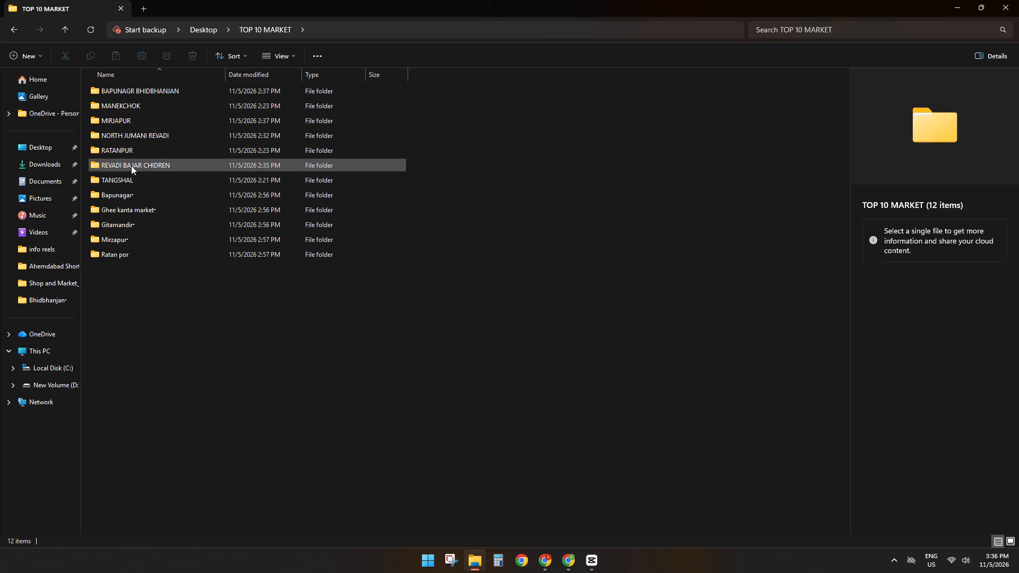
{"action": "left_click_drag", "start_coordinate": [149, 285], "coordinate": [102, 85]}
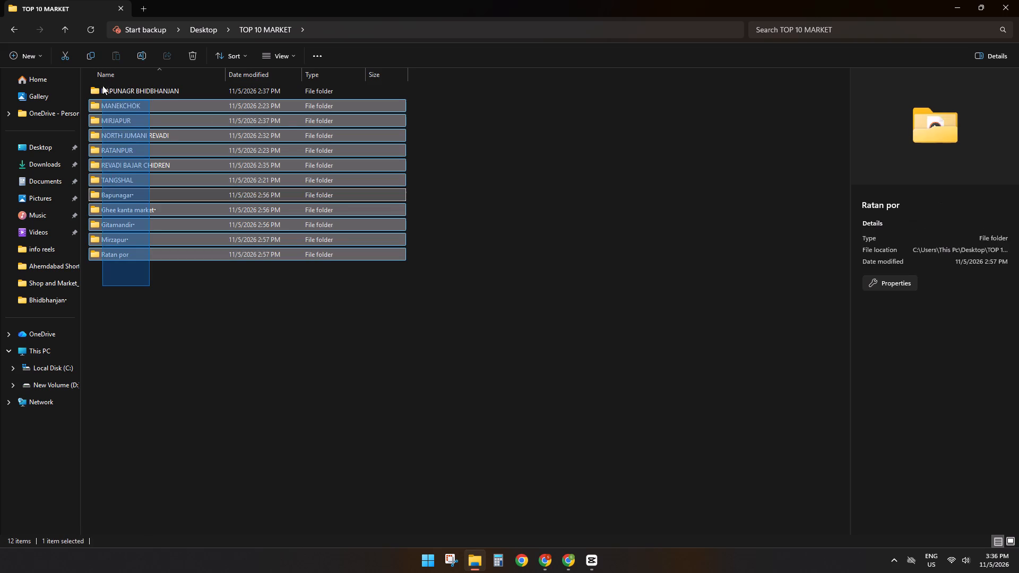
{"action": "left_click_drag", "start_coordinate": [102, 85], "coordinate": [102, 81]}
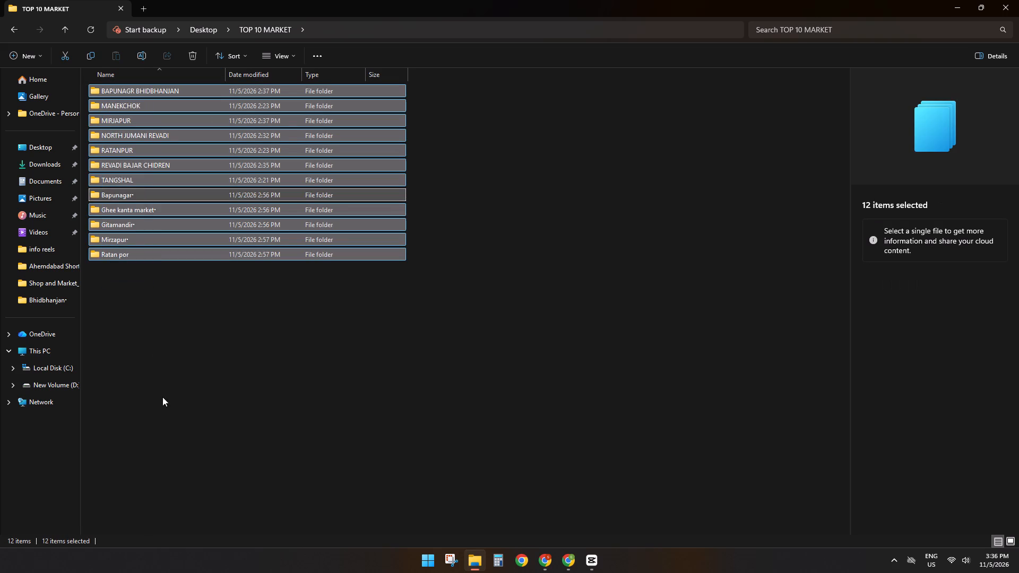
{"action": "left_click", "coordinate": [124, 298]}
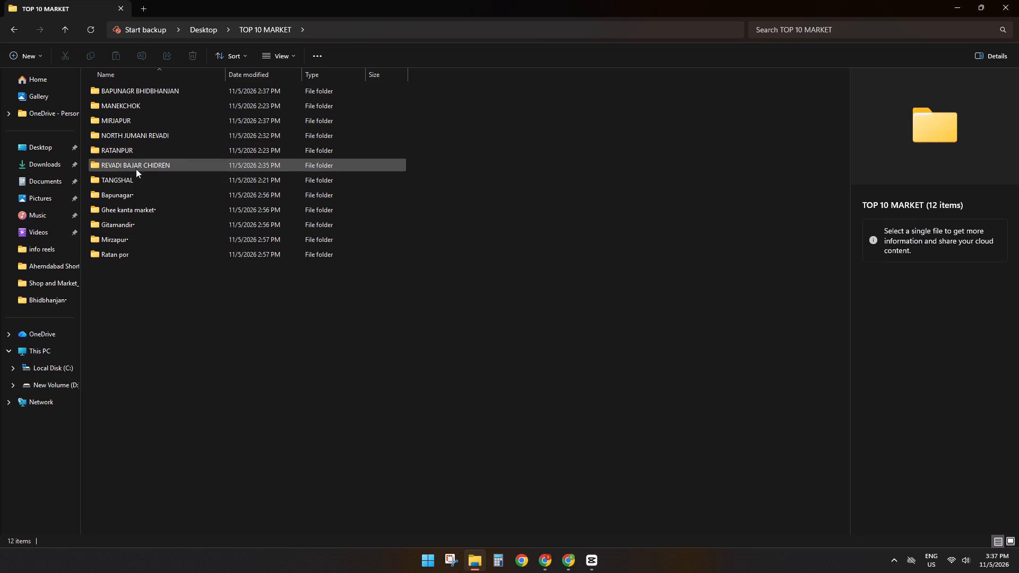
{"action": "left_click", "coordinate": [126, 198]}
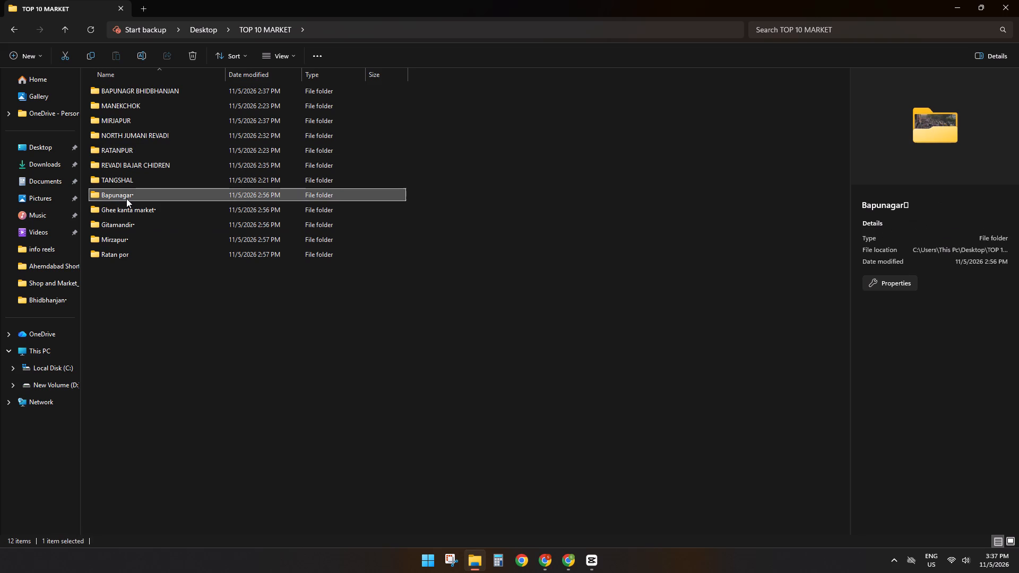
{"action": "left_click", "coordinate": [128, 214]}
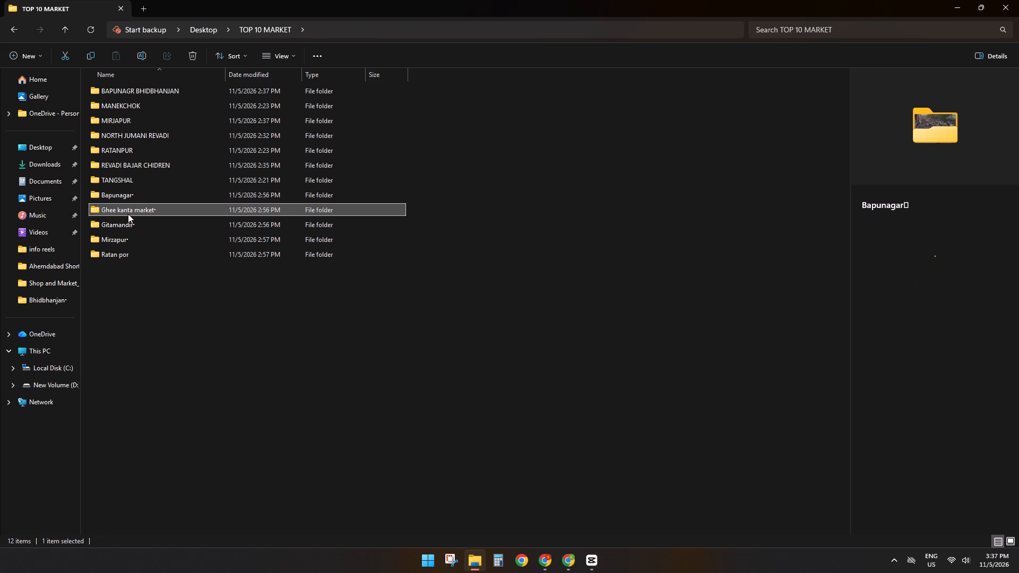
{"action": "left_click", "coordinate": [124, 228]}
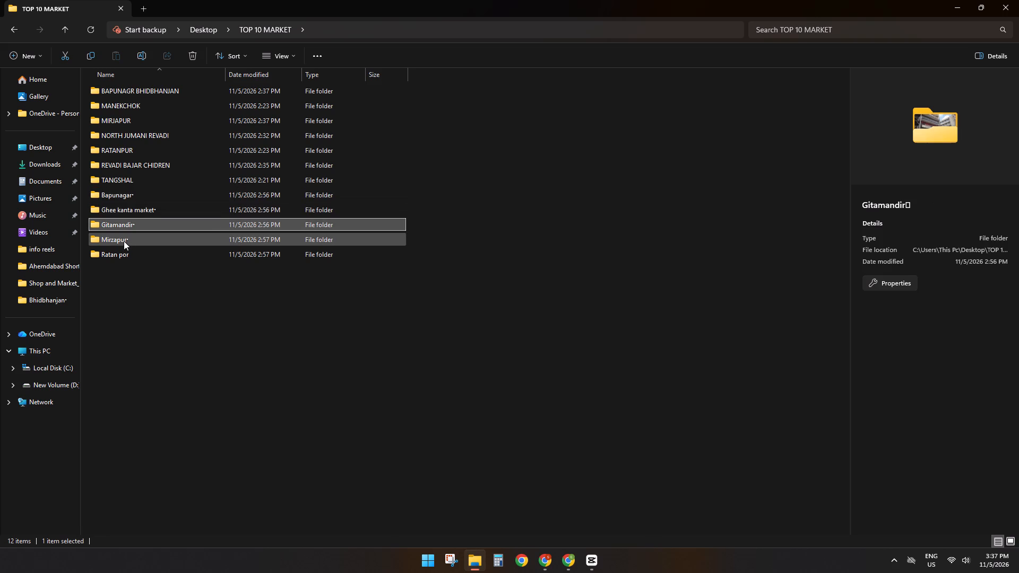
{"action": "left_click", "coordinate": [124, 242]}
{"action": "left_click", "coordinate": [127, 259]}
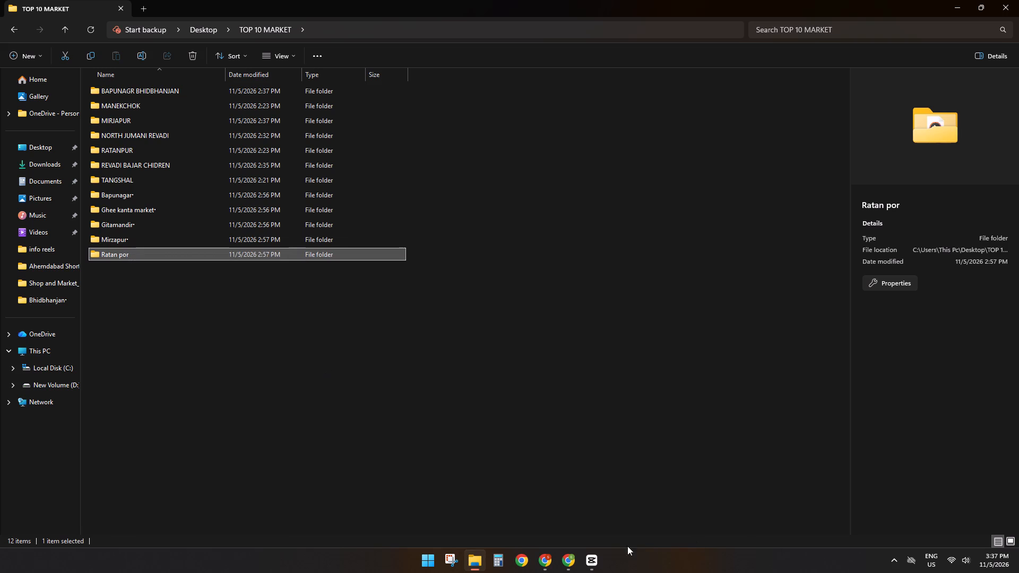
{"action": "left_click", "coordinate": [592, 561]}
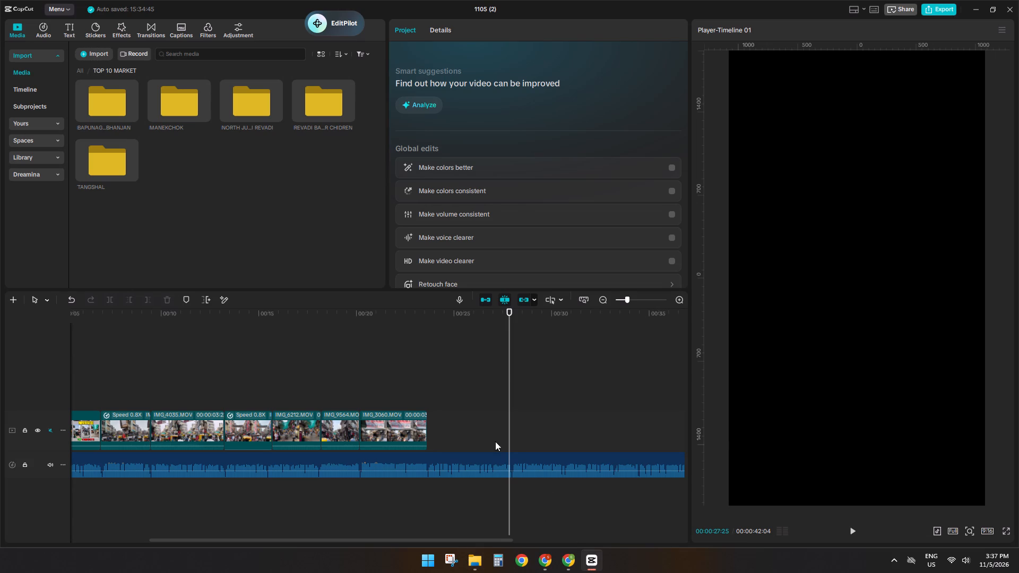
{"action": "left_click", "coordinate": [426, 393]}
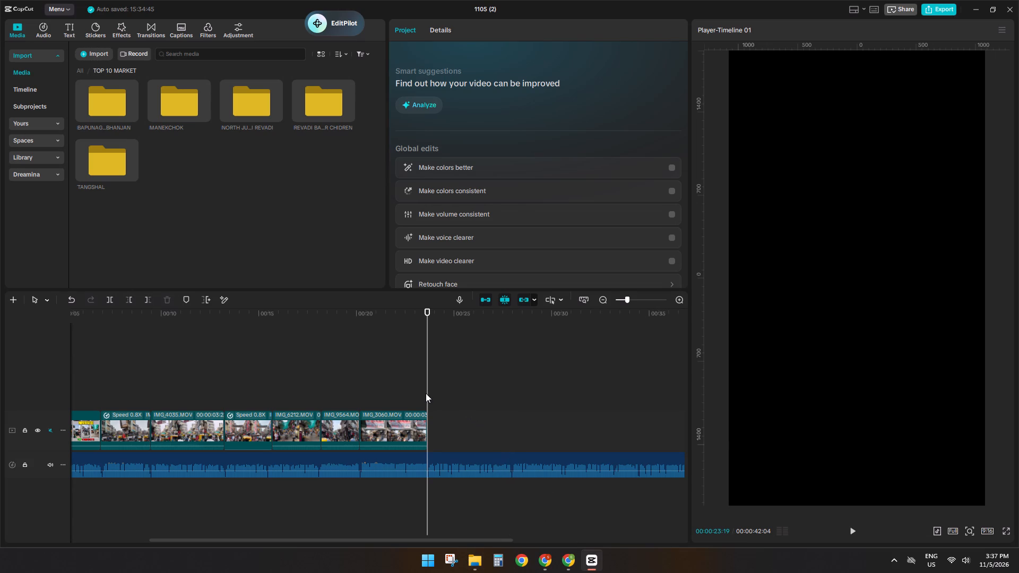
{"action": "left_click", "coordinate": [568, 560]}
{"action": "left_click", "coordinate": [79, 0]}
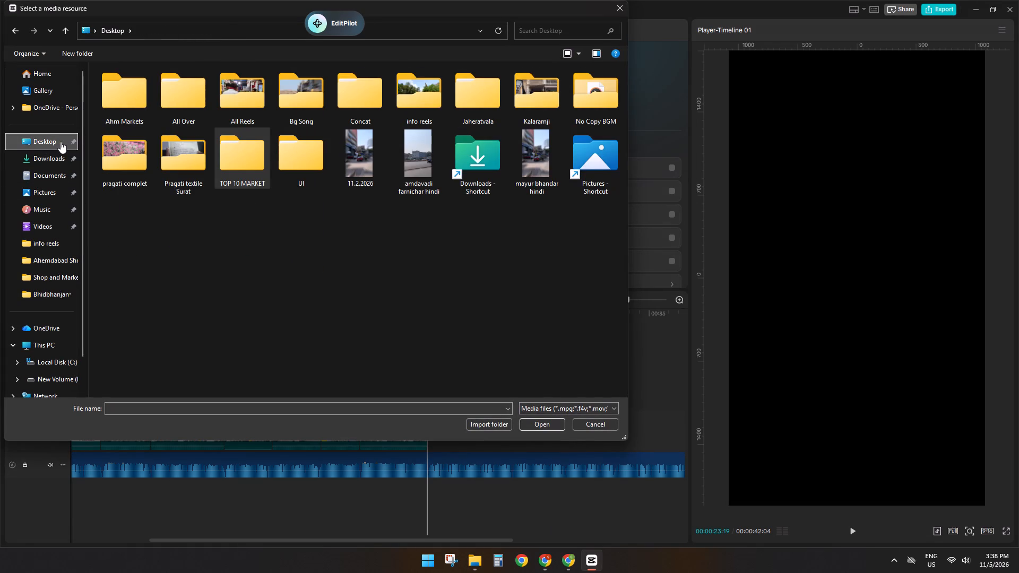
{"action": "left_click", "coordinate": [55, 141]}
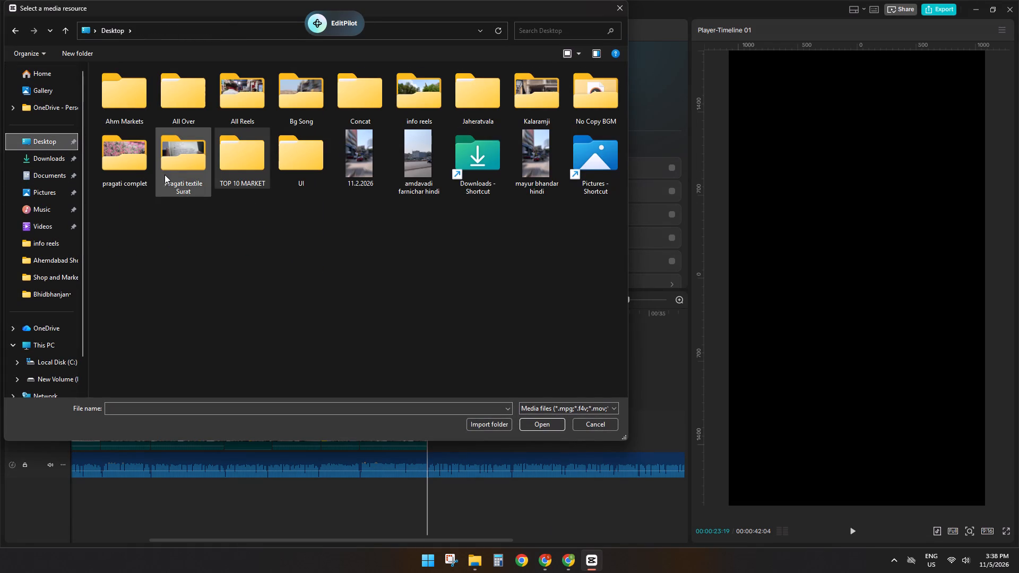
{"action": "double_click", "coordinate": [486, 105]}
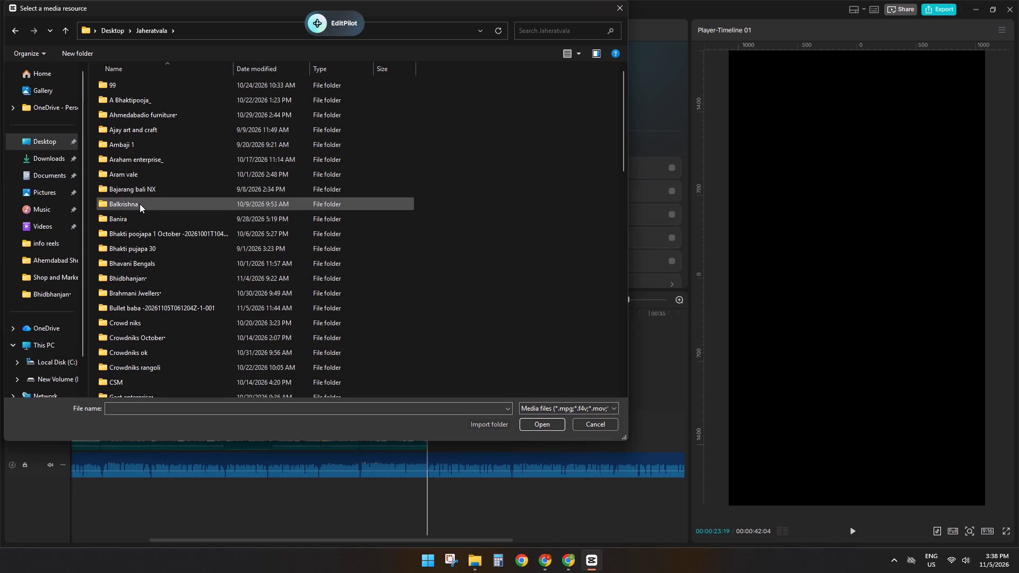
{"action": "scroll", "coordinate": [140, 200], "scroll_direction": "down", "scroll_amount": 3}
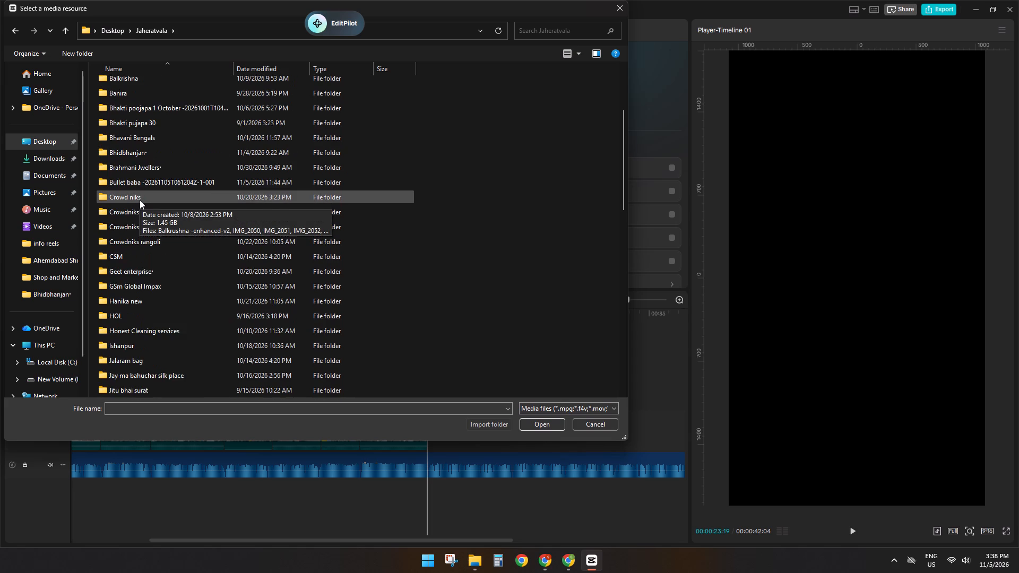
{"action": "scroll", "coordinate": [140, 200], "scroll_direction": "down", "scroll_amount": 8}
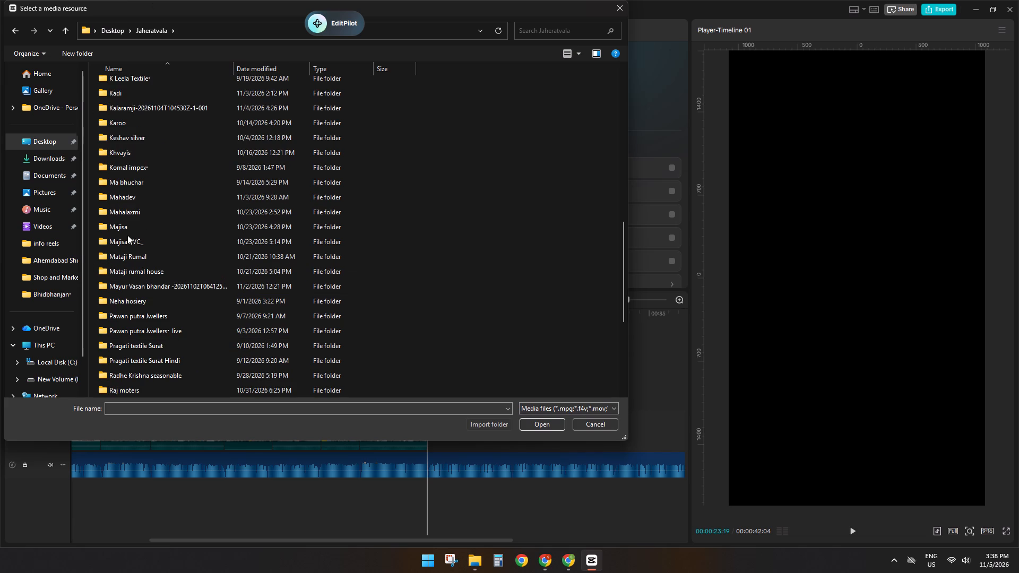
{"action": "double_click", "coordinate": [129, 184]}
{"action": "left_click", "coordinate": [154, 31]}
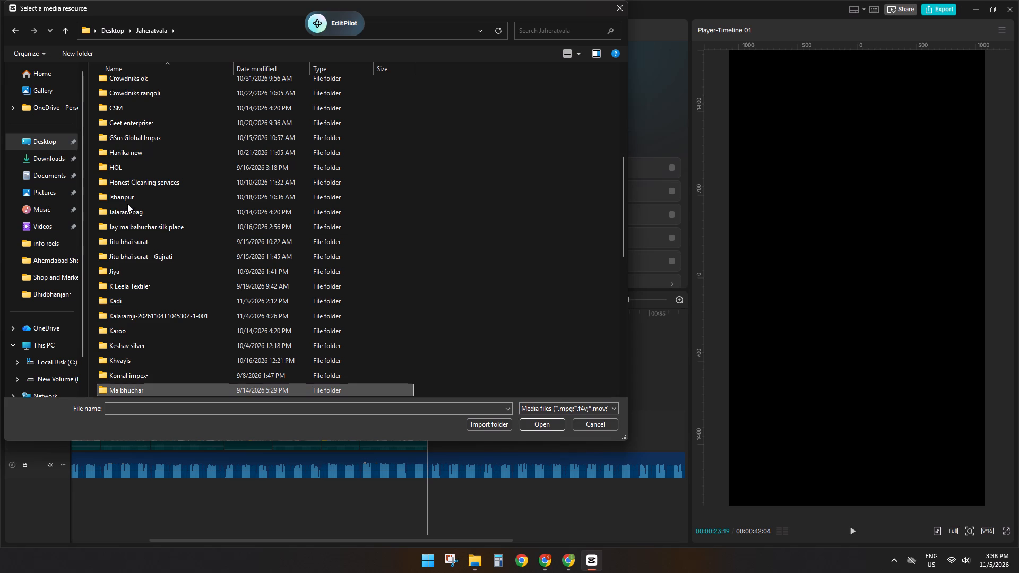
{"action": "double_click", "coordinate": [128, 230]}
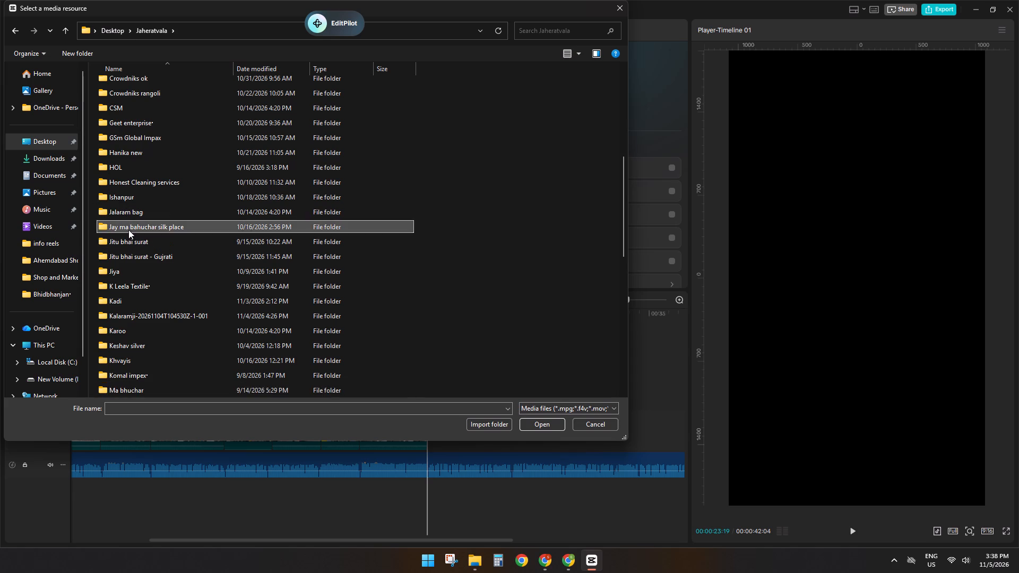
{"action": "double_click", "coordinate": [191, 77]}
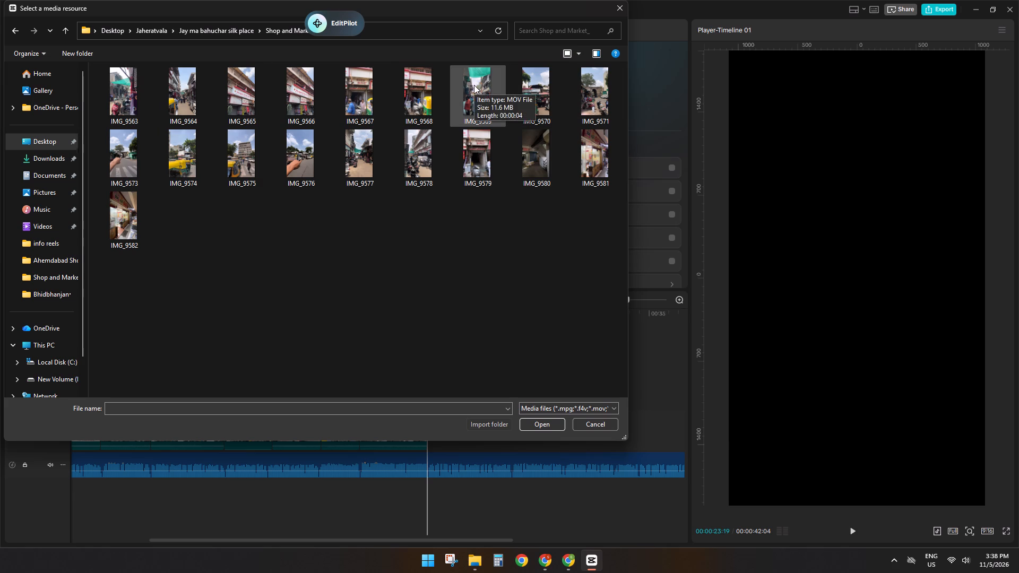
{"action": "left_click", "coordinate": [536, 102], "text": "ctrl"}
{"action": "left_click", "coordinate": [119, 111], "text": "ctrl"}
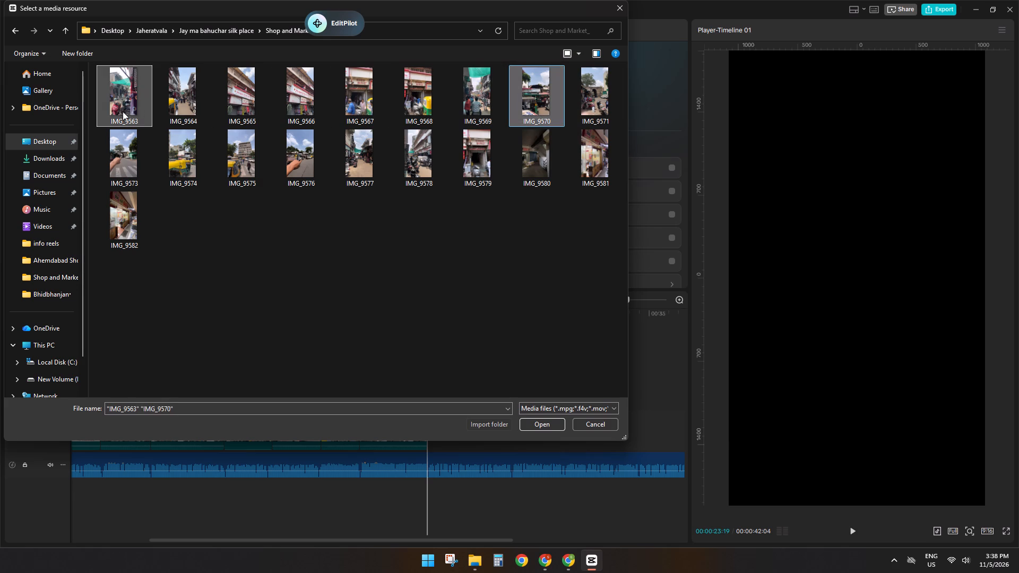
{"action": "left_click", "coordinate": [179, 101], "text": "ctrl"}
{"action": "left_click", "coordinate": [520, 420]}
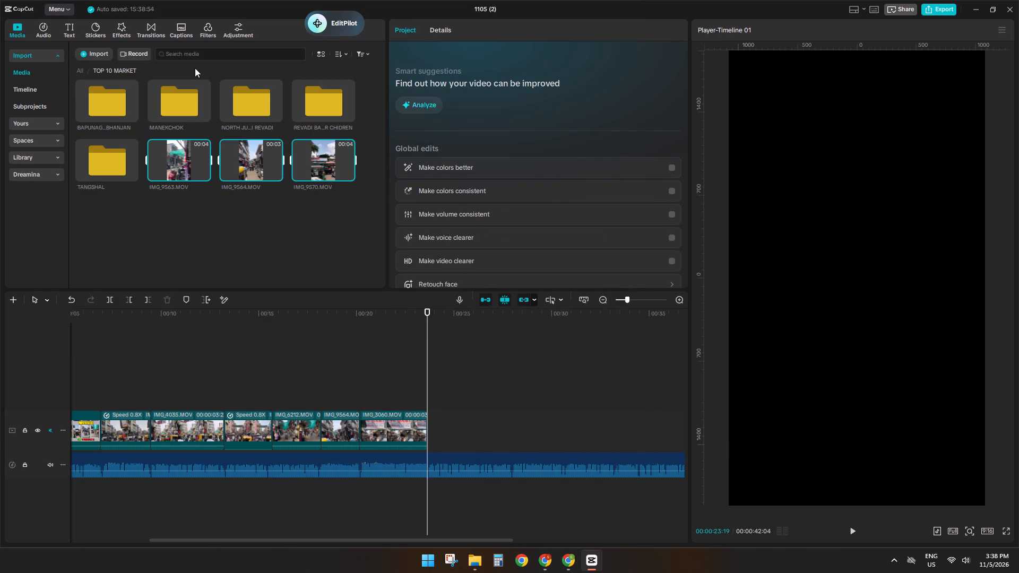
Preview the imported clips IMG_9563.MOV, IMG_9564.MOV and IMG_9570.MOV to choose footage for the voice-over.
{"action": "left_click", "coordinate": [182, 159]}
{"action": "left_click", "coordinate": [236, 153]}
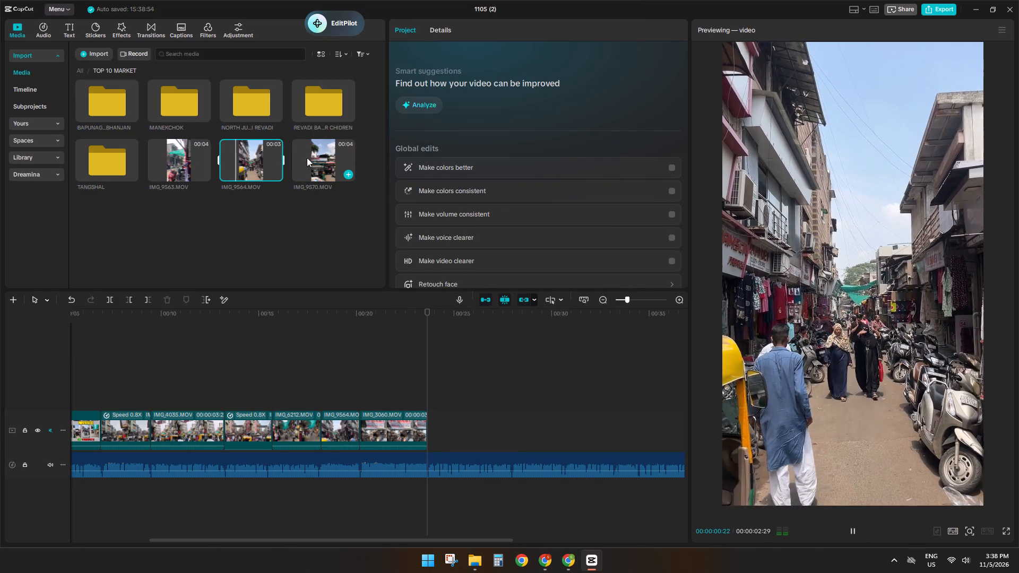
{"action": "left_click", "coordinate": [310, 159]}
{"action": "left_click", "coordinate": [260, 164]}
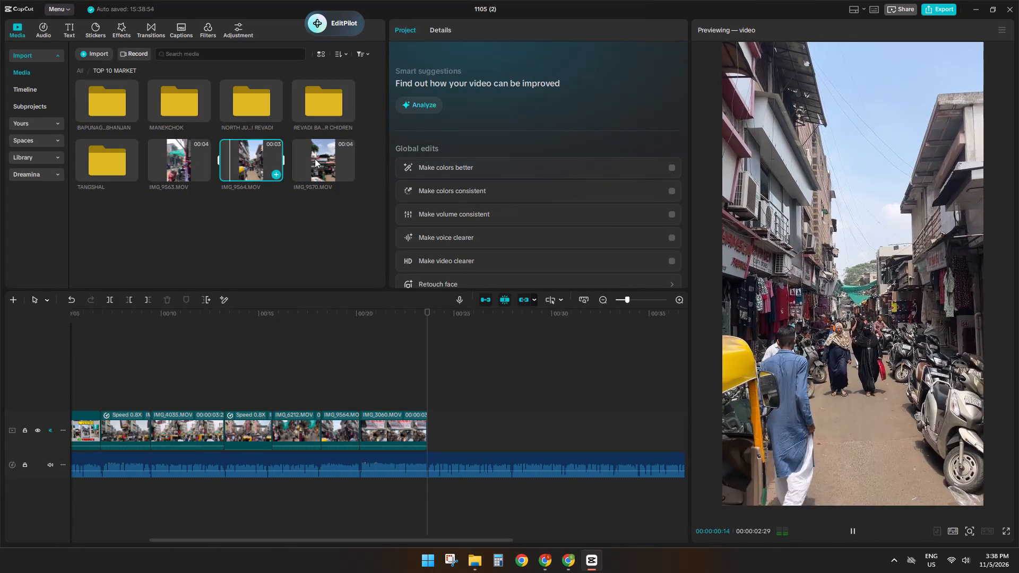
{"action": "left_click", "coordinate": [330, 158]}
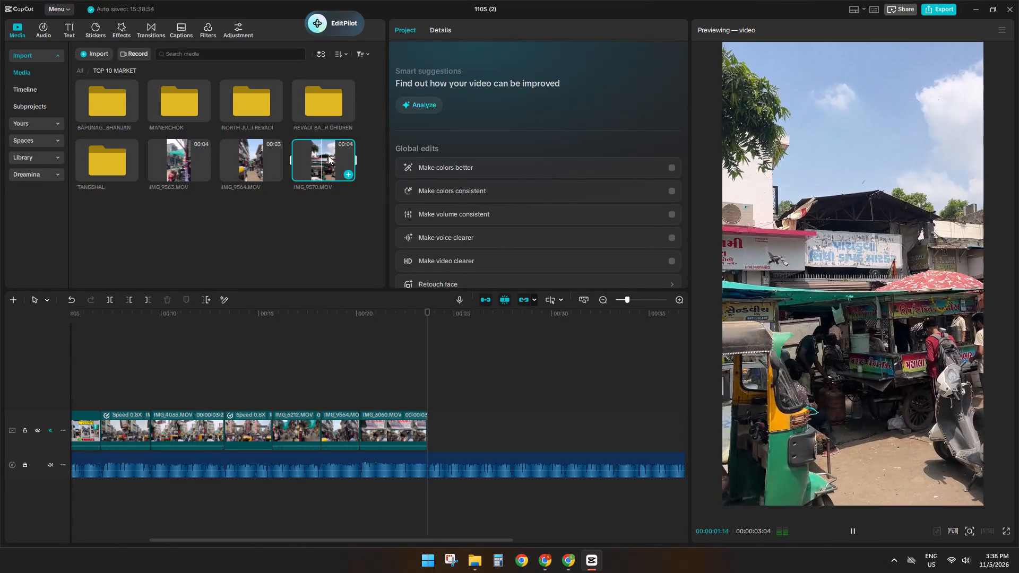
{"action": "key", "text": "space"}
{"action": "left_click", "coordinate": [251, 159]}
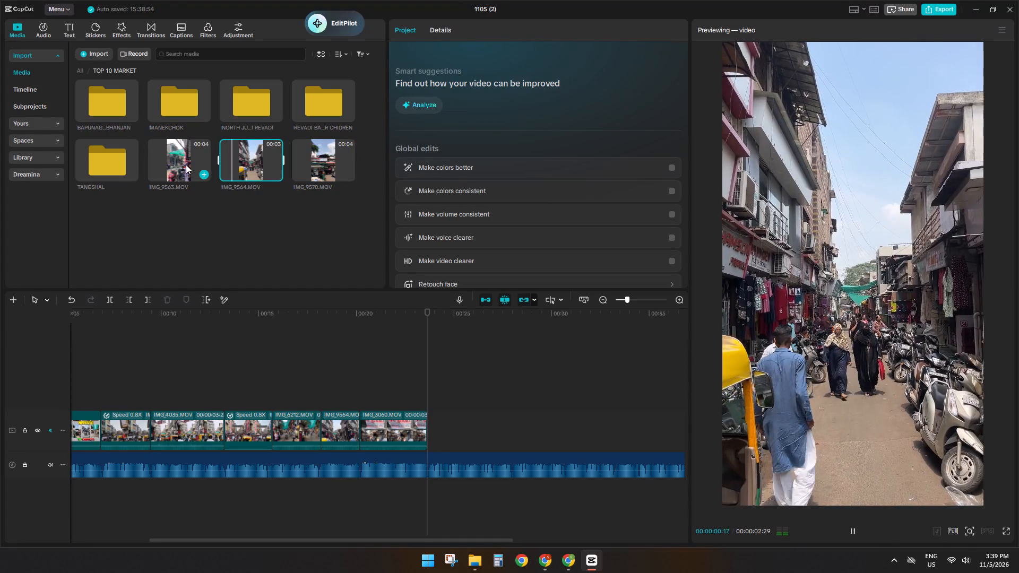
{"action": "left_click", "coordinate": [186, 164]}
{"action": "key", "text": "space"}
{"action": "left_click", "coordinate": [315, 158]}
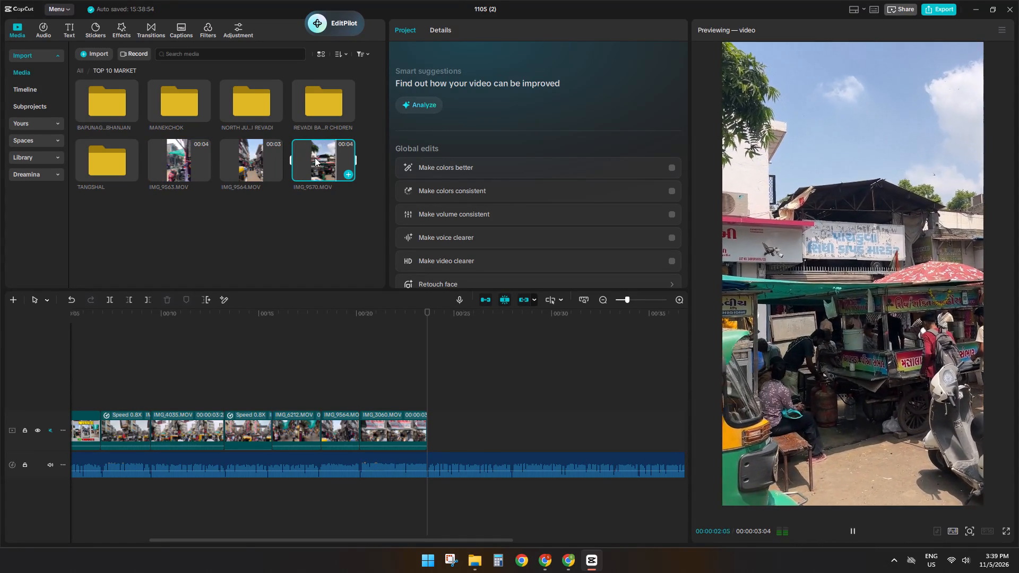
{"action": "key", "text": "space"}
Place IMG_9564.MOV followed by IMG_9570.MOV on the main video track directly after IMG_3060.MOV.
{"action": "left_click_drag", "start_coordinate": [315, 158], "coordinate": [435, 429]}
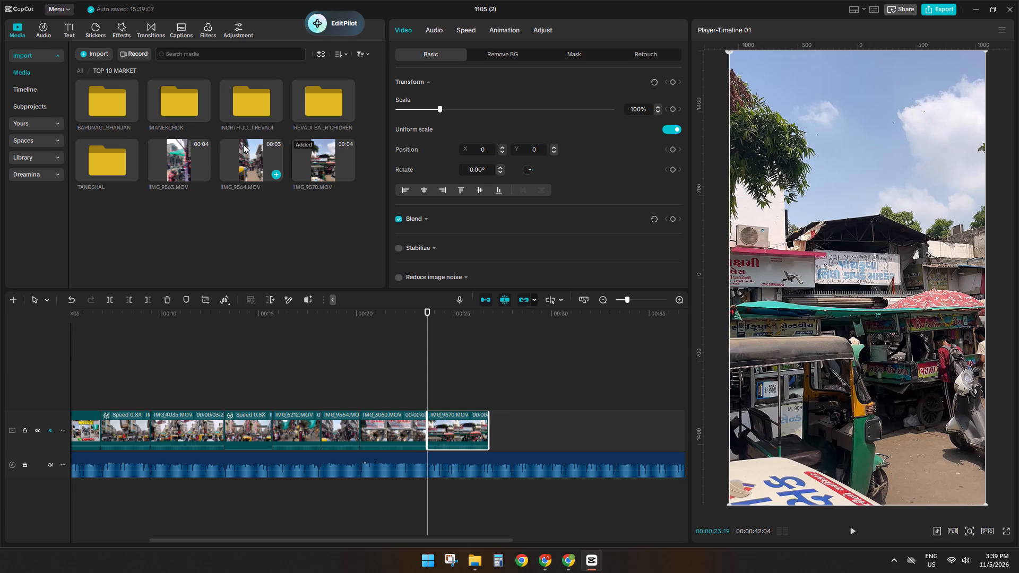
{"action": "left_click_drag", "start_coordinate": [243, 149], "coordinate": [425, 435]}
Compare the new IMG_9564.MOV after IMG_3060.MOV with the IMG_9564.MOV already placed before it on the timeline.
{"action": "left_click", "coordinate": [411, 420]}
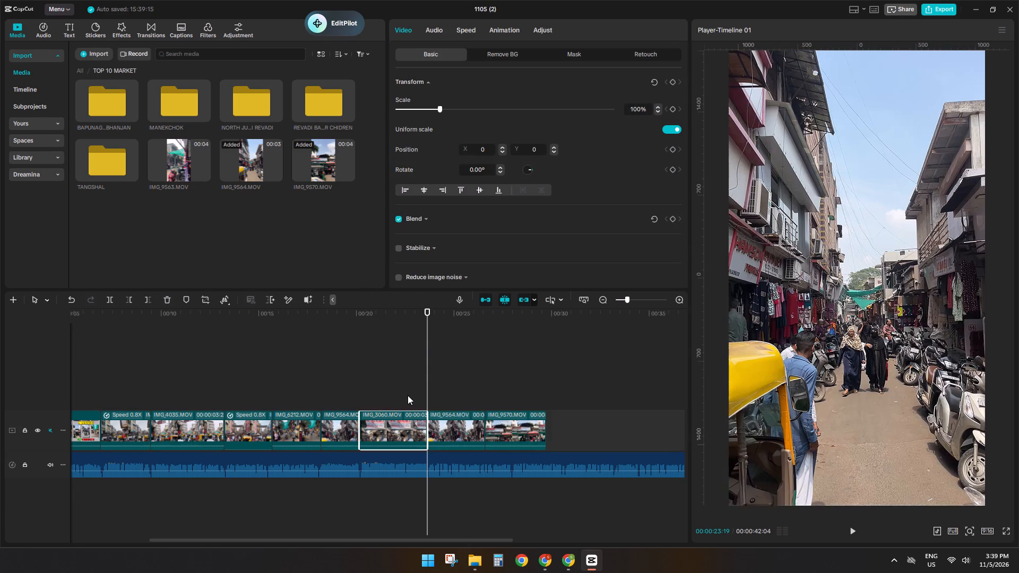
{"action": "left_click", "coordinate": [408, 395]}
{"action": "left_click", "coordinate": [457, 427]}
{"action": "left_click", "coordinate": [434, 392]}
{"action": "left_click_drag", "start_coordinate": [434, 392], "coordinate": [434, 391]}
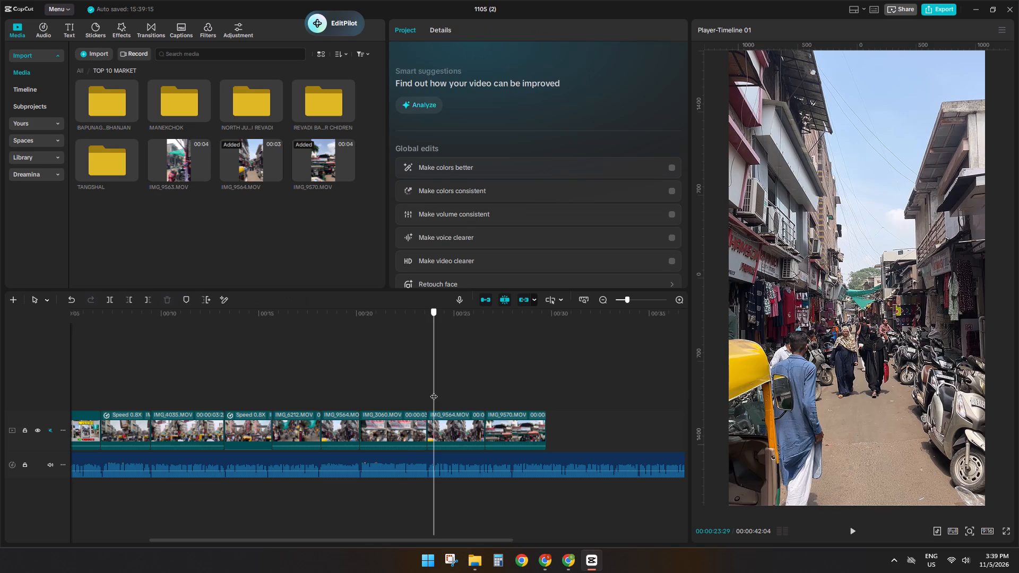
{"action": "left_click_drag", "start_coordinate": [434, 391], "coordinate": [445, 390]}
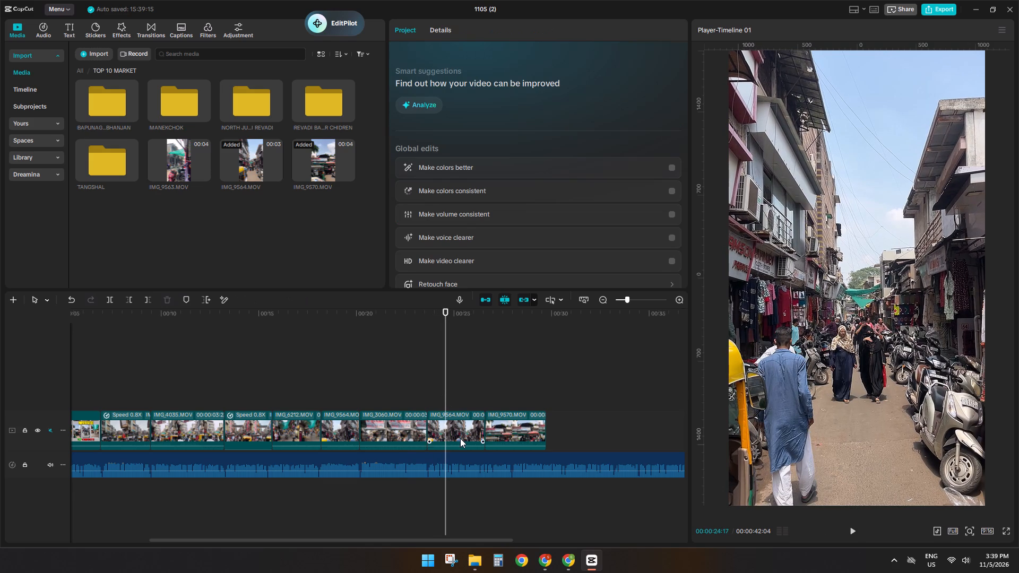
{"action": "left_click", "coordinate": [460, 439]}
{"action": "left_click", "coordinate": [344, 405]}
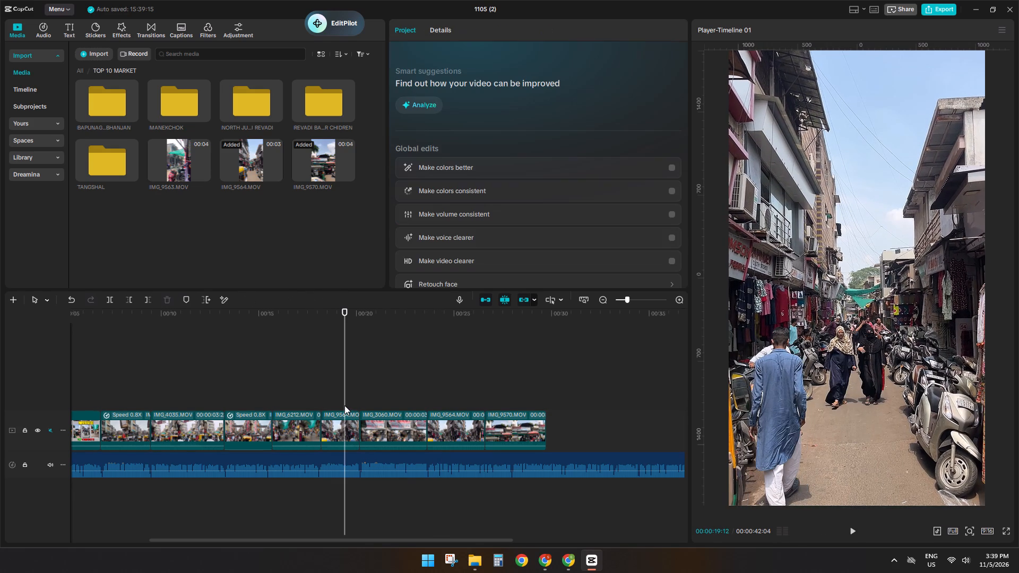
{"action": "left_click_drag", "start_coordinate": [344, 405], "coordinate": [339, 405]}
{"action": "left_click", "coordinate": [340, 422]}
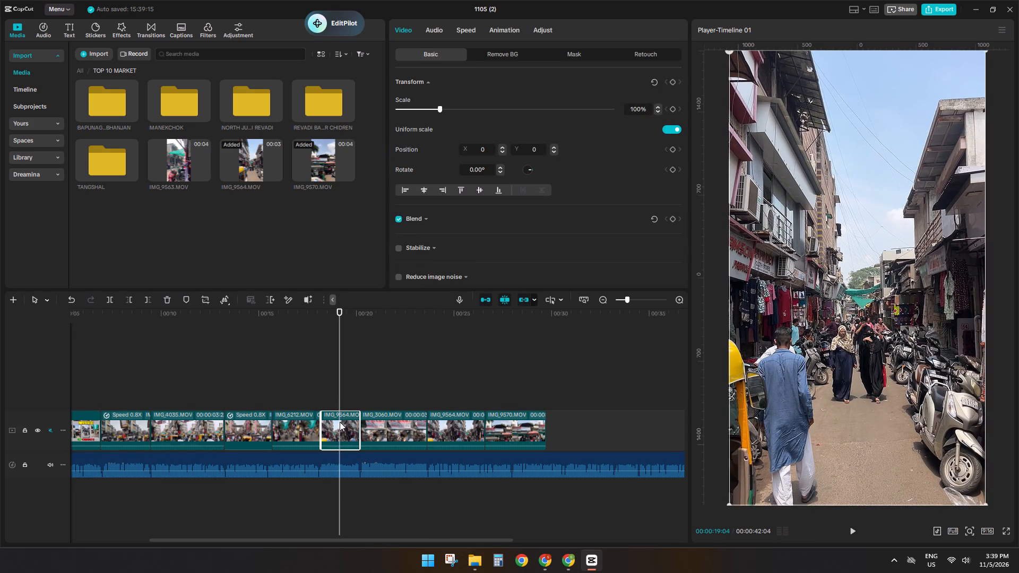
{"action": "left_click", "coordinate": [269, 391]}
{"action": "key", "text": "space"}
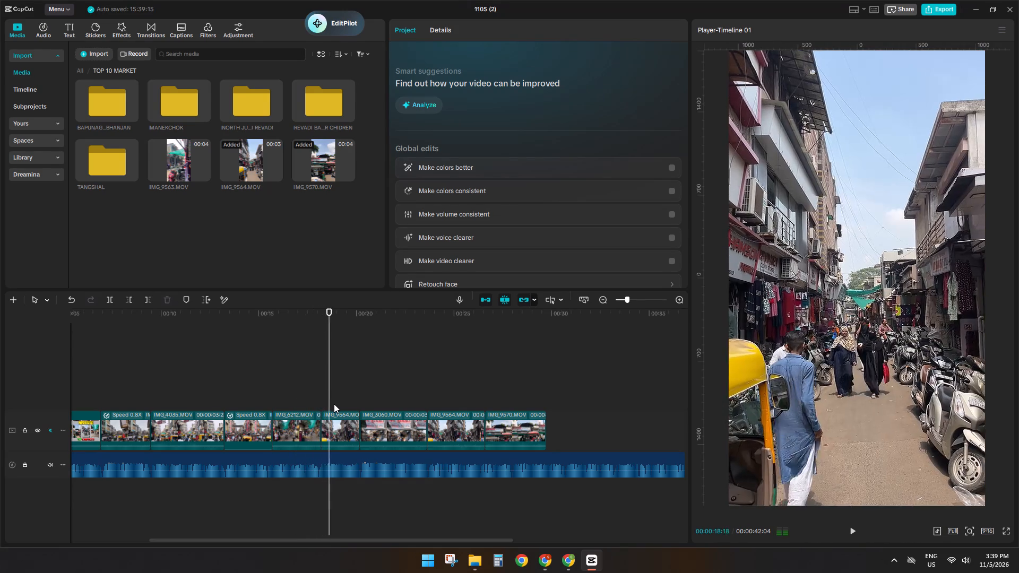
{"action": "key", "text": "space"}
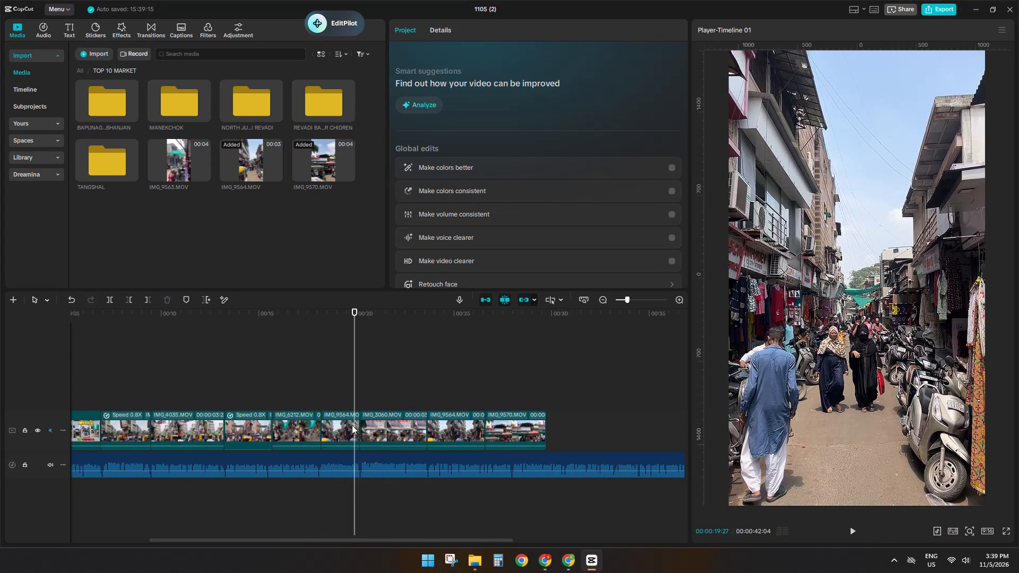
Turn off the main track magnet and delete the earlier IMG_9564.MOV between IMG_6212.MOV and IMG_3060.MOV.
{"action": "left_click", "coordinate": [352, 425]}
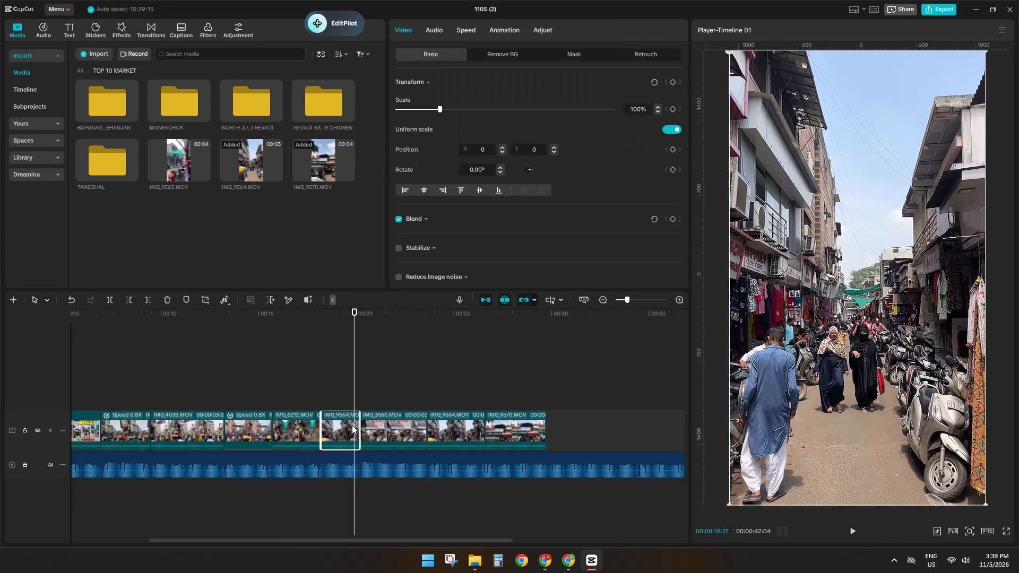
{"action": "left_click", "coordinate": [487, 300]}
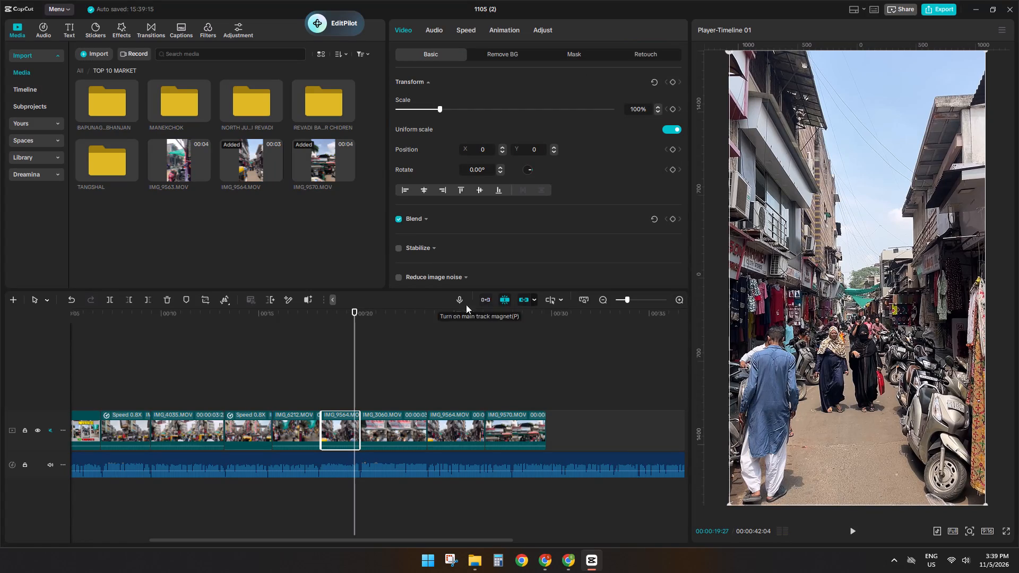
{"action": "left_click", "coordinate": [167, 302]}
Add timeline markers at both ends of the gap between IMG_6212.MOV and IMG_3060.MOV, at 00:00:18:06 and 00:00:20:05.
{"action": "left_click", "coordinate": [322, 393]}
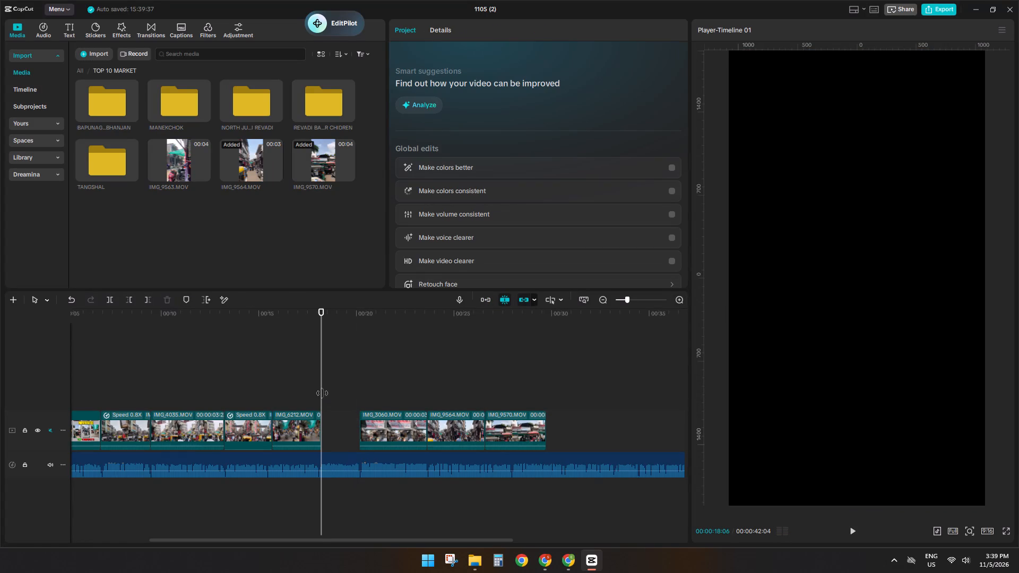
{"action": "left_click", "coordinate": [188, 301]}
{"action": "left_click_drag", "start_coordinate": [319, 383], "coordinate": [319, 383]}
{"action": "left_click_drag", "start_coordinate": [319, 383], "coordinate": [361, 384]}
{"action": "left_click", "coordinate": [188, 302]}
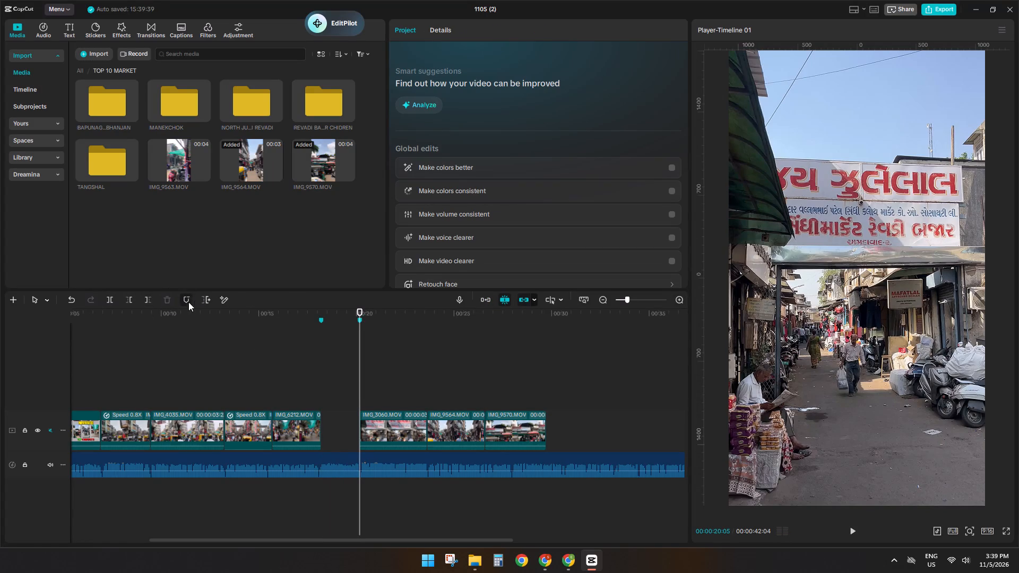
Play the clips from IMG_3060.MOV against the voice-over, and cut off the end of IMG_9570.MOV at about 00:00:28:02.
{"action": "key", "text": "space"}
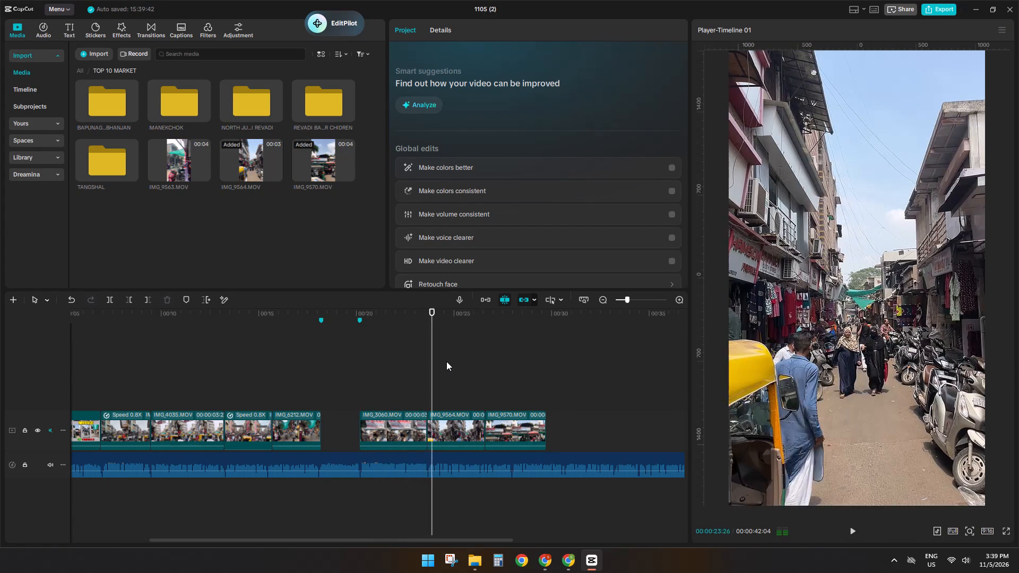
{"action": "left_click", "coordinate": [357, 390]}
{"action": "key", "text": "space"}
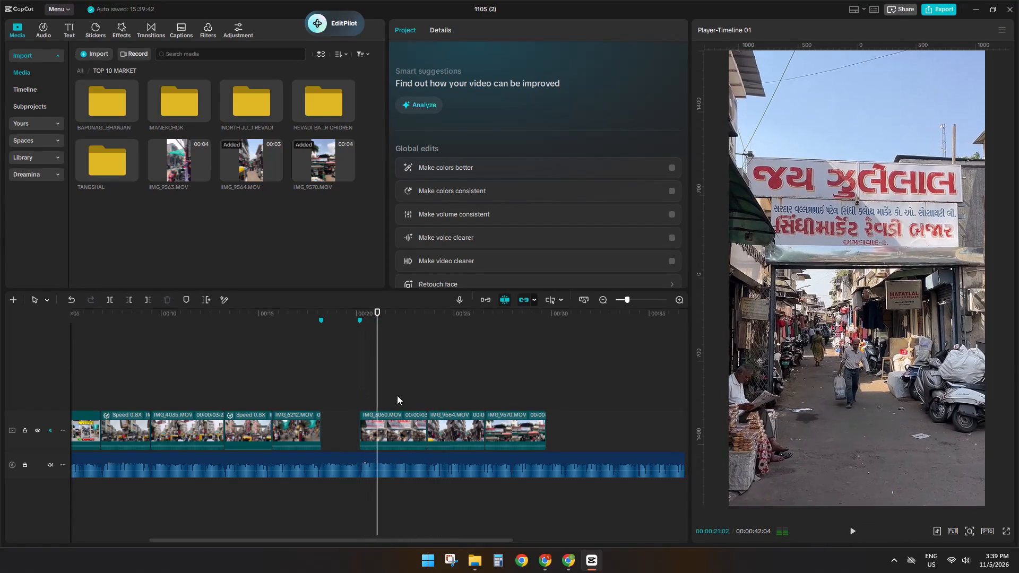
{"action": "left_click", "coordinate": [433, 387]}
{"action": "key", "text": "space"}
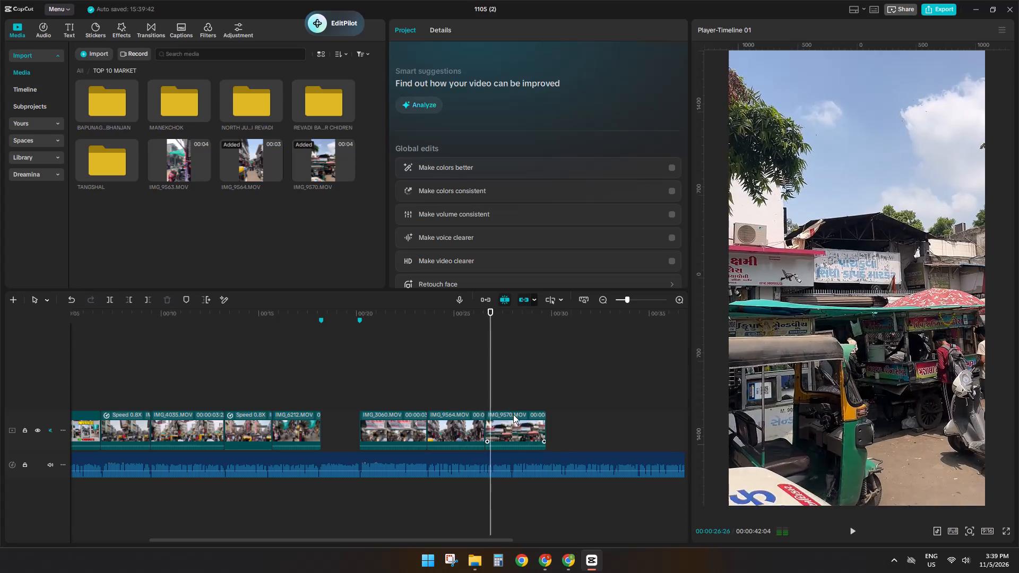
{"action": "key", "text": "space"}
{"action": "key", "text": "space"}
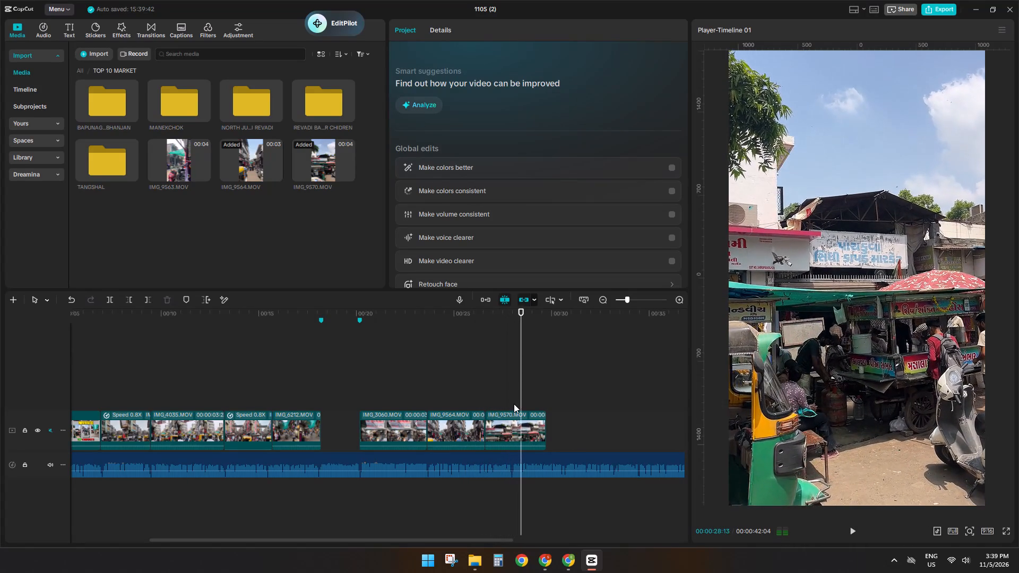
{"action": "left_click", "coordinate": [514, 404]}
{"action": "left_click", "coordinate": [515, 424]}
{"action": "type", "text": "SD"}
Listen to the voice-over beyond the end of IMG_9570.MOV to identify which market footage is needed.
{"action": "key", "text": "space"}
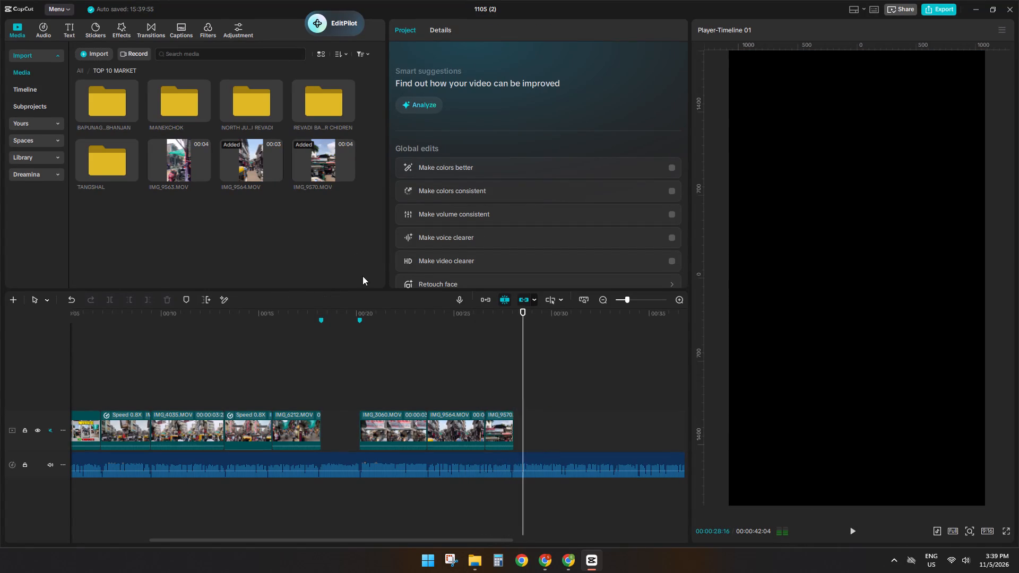
{"action": "scroll", "coordinate": [495, 363], "scroll_direction": "down", "scroll_amount": 2, "text": "ctrl"}
{"action": "key", "text": "space"}
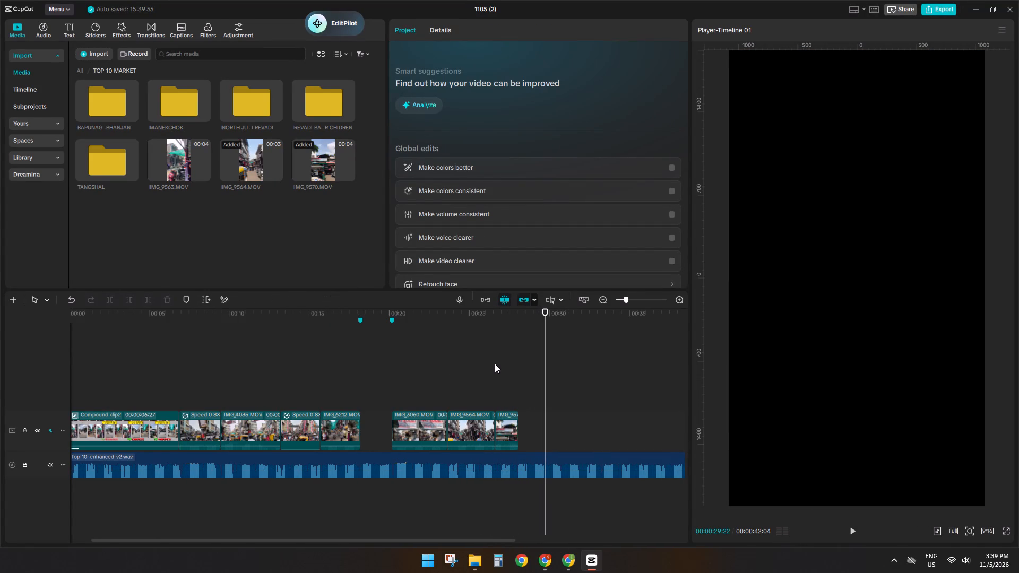
{"action": "left_click", "coordinate": [519, 389]}
{"action": "key", "text": "space"}
{"action": "left_click", "coordinate": [517, 391]}
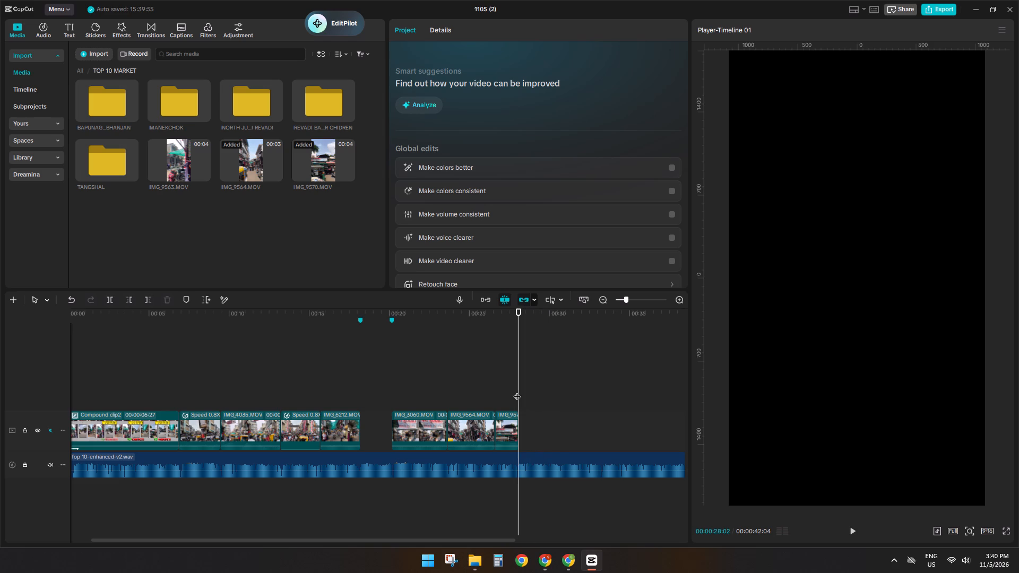
{"action": "key", "text": "space"}
{"action": "scroll", "coordinate": [517, 391], "scroll_direction": "down", "scroll_amount": 8, "text": "ctrl"}
{"action": "scroll", "coordinate": [446, 429], "scroll_direction": "up", "scroll_amount": 8, "text": "ctrl"}
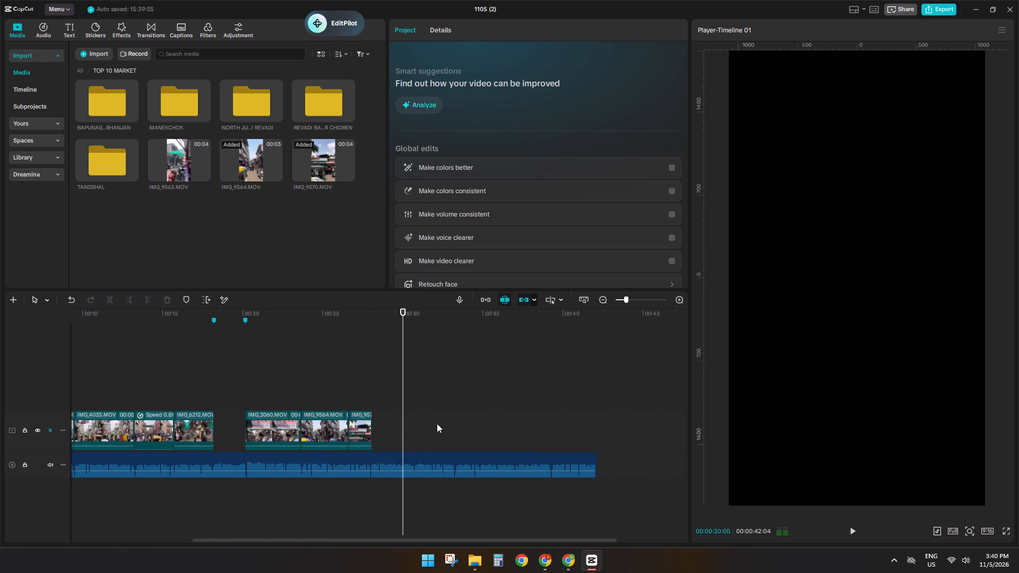
{"action": "key", "text": "space"}
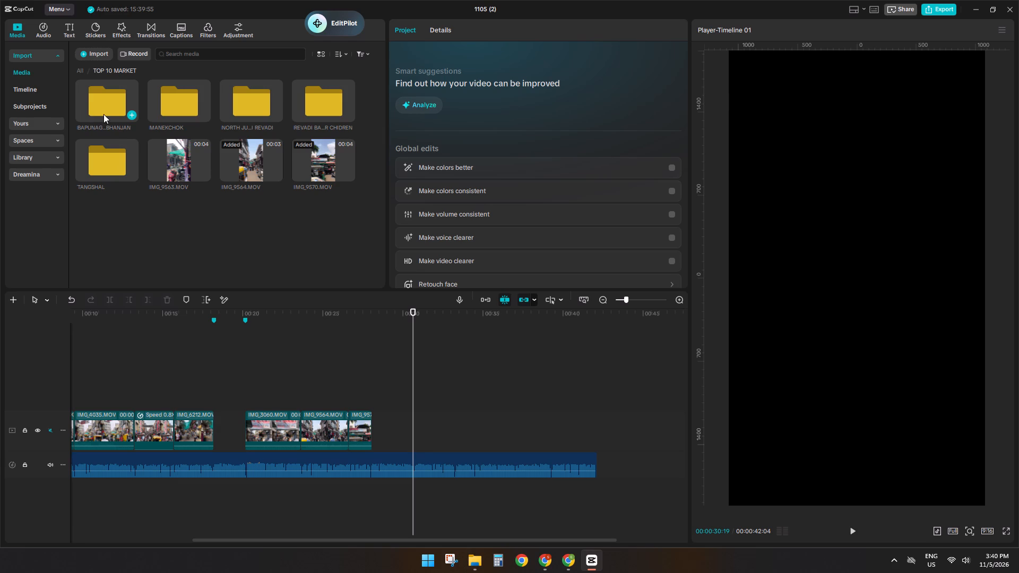
Place IMG_5288.MOV from the BAPUNAGR BHIDBHANJAN media folder directly after IMG_9570.MOV on the main video track.
{"action": "double_click", "coordinate": [103, 114]}
{"action": "left_click", "coordinate": [103, 107]}
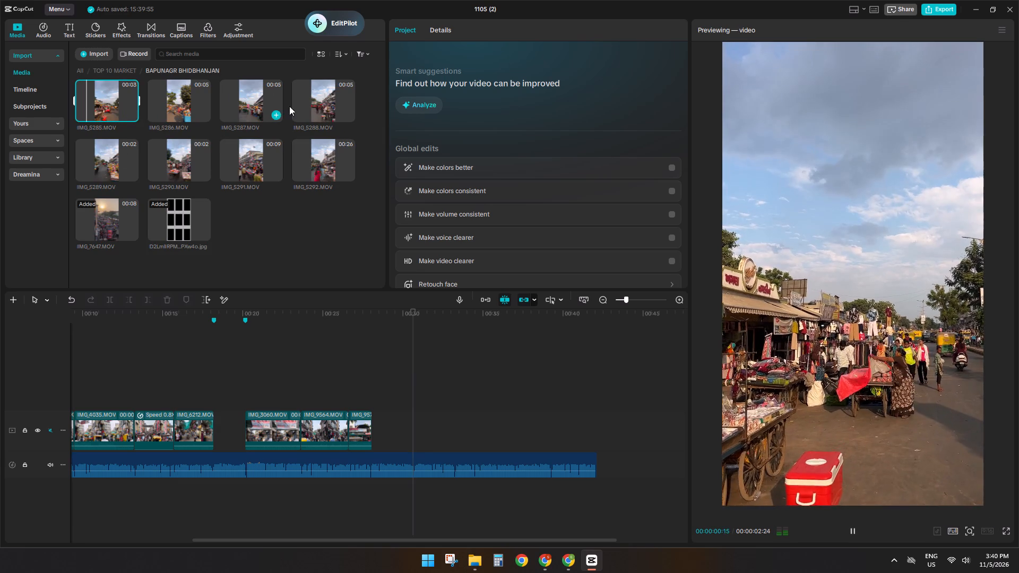
{"action": "left_click", "coordinate": [312, 105]}
{"action": "left_click_drag", "start_coordinate": [312, 105], "coordinate": [375, 427]}
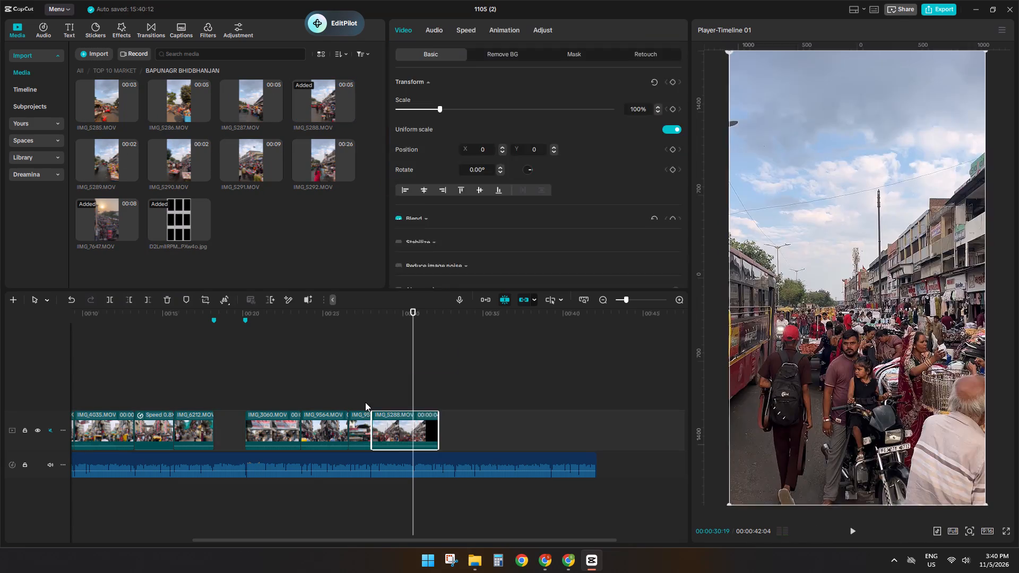
Play IMG_5288.MOV against the voice-over and cut off its end at about 00:00:30:21.
{"action": "left_click", "coordinate": [365, 402]}
{"action": "key", "text": "space"}
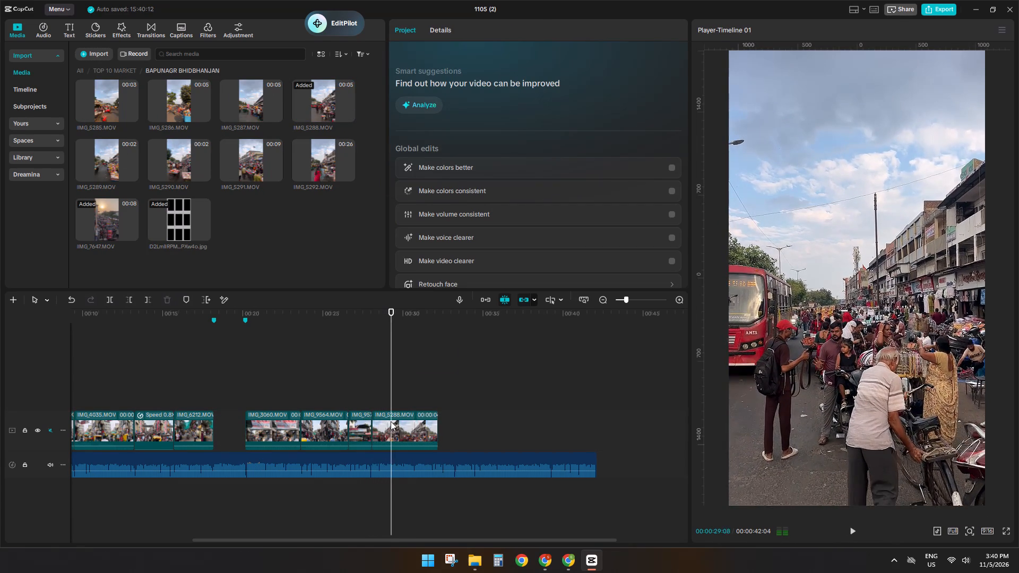
{"action": "key", "text": "space"}
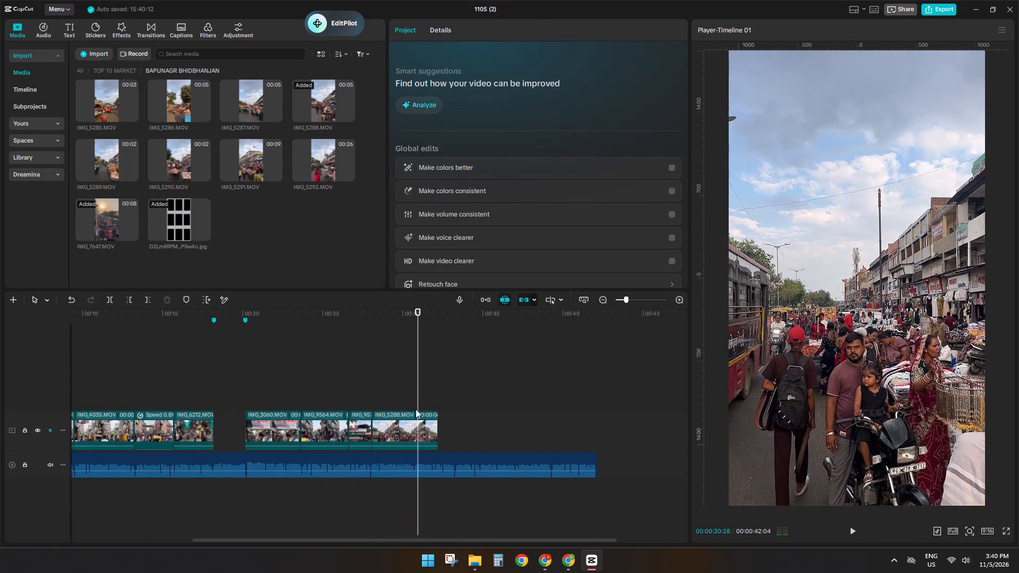
{"action": "key", "text": "space"}
{"action": "left_click", "coordinate": [414, 402]}
{"action": "left_click", "coordinate": [414, 424]}
{"action": "type", "text": "SD"}
Listen to the following voice-over, and place IMG_2327.MOV from the GitamandirF media folder directly after IMG_5288.MOV on the main track.
{"action": "key", "text": "space"}
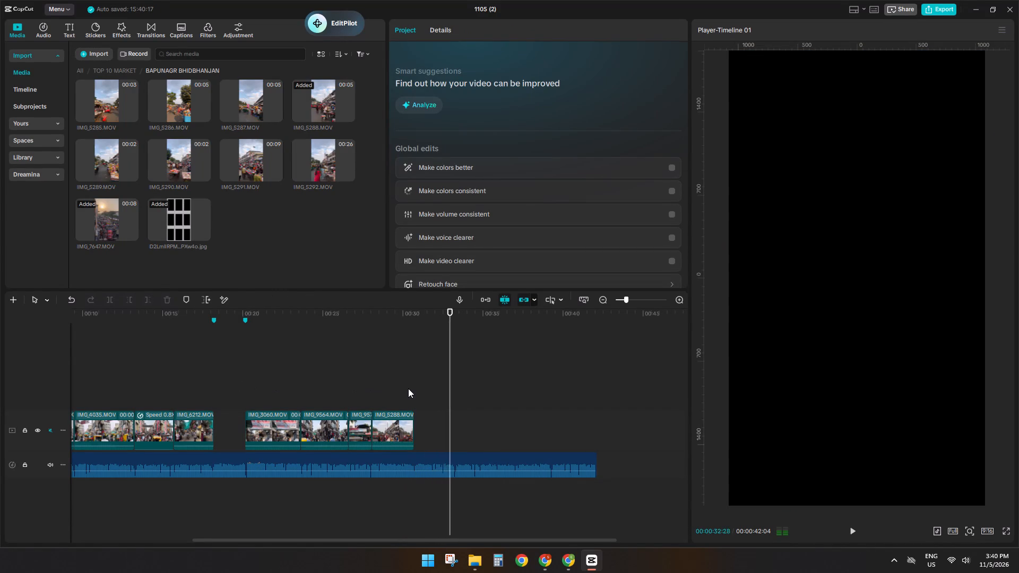
{"action": "left_click", "coordinate": [414, 389]}
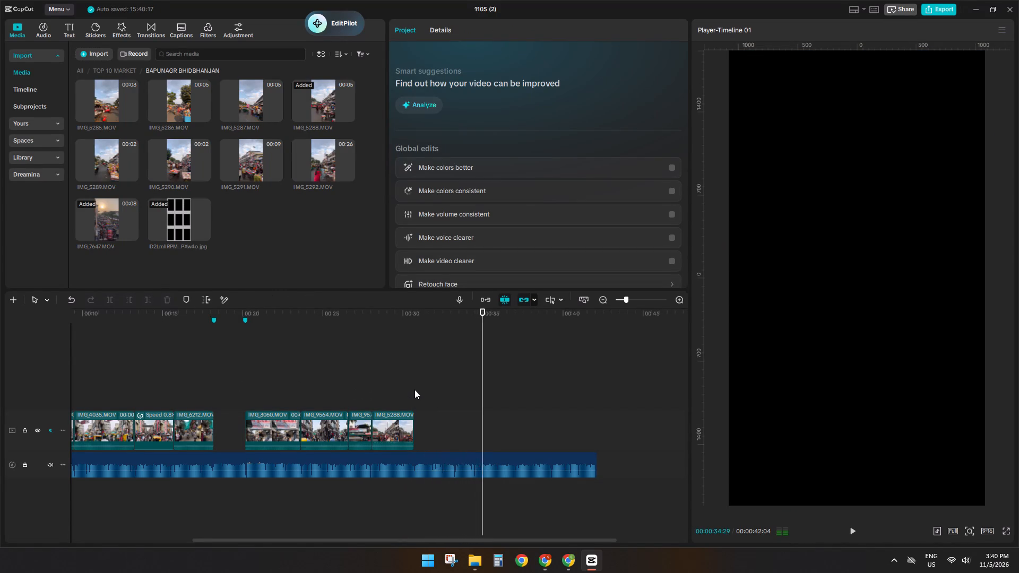
{"action": "left_click", "coordinate": [112, 69]}
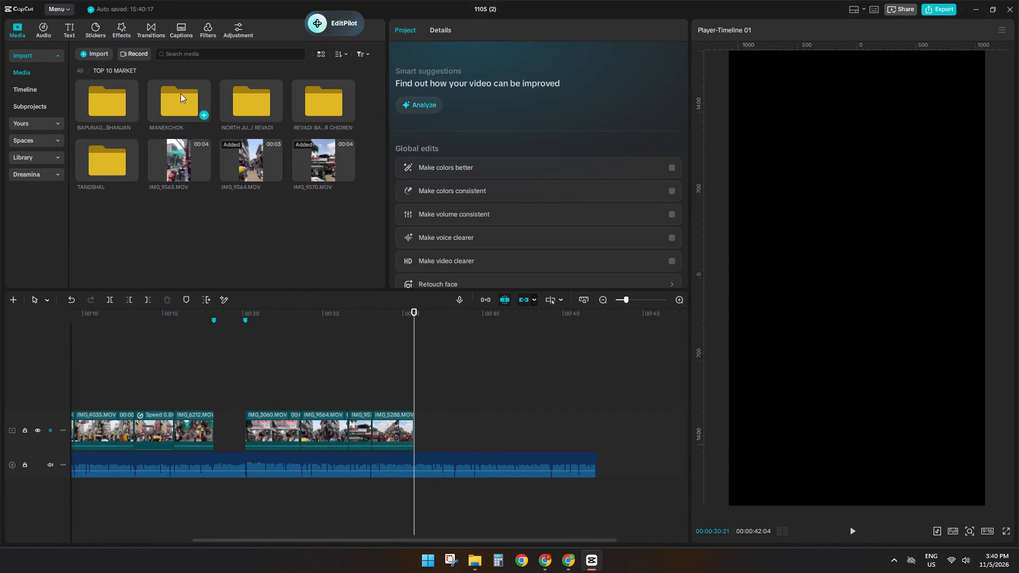
{"action": "left_click", "coordinate": [76, 66]}
{"action": "left_click", "coordinate": [82, 70]}
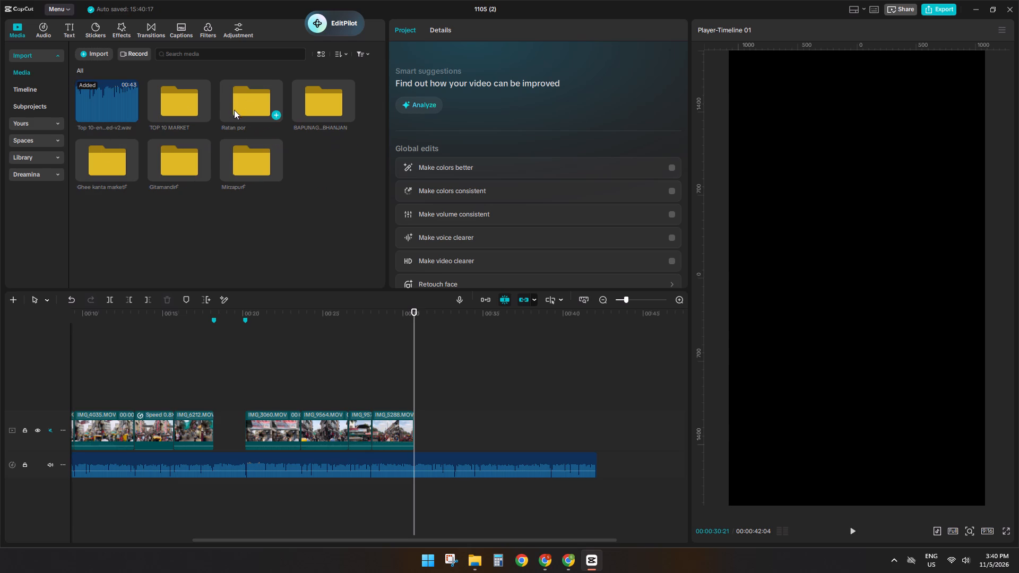
{"action": "double_click", "coordinate": [157, 160]}
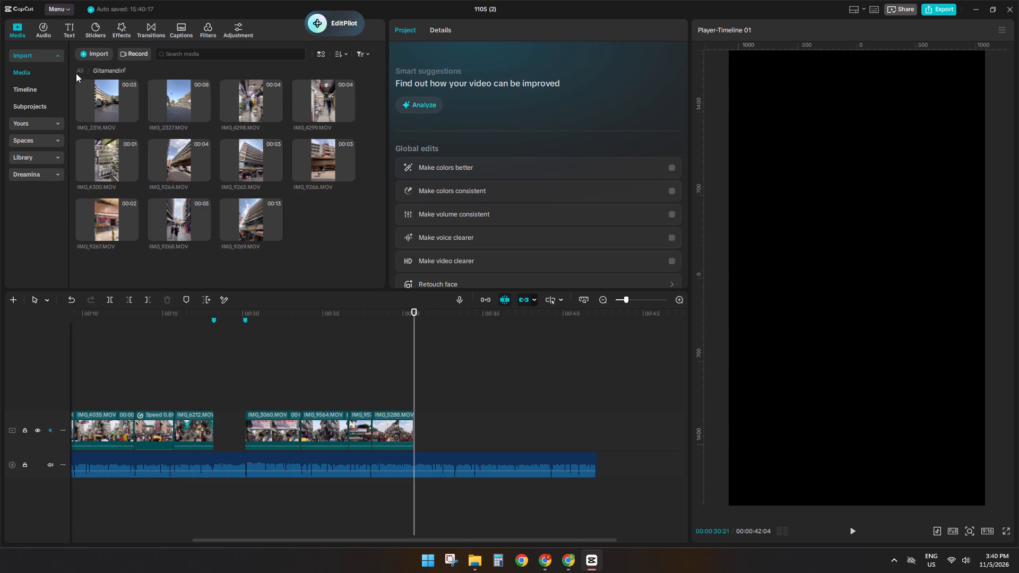
{"action": "left_click", "coordinate": [98, 110]}
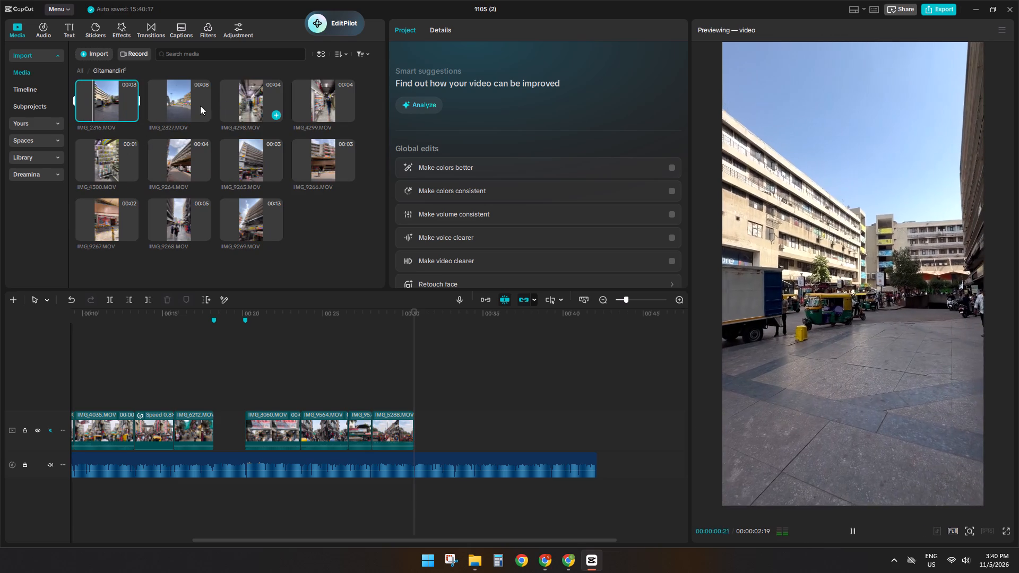
{"action": "left_click", "coordinate": [200, 106]}
{"action": "left_click_drag", "start_coordinate": [197, 106], "coordinate": [424, 297]}
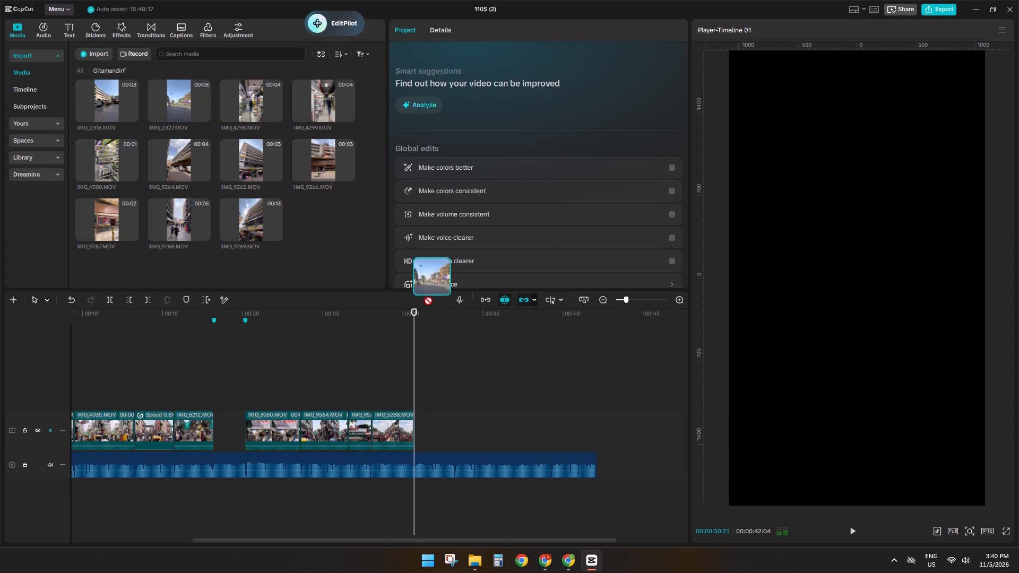
{"action": "left_click_drag", "start_coordinate": [424, 297], "coordinate": [421, 414]}
{"action": "left_click", "coordinate": [560, 299]}
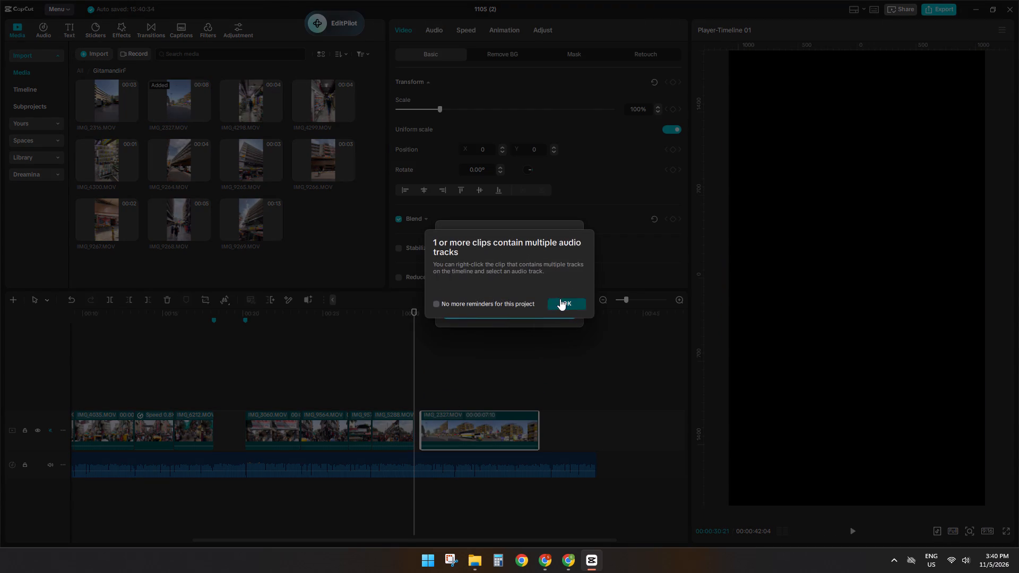
{"action": "left_click", "coordinate": [508, 311]}
{"action": "left_click_drag", "start_coordinate": [435, 438], "coordinate": [430, 438]}
Play IMG_2327.MOV against the voice-over and cut off its end at about 00:00:35:01.
{"action": "key", "text": "space"}
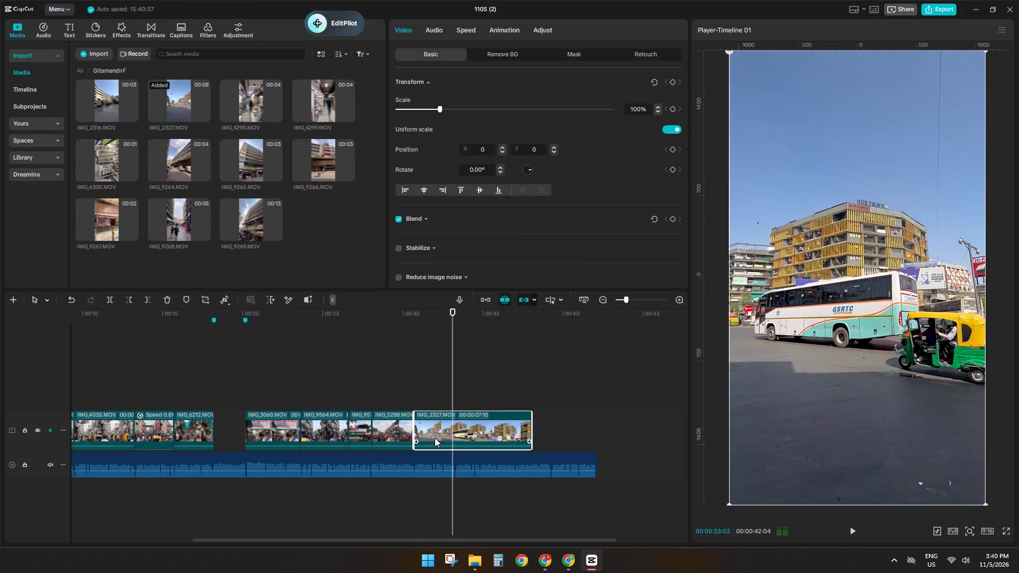
{"action": "key", "text": "space"}
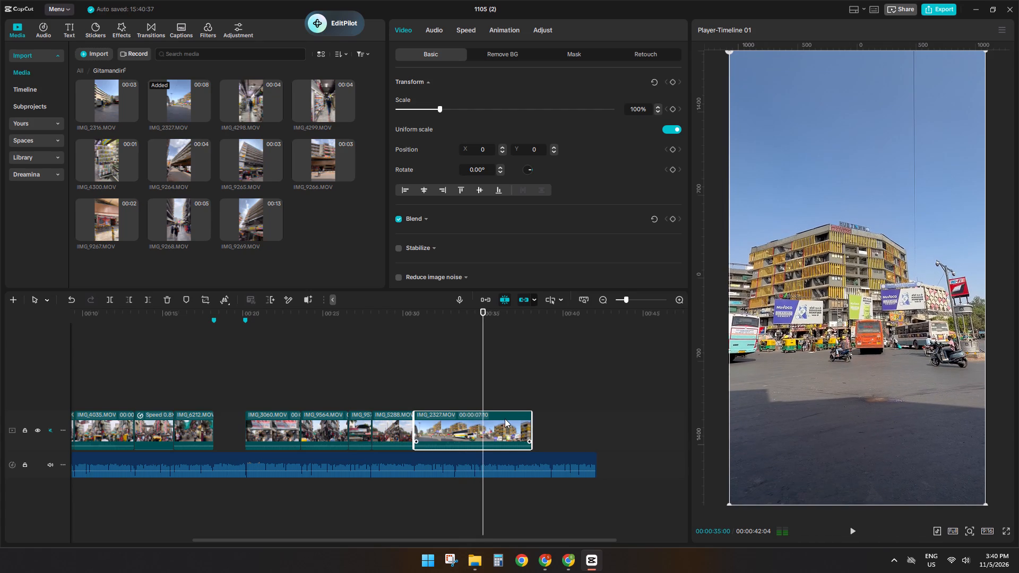
{"action": "left_click", "coordinate": [505, 419]}
{"action": "type", "text": "SD"}
Listen to the following voice-over, and place IMG_6545 2.MOV from the MirzapurF media folder directly after IMG_2327.MOV on the main track.
{"action": "key", "text": "space"}
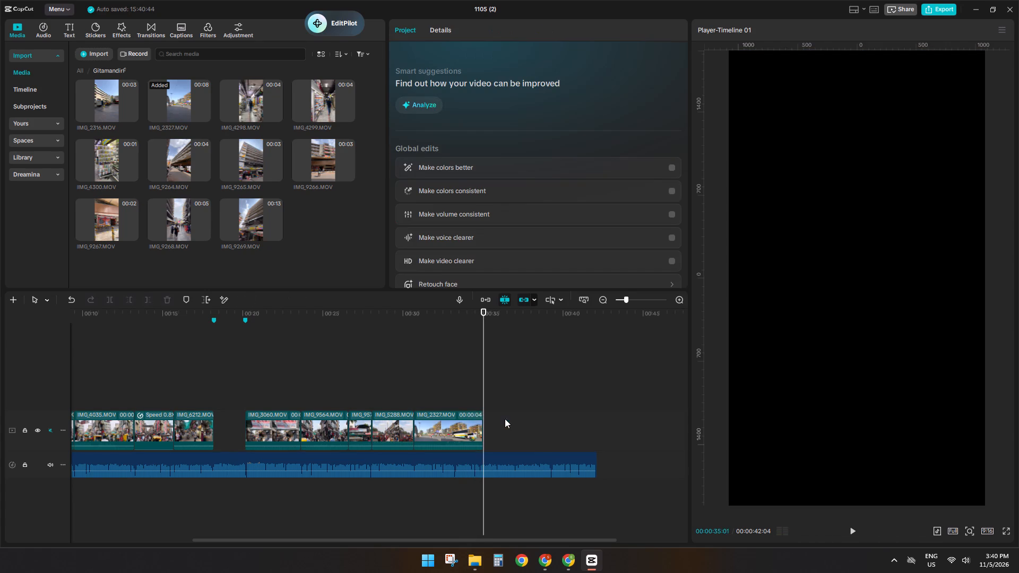
{"action": "left_click", "coordinate": [489, 397]}
{"action": "left_click", "coordinate": [485, 397]}
{"action": "key", "text": "space"}
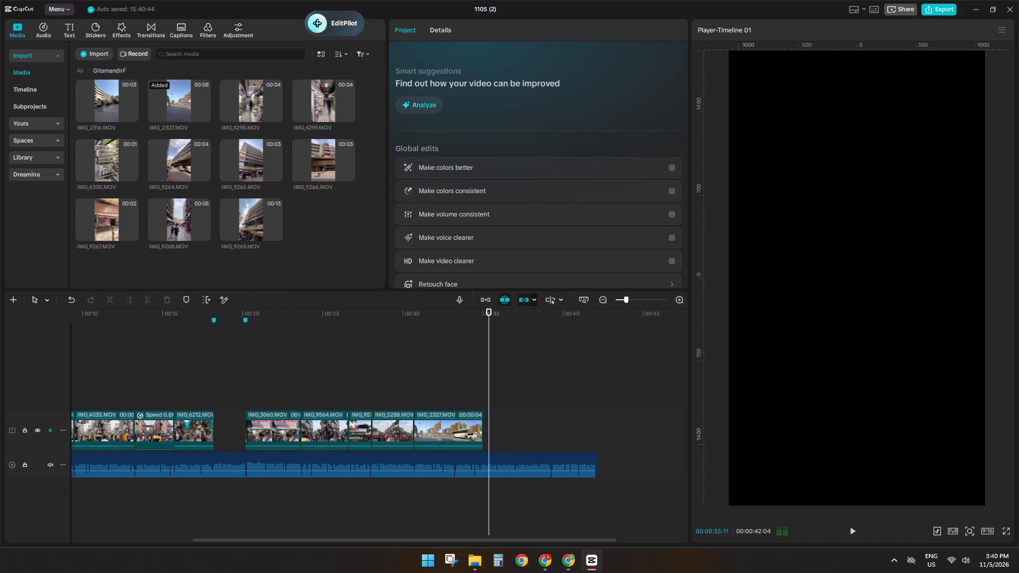
{"action": "left_click", "coordinate": [82, 72]}
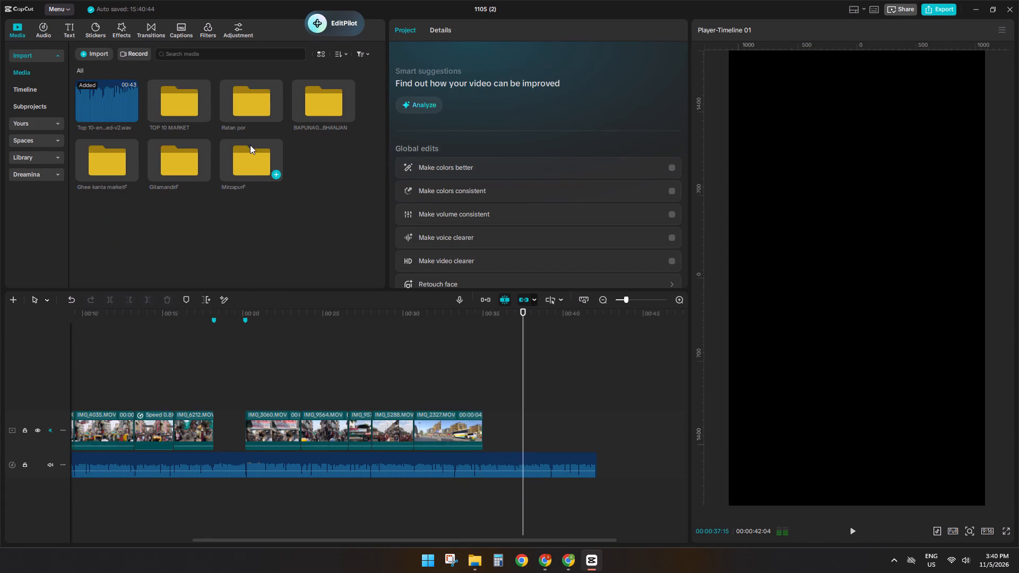
{"action": "key", "text": "space"}
{"action": "double_click", "coordinate": [250, 151]}
{"action": "left_click", "coordinate": [169, 94]}
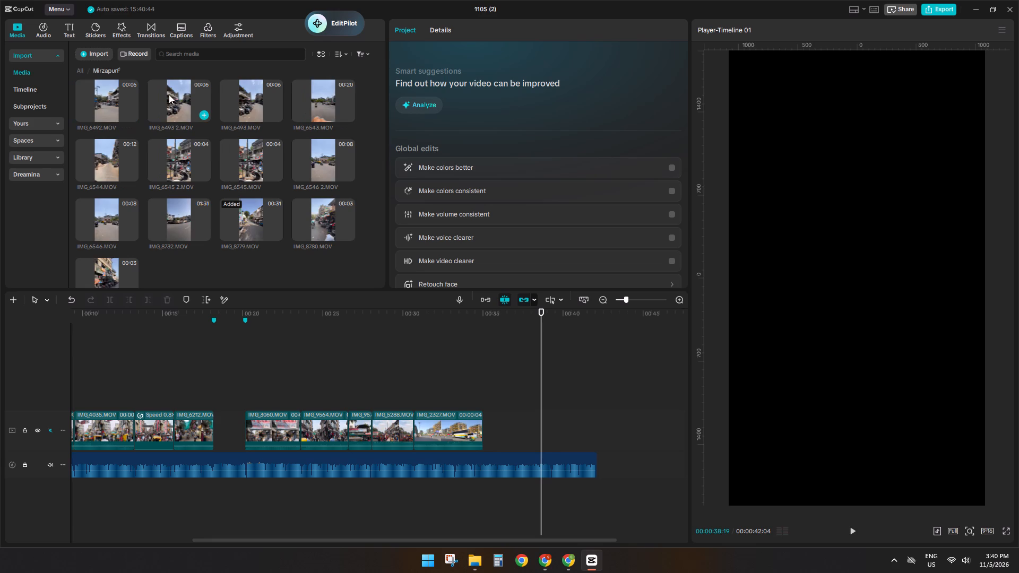
{"action": "left_click", "coordinate": [176, 151]}
{"action": "left_click_drag", "start_coordinate": [176, 151], "coordinate": [457, 356]}
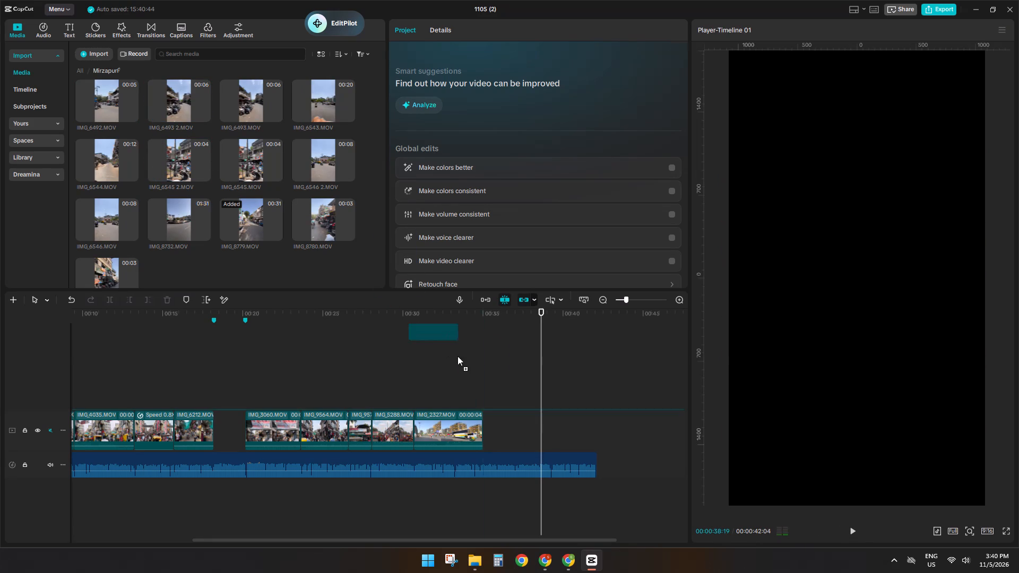
{"action": "left_click_drag", "start_coordinate": [457, 356], "coordinate": [481, 426]}
Play IMG_6545 2.MOV against the voice-over, and place IMG_8780.MOV from the MirzapurF folder after it on the main track.
{"action": "left_click", "coordinate": [477, 420]}
{"action": "left_click", "coordinate": [477, 401]}
{"action": "key", "text": "space"}
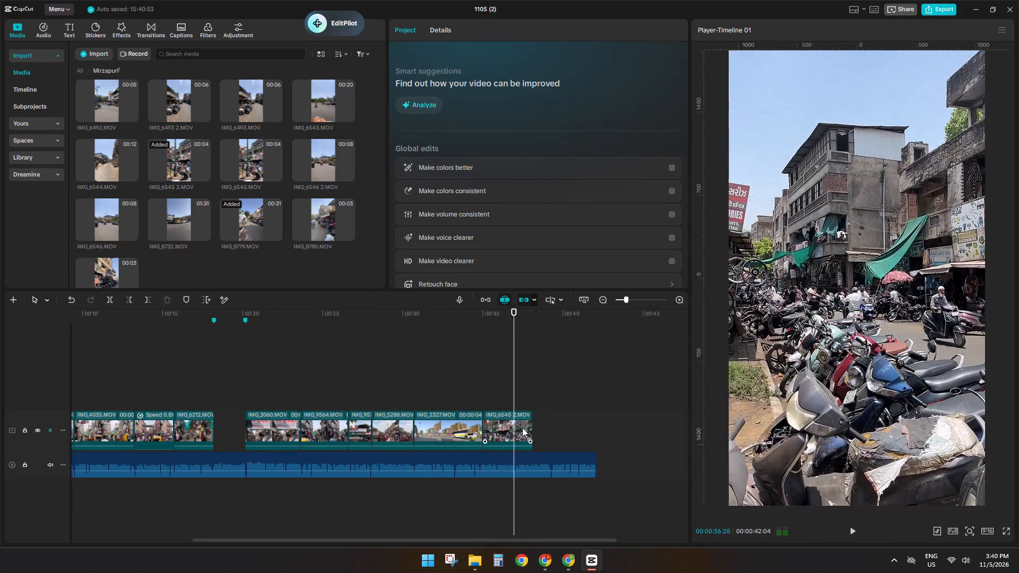
{"action": "key", "text": "space"}
{"action": "left_click", "coordinate": [520, 428]}
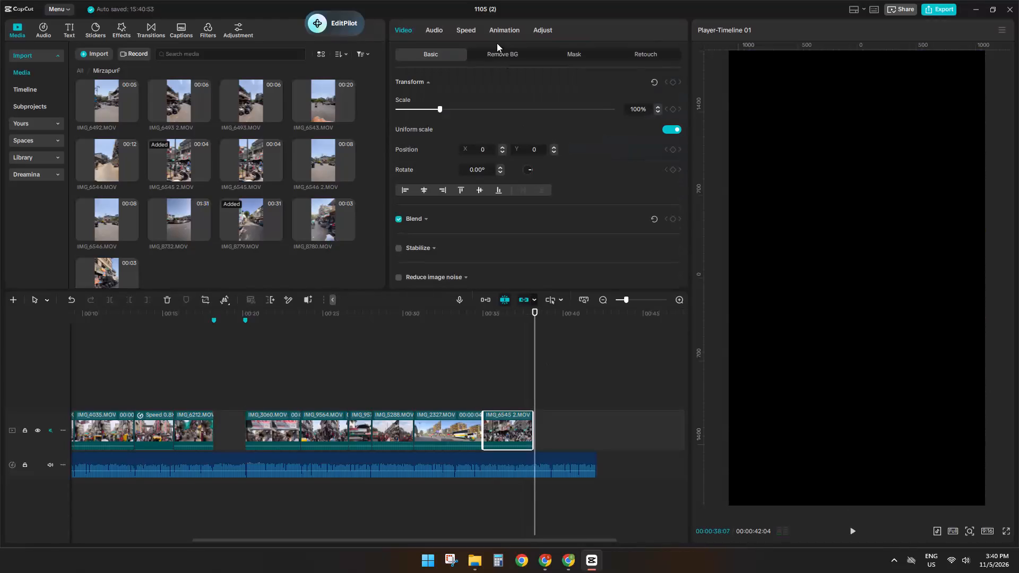
{"action": "left_click", "coordinate": [467, 34]}
{"action": "left_click", "coordinate": [441, 97]}
{"action": "left_click", "coordinate": [329, 207]}
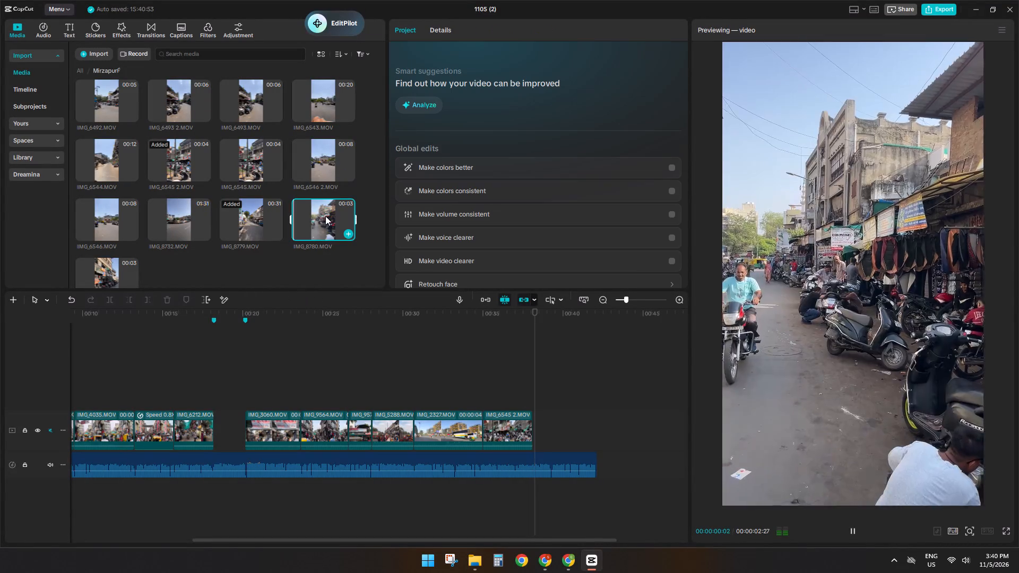
{"action": "left_click_drag", "start_coordinate": [325, 216], "coordinate": [540, 435]}
Slow IMG_6545 2.MOV to about 0.89x speed and cut off its end at 00:00:38:07.
{"action": "left_click", "coordinate": [523, 426]}
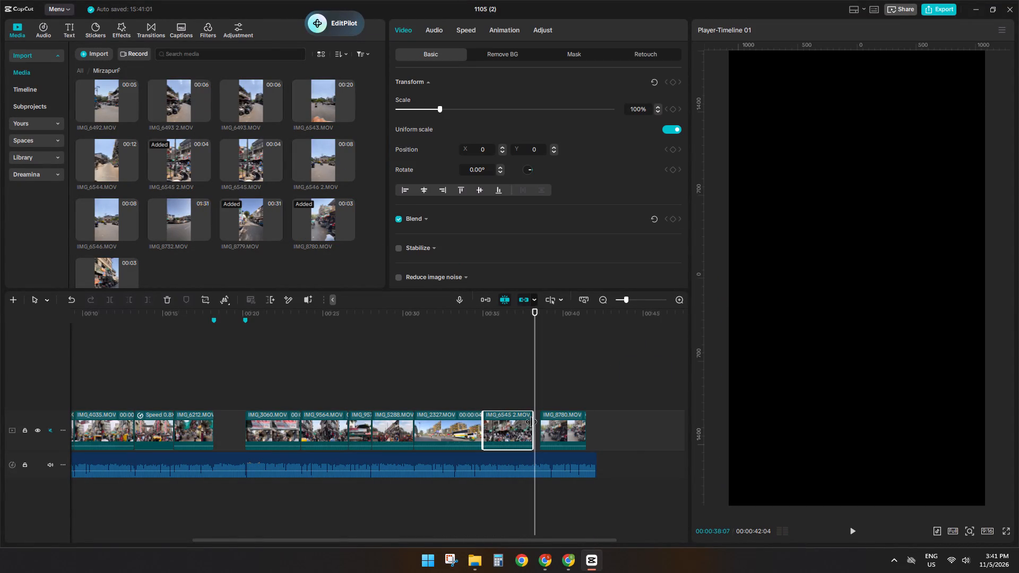
{"action": "left_click", "coordinate": [466, 37]}
{"action": "left_click", "coordinate": [437, 96]}
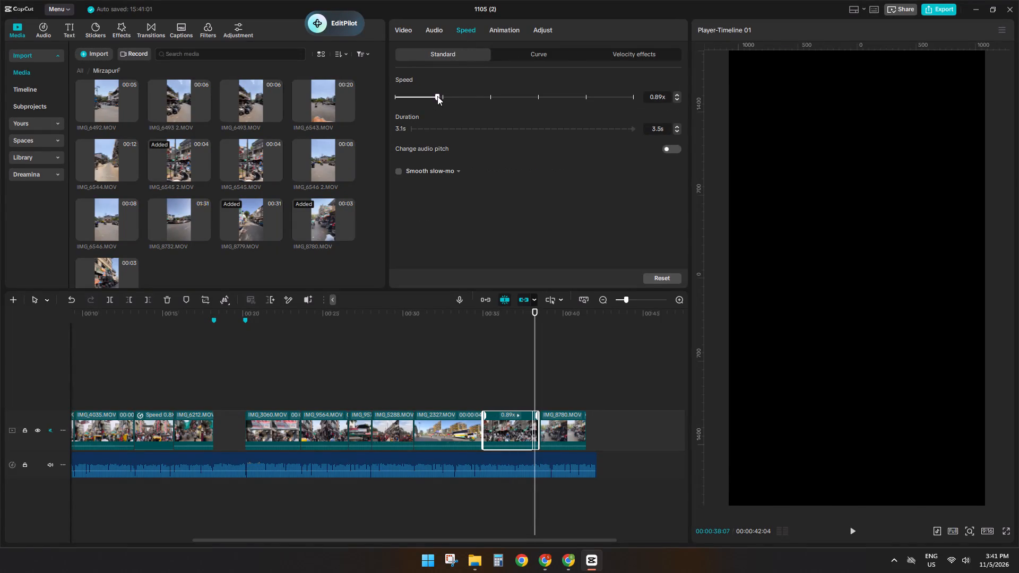
{"action": "key", "text": "s"}
{"action": "key", "text": "d"}
Move IMG_8780.MOV directly against the end of IMG_6545 2.MOV and check it against the voice-over.
{"action": "left_click_drag", "start_coordinate": [563, 429], "coordinate": [558, 429]}
{"action": "key", "text": "space"}
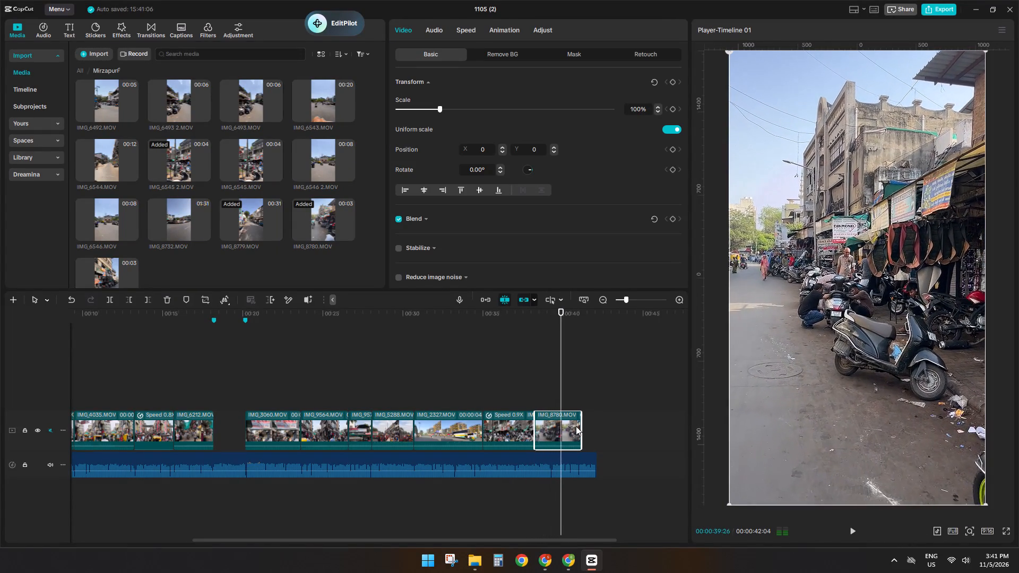
{"action": "key", "text": "space"}
{"action": "left_click", "coordinate": [462, 29]}
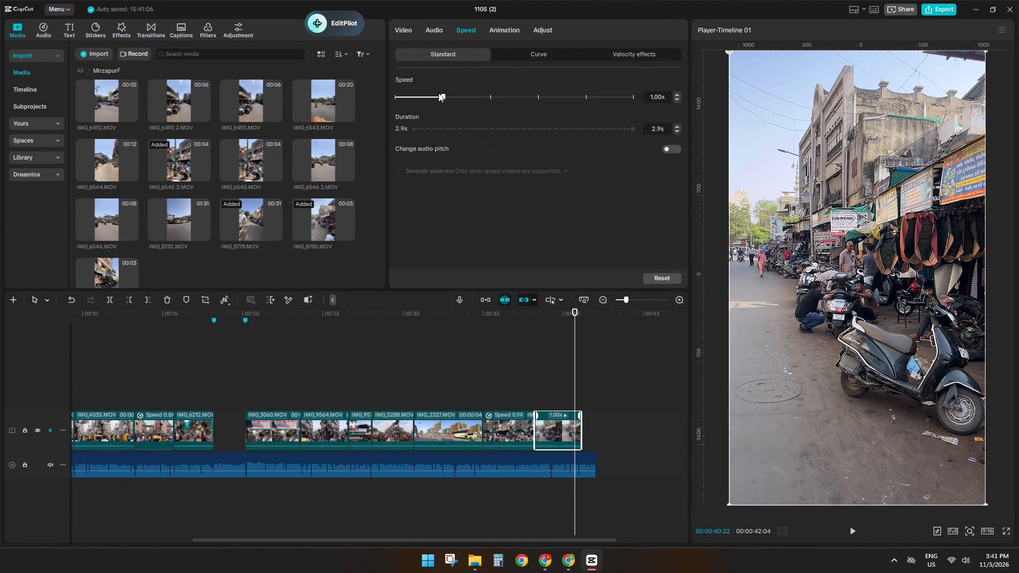
Preview other MirzapurF clips and replace IMG_8780.MOV on the main track with IMG_6493 2.MOV, keeping the original video effect.
{"action": "left_click", "coordinate": [245, 231]}
{"action": "left_click", "coordinate": [178, 226]}
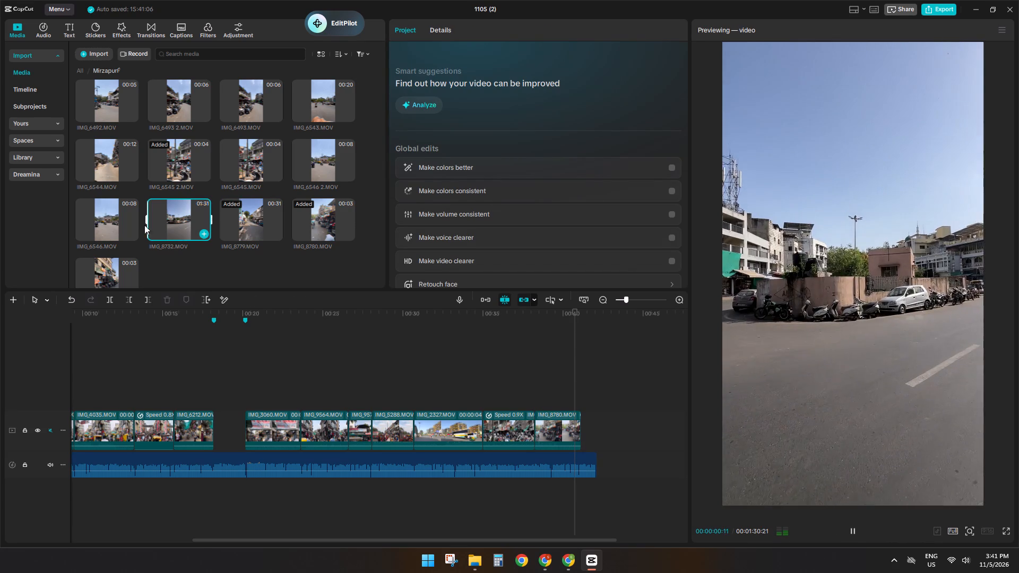
{"action": "left_click", "coordinate": [132, 225]}
{"action": "left_click", "coordinate": [114, 172]}
{"action": "left_click", "coordinate": [231, 156]}
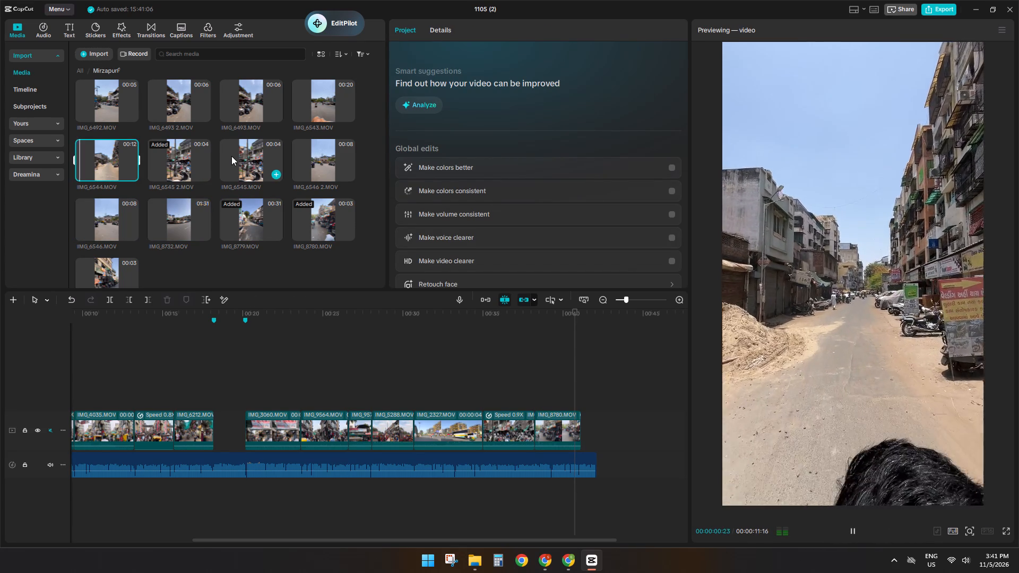
{"action": "left_click", "coordinate": [219, 91]}
{"action": "left_click", "coordinate": [164, 99]}
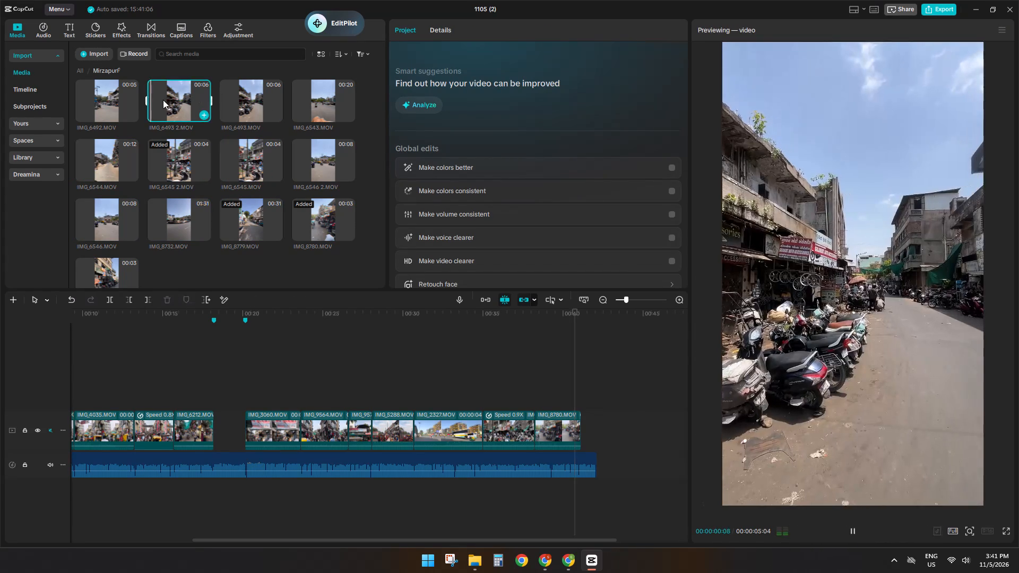
{"action": "left_click_drag", "start_coordinate": [166, 101], "coordinate": [545, 432]}
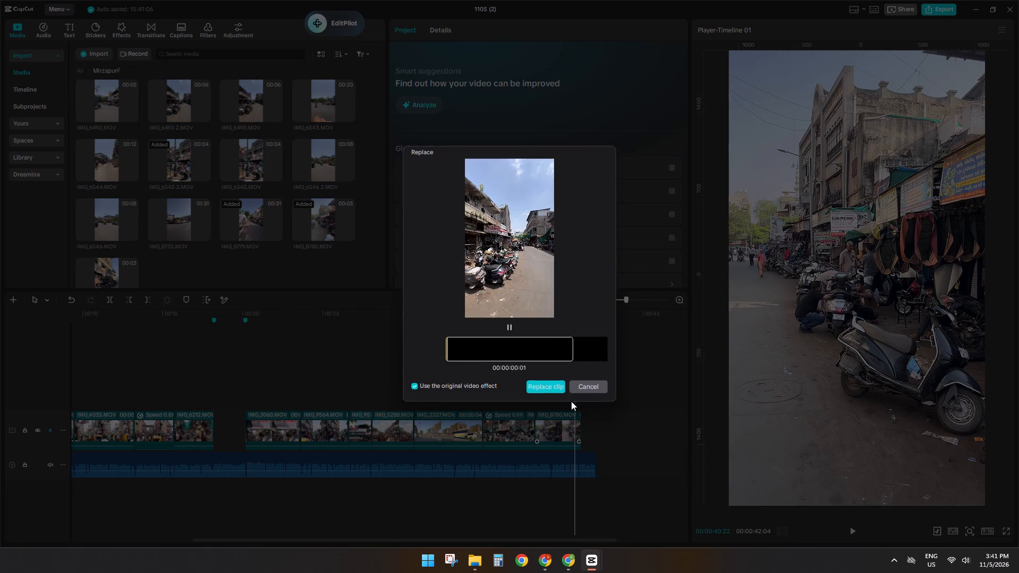
{"action": "left_click", "coordinate": [528, 383]}
Extend the end of IMG_6493 2.MOV to about the end of the voice-over.
{"action": "left_click", "coordinate": [575, 424]}
{"action": "left_click_drag", "start_coordinate": [583, 424], "coordinate": [600, 422]}
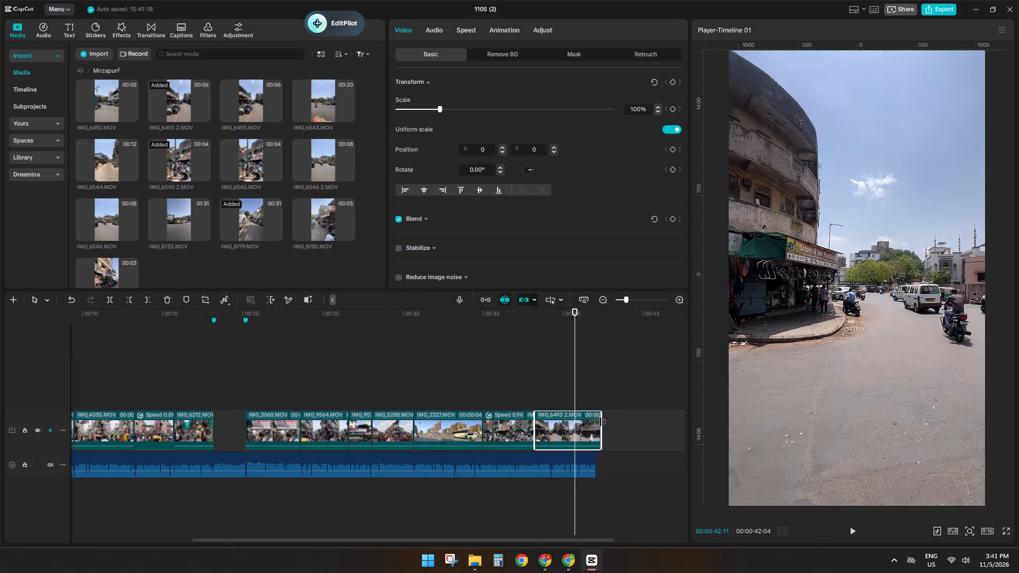
{"action": "left_click_drag", "start_coordinate": [600, 422], "coordinate": [597, 422]}
Mute all the market clips after the compound clip on the main track by setting their volume to -∞ dB.
{"action": "left_click", "coordinate": [219, 362]}
{"action": "left_click_drag", "start_coordinate": [219, 362], "coordinate": [0, 364]}
{"action": "scroll", "coordinate": [172, 378], "scroll_direction": "down", "scroll_amount": 8, "text": "ctrl"}
{"action": "left_click_drag", "start_coordinate": [521, 438], "coordinate": [143, 395]}
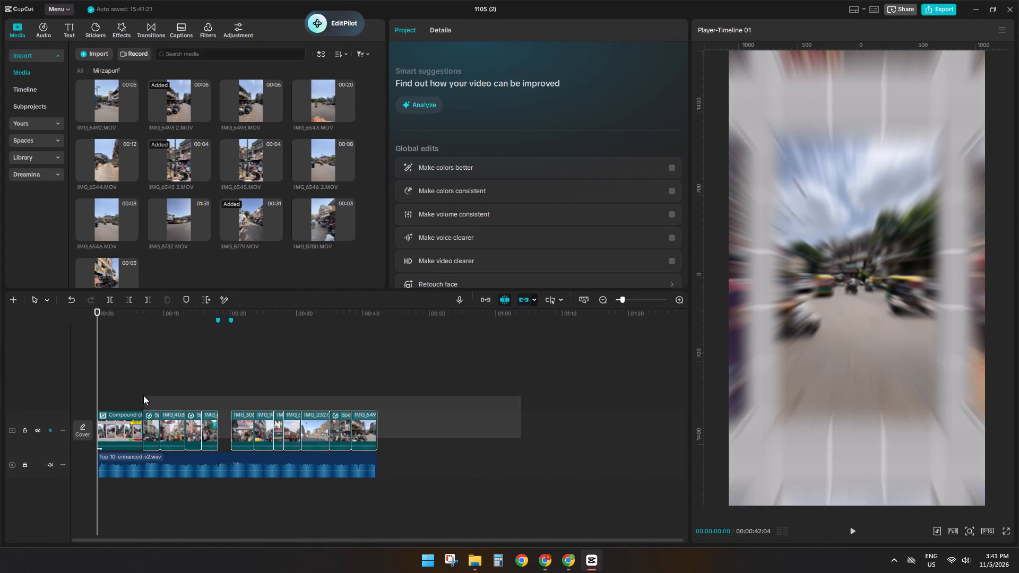
{"action": "left_click_drag", "start_coordinate": [143, 395], "coordinate": [143, 395]}
{"action": "left_click", "coordinate": [431, 23]}
{"action": "left_click_drag", "start_coordinate": [497, 109], "coordinate": [329, 110]}
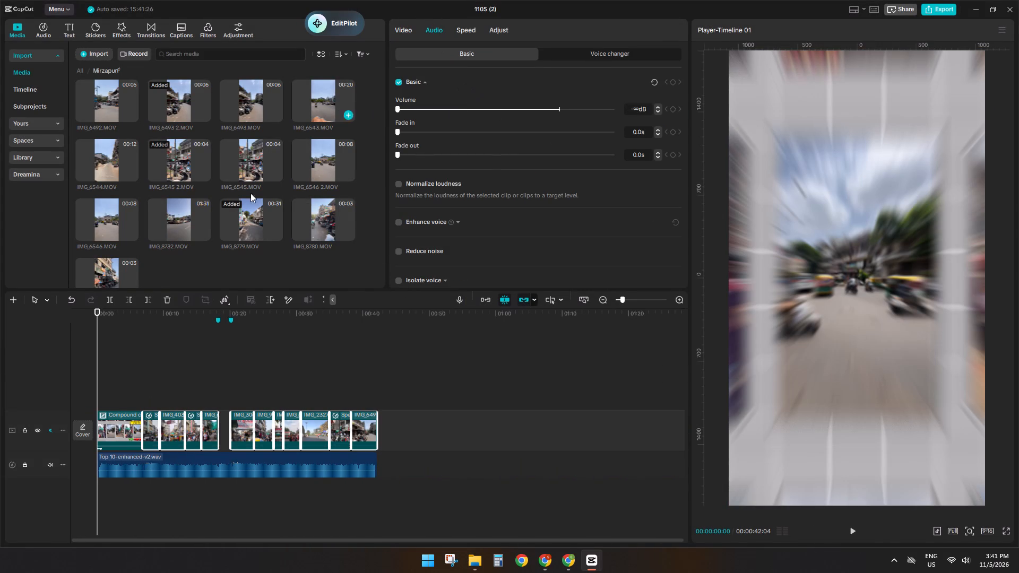
Play the grid opening from the start and split Compound clip2 at about 00:00:03:13.
{"action": "left_click", "coordinate": [143, 375]}
{"action": "left_click_drag", "start_coordinate": [143, 375], "coordinate": [0, 379]}
{"action": "key", "text": "space"}
{"action": "scroll", "coordinate": [144, 422], "scroll_direction": "up", "scroll_amount": 4, "text": "ctrl"}
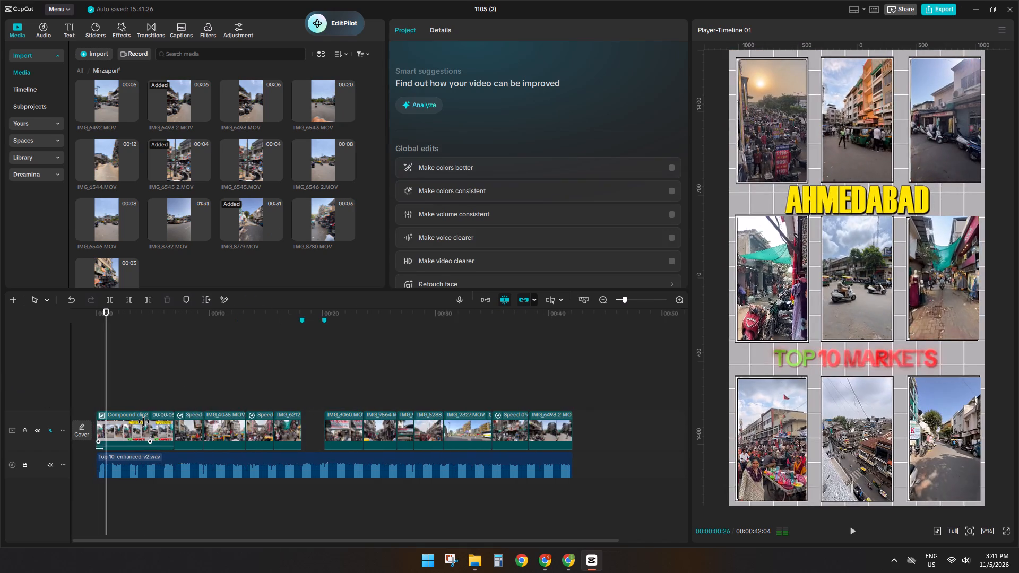
{"action": "scroll", "coordinate": [144, 422], "scroll_direction": "up", "scroll_amount": 14, "text": "ctrl"}
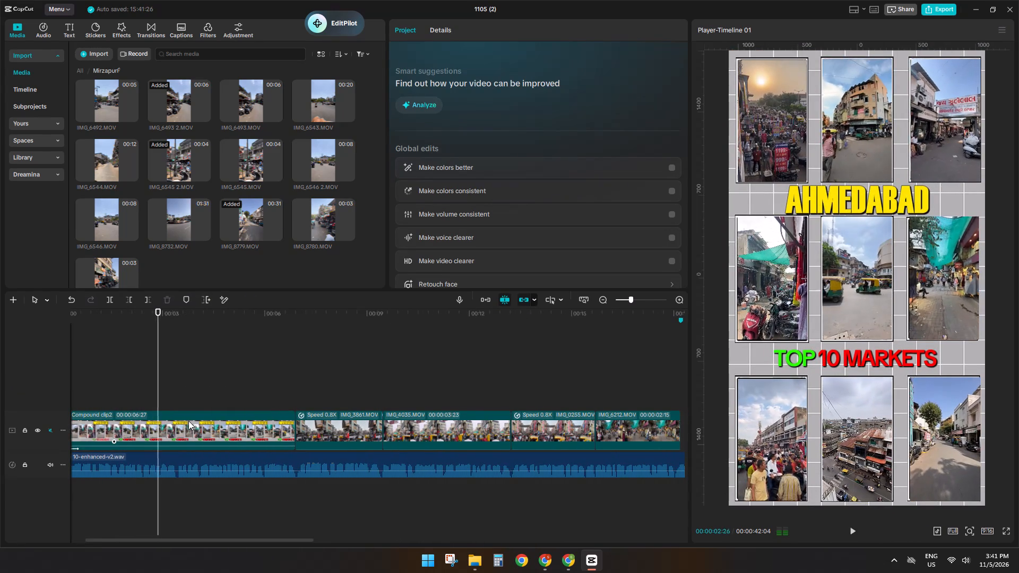
{"action": "left_click", "coordinate": [177, 401]}
{"action": "key", "text": "space"}
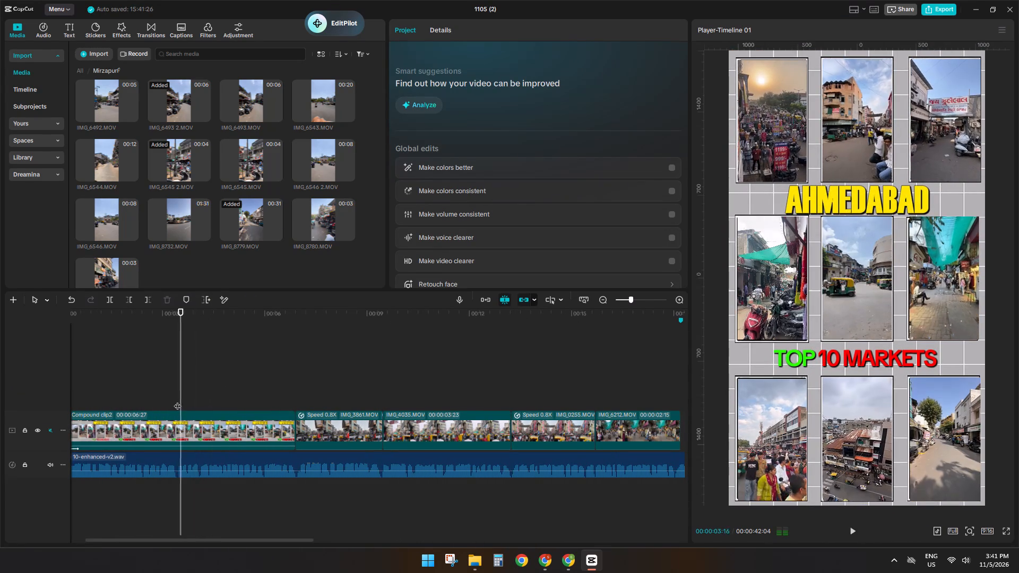
{"action": "left_click", "coordinate": [177, 401]}
{"action": "left_click", "coordinate": [175, 429]}
{"action": "type", "text": "S"}
Play the second half of the grid opening, and examine the BAPUNAGR BHIDBHANJAN, TANGSHAL and NORTH JUMANI REVADI folders for suitable market footage.
{"action": "key", "text": "space"}
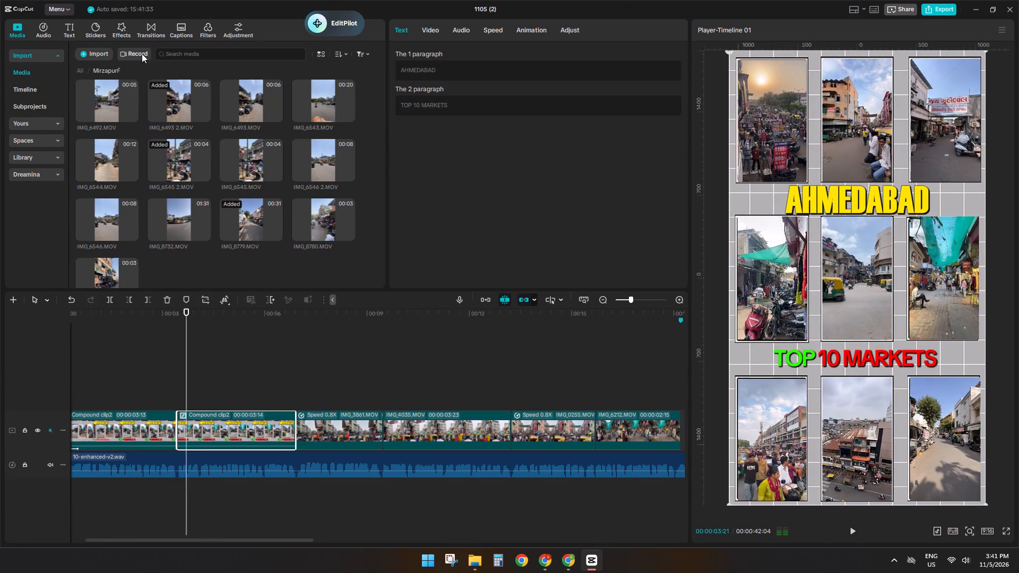
{"action": "left_click", "coordinate": [81, 71]}
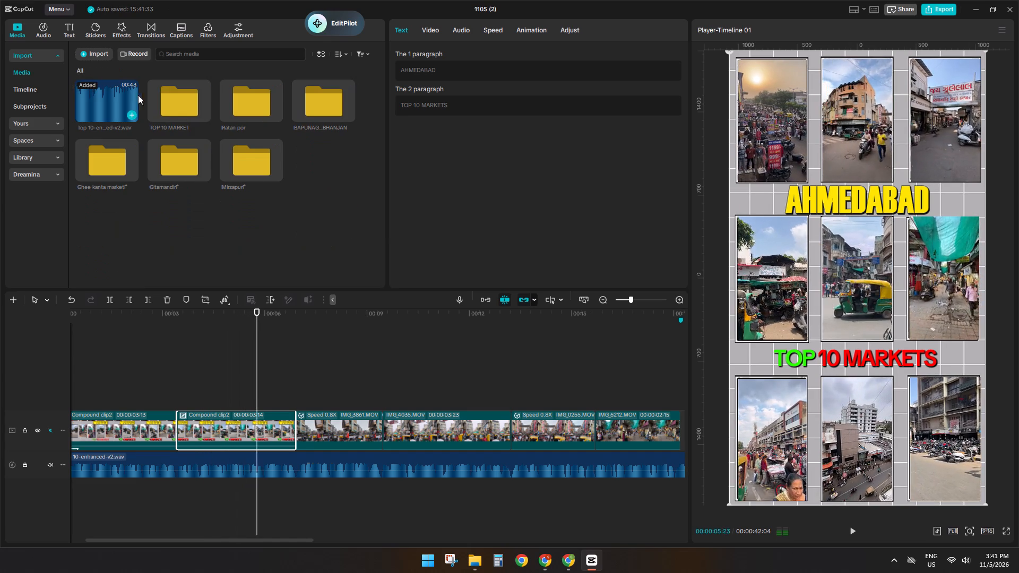
{"action": "key", "text": "space"}
{"action": "double_click", "coordinate": [169, 103]}
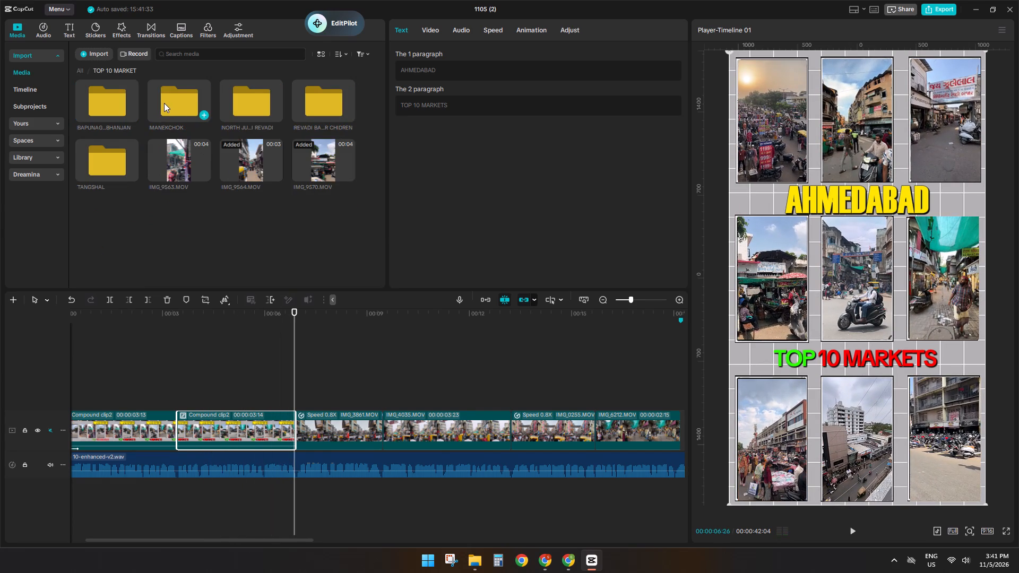
{"action": "double_click", "coordinate": [120, 98]}
{"action": "left_click", "coordinate": [115, 93]}
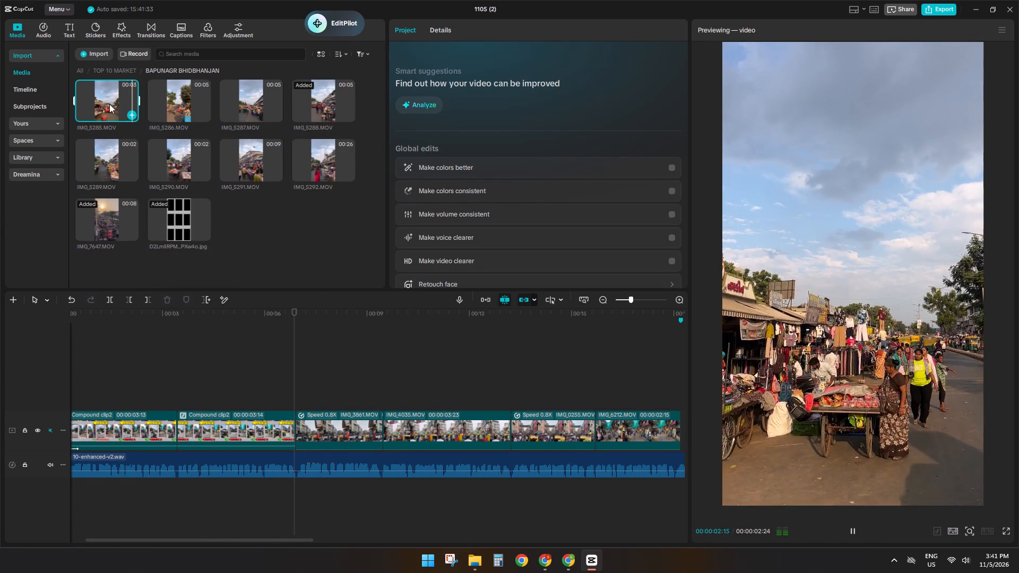
{"action": "left_click", "coordinate": [97, 160]}
{"action": "left_click", "coordinate": [101, 194]}
{"action": "left_click", "coordinate": [175, 153]}
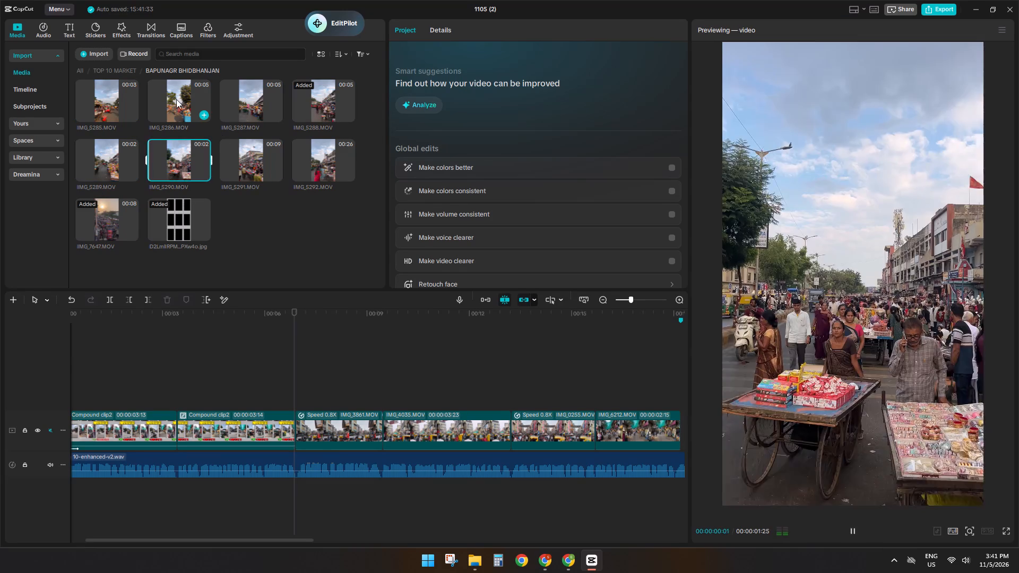
{"action": "left_click", "coordinate": [175, 97]}
{"action": "left_click", "coordinate": [96, 67]}
{"action": "left_click", "coordinate": [105, 106]}
{"action": "double_click", "coordinate": [113, 150]}
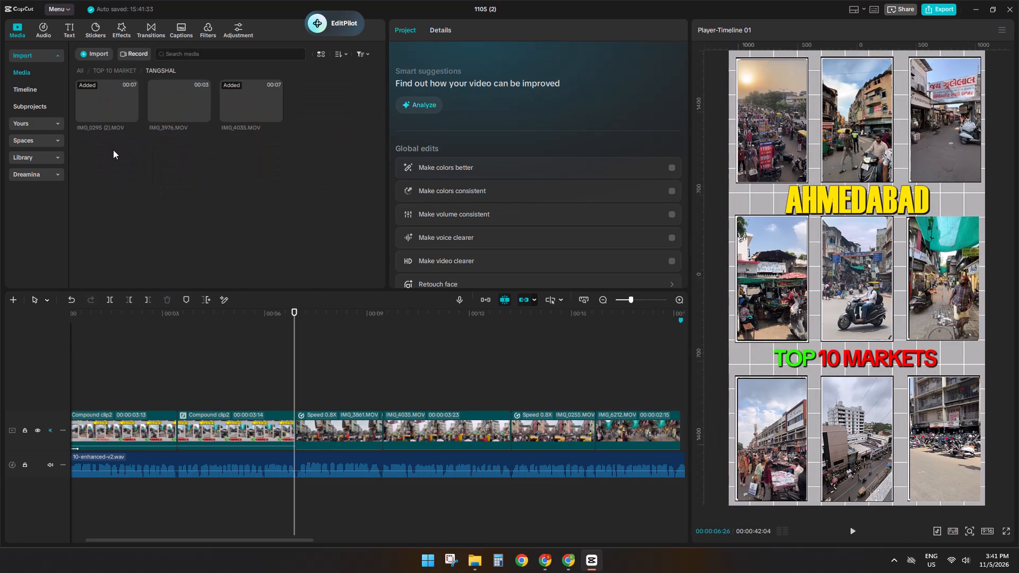
{"action": "left_click", "coordinate": [169, 92]}
{"action": "left_click", "coordinate": [122, 70]}
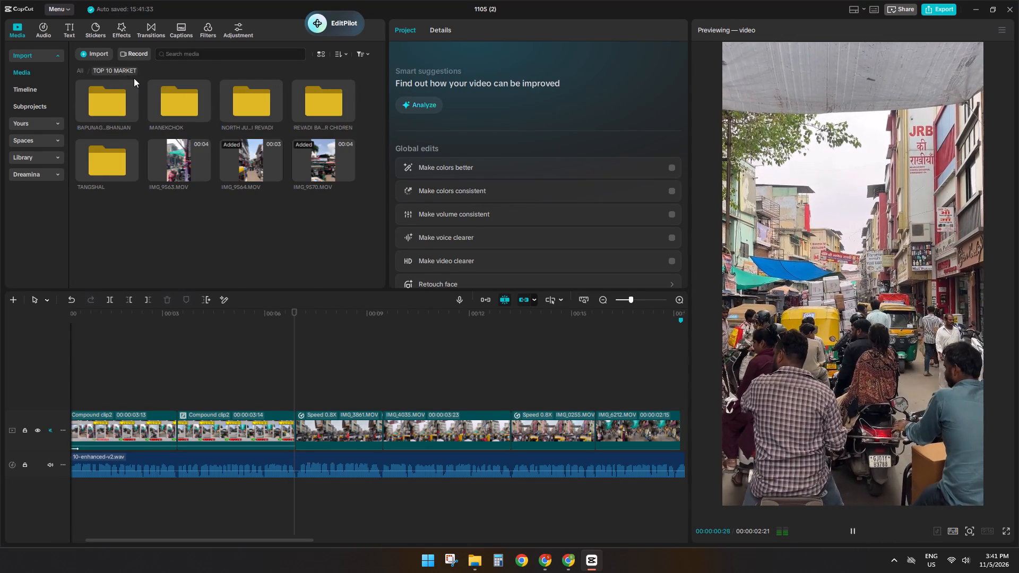
{"action": "double_click", "coordinate": [240, 98]}
{"action": "left_click", "coordinate": [237, 99]}
{"action": "left_click", "coordinate": [168, 100]}
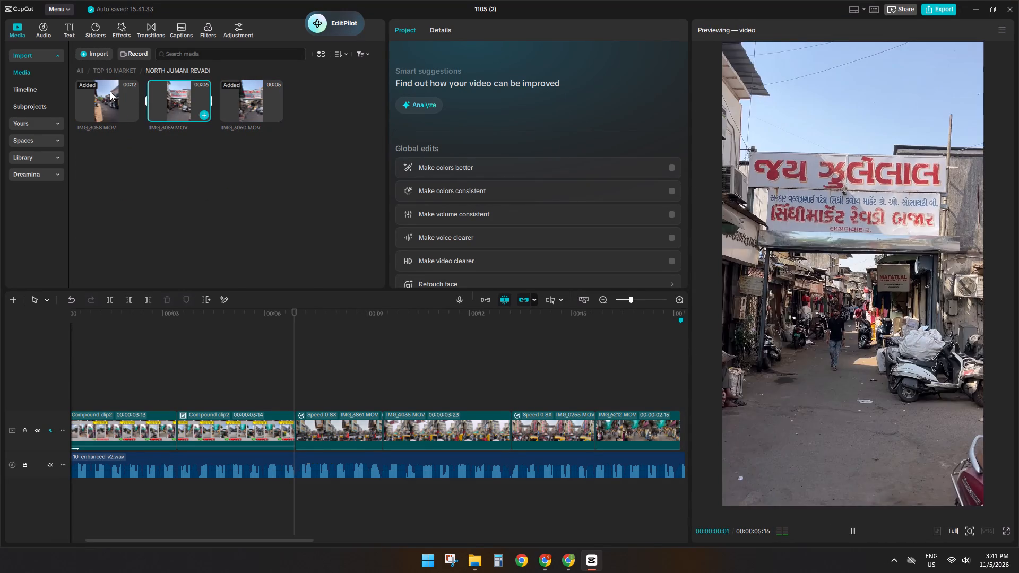
{"action": "left_click", "coordinate": [109, 91]}
{"action": "left_click", "coordinate": [105, 79]}
{"action": "left_click", "coordinate": [105, 74]}
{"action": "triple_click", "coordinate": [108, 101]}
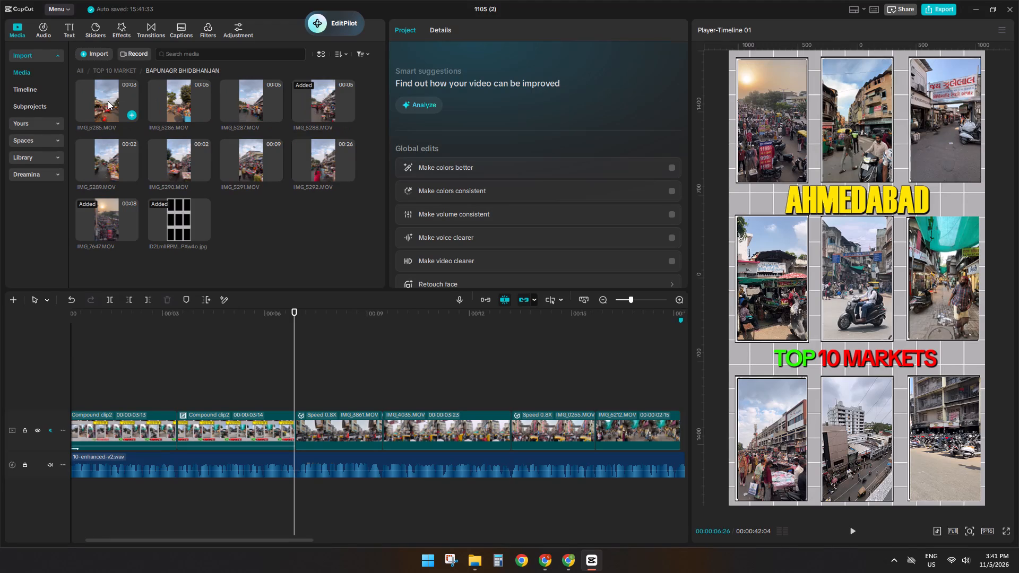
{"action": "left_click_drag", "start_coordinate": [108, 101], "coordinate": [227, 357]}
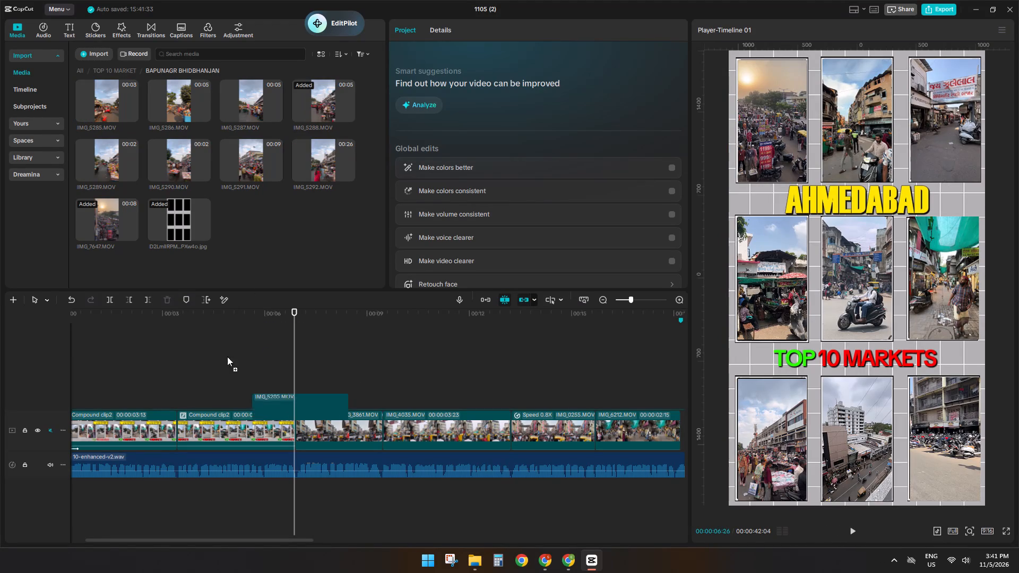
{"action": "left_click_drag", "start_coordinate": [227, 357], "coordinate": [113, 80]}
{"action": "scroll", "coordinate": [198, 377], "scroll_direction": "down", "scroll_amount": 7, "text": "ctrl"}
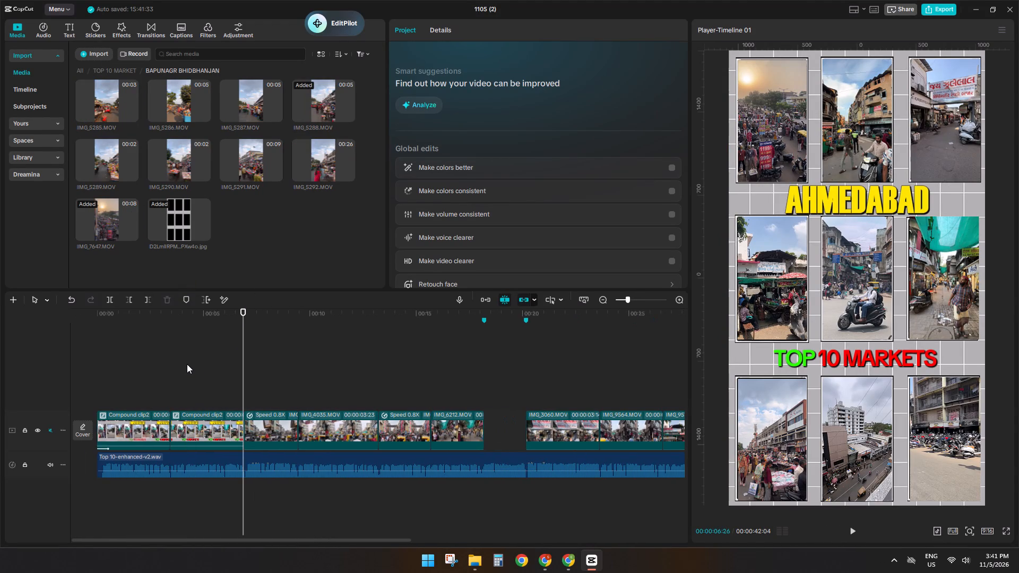
Undo the split of Compound clip2 in the grid opening.
{"action": "left_click", "coordinate": [187, 364]}
{"action": "left_click_drag", "start_coordinate": [187, 364], "coordinate": [42, 363]}
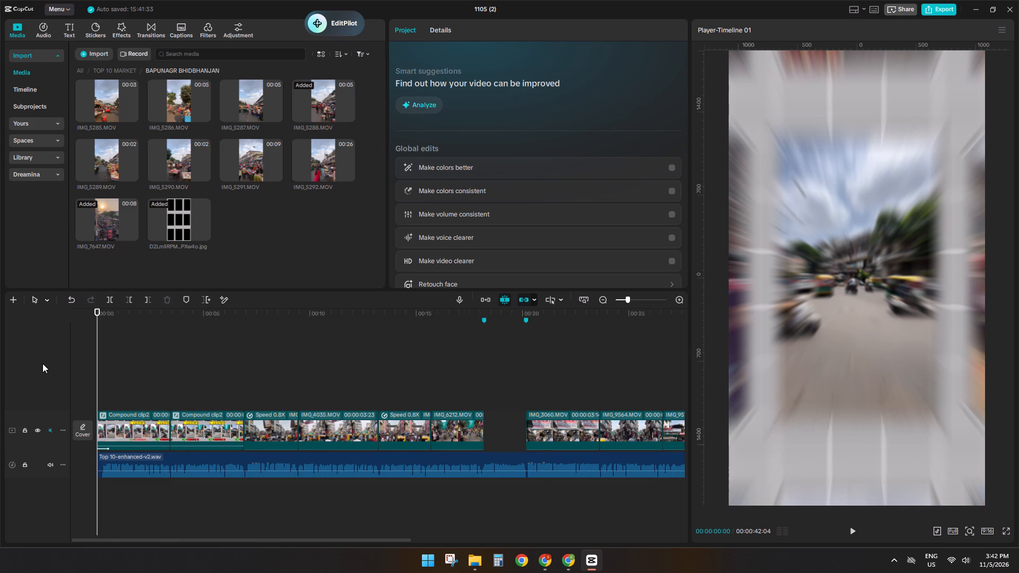
{"action": "key", "text": "ctrl+z"}
Play the timeline from the start to the gap after IMG_6212.MOV to review the edit against the voice-over.
{"action": "left_click", "coordinate": [180, 356]}
{"action": "left_click_drag", "start_coordinate": [180, 356], "coordinate": [0, 343]}
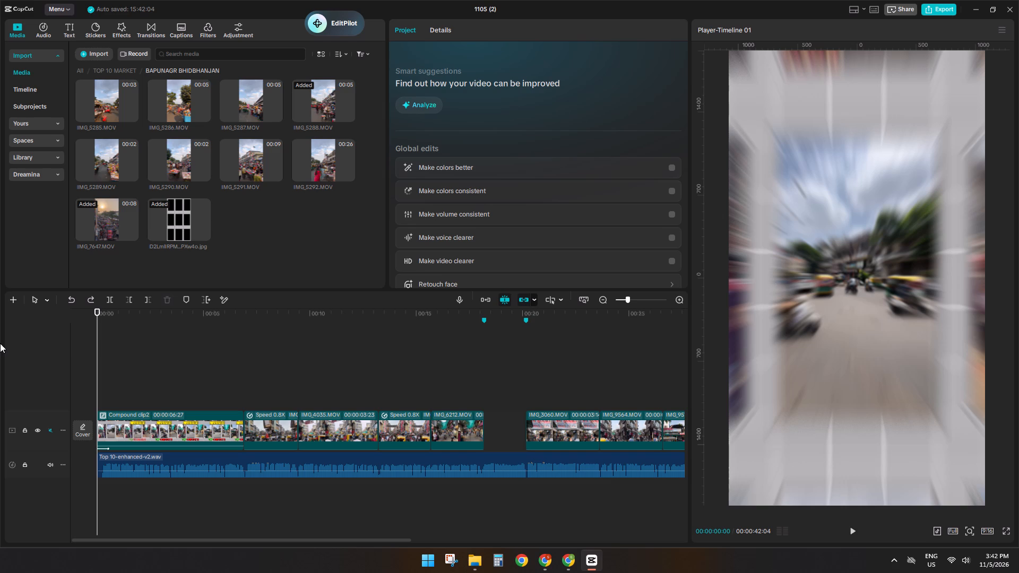
{"action": "scroll", "coordinate": [307, 369], "scroll_direction": "down", "scroll_amount": 5, "text": "ctrl"}
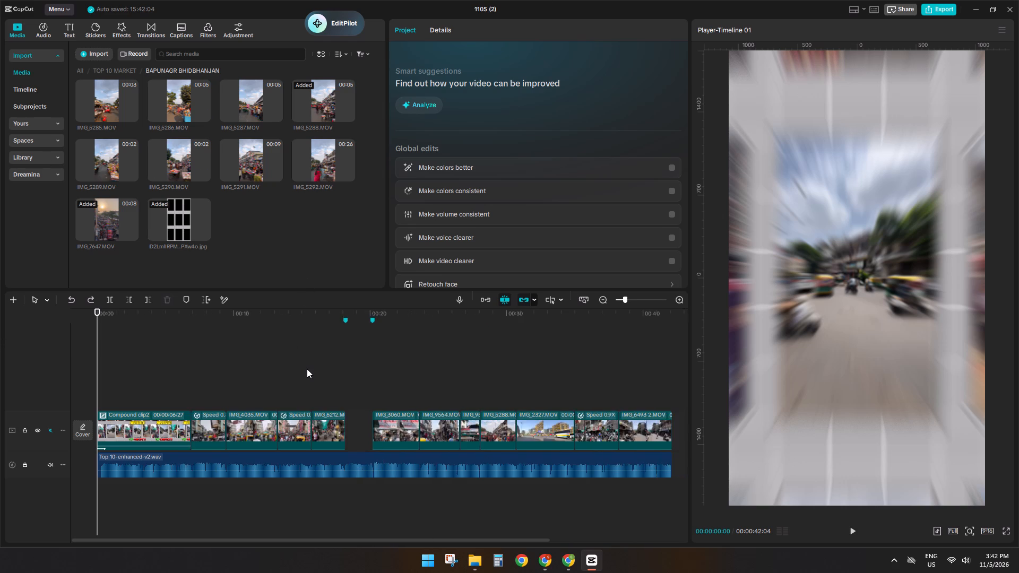
{"action": "scroll", "coordinate": [307, 369], "scroll_direction": "down", "scroll_amount": 8, "text": "ctrl"}
{"action": "left_click", "coordinate": [204, 348]}
{"action": "left_click_drag", "start_coordinate": [204, 348], "coordinate": [0, 375]}
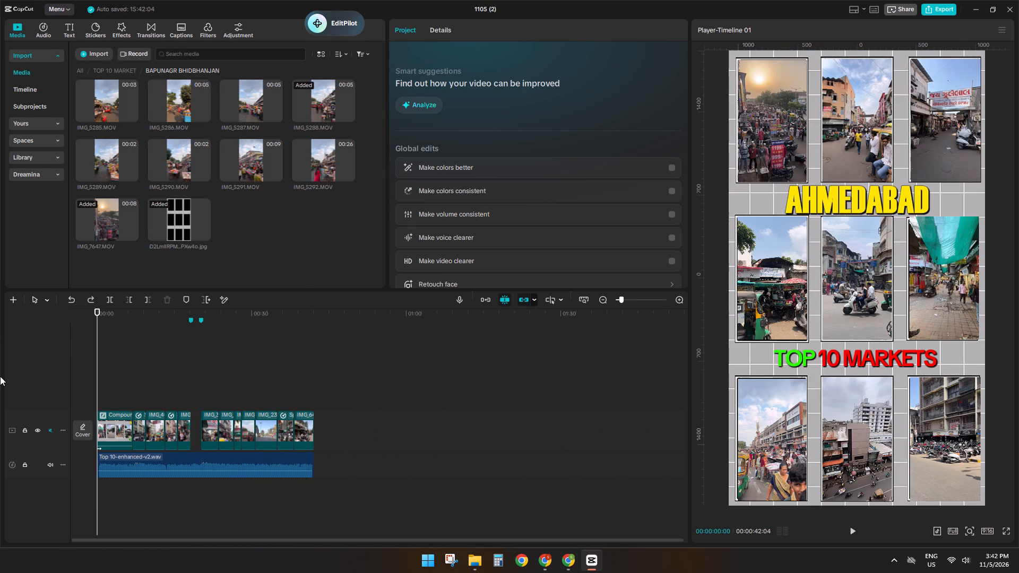
{"action": "key", "text": "space"}
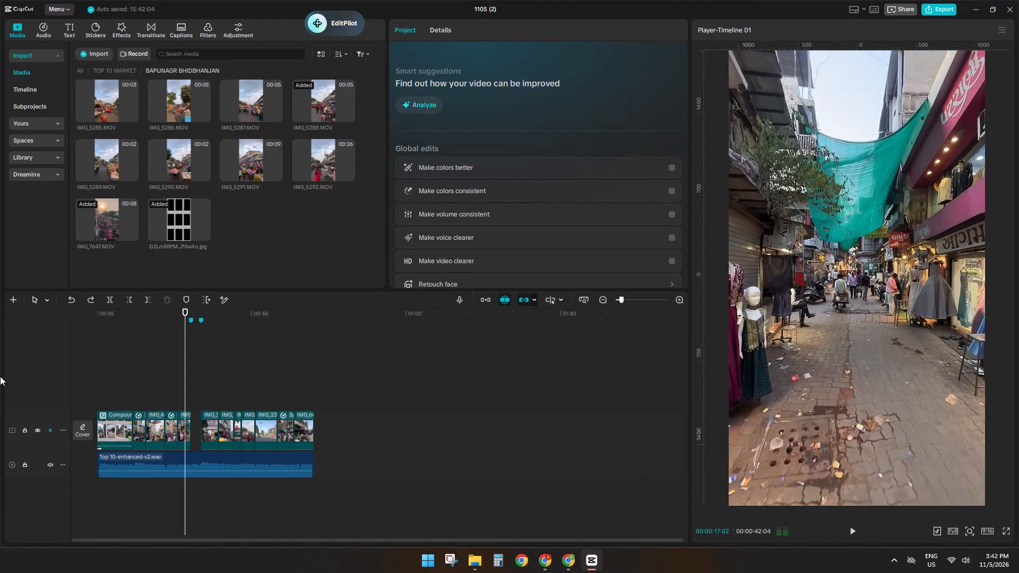
{"action": "key", "text": "space"}
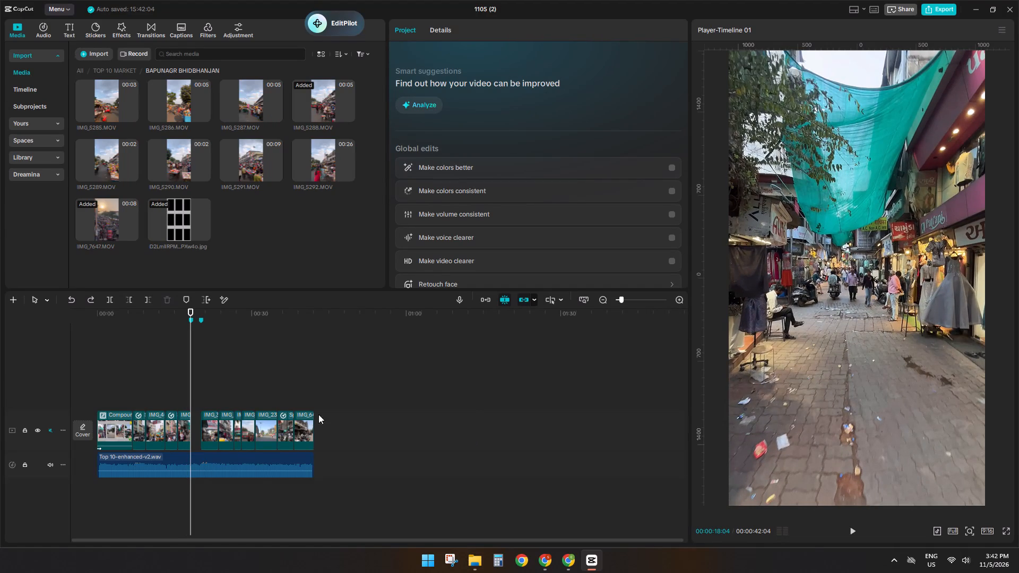
{"action": "scroll", "coordinate": [300, 415], "scroll_direction": "up", "scroll_amount": 4, "text": "ctrl"}
{"action": "left_click", "coordinate": [241, 394]}
{"action": "left_click", "coordinate": [241, 394]}
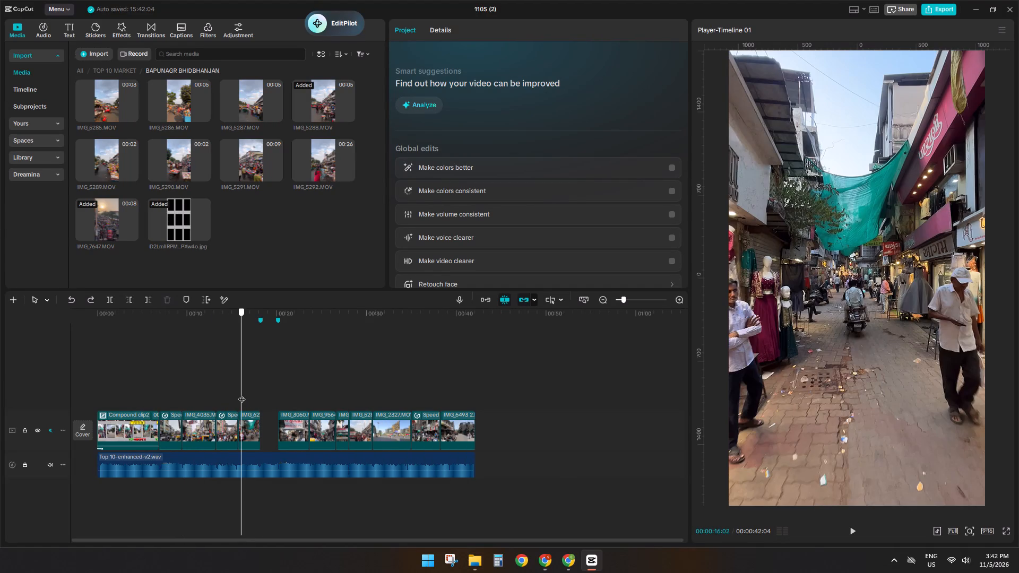
Examine the clips in the Ratan por folder for footage to replace IMG_6212.MOV.
{"action": "left_click", "coordinate": [119, 72]}
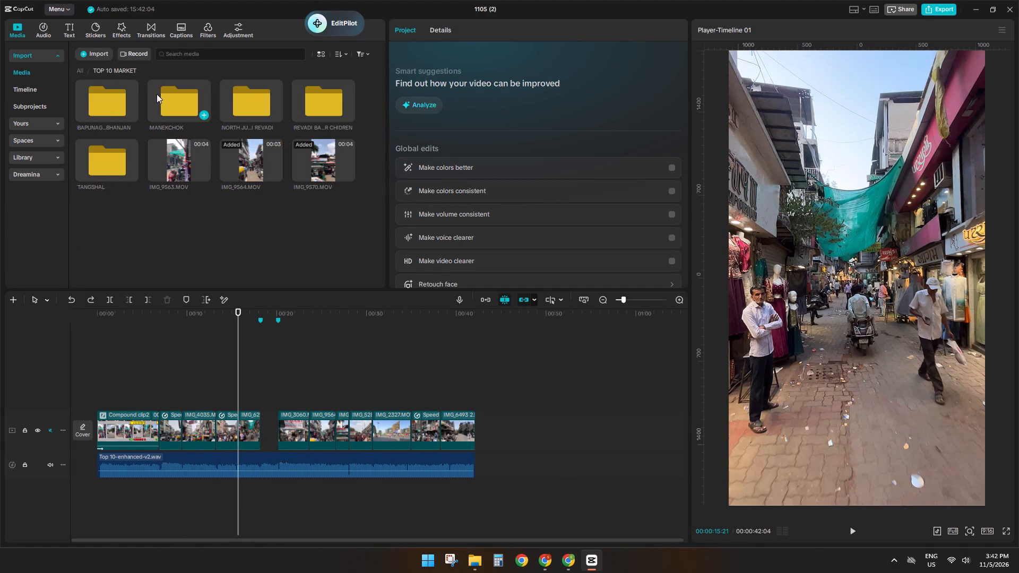
{"action": "left_click", "coordinate": [82, 69]}
{"action": "double_click", "coordinate": [230, 102]}
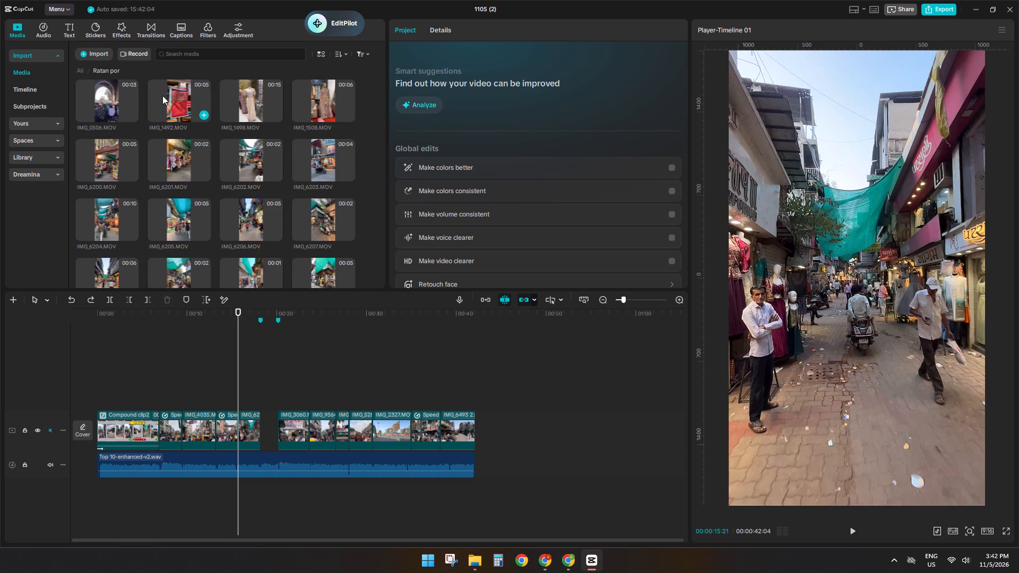
{"action": "scroll", "coordinate": [162, 95], "scroll_direction": "down", "scroll_amount": 1}
{"action": "left_click", "coordinate": [246, 112]}
{"action": "left_click", "coordinate": [321, 116]}
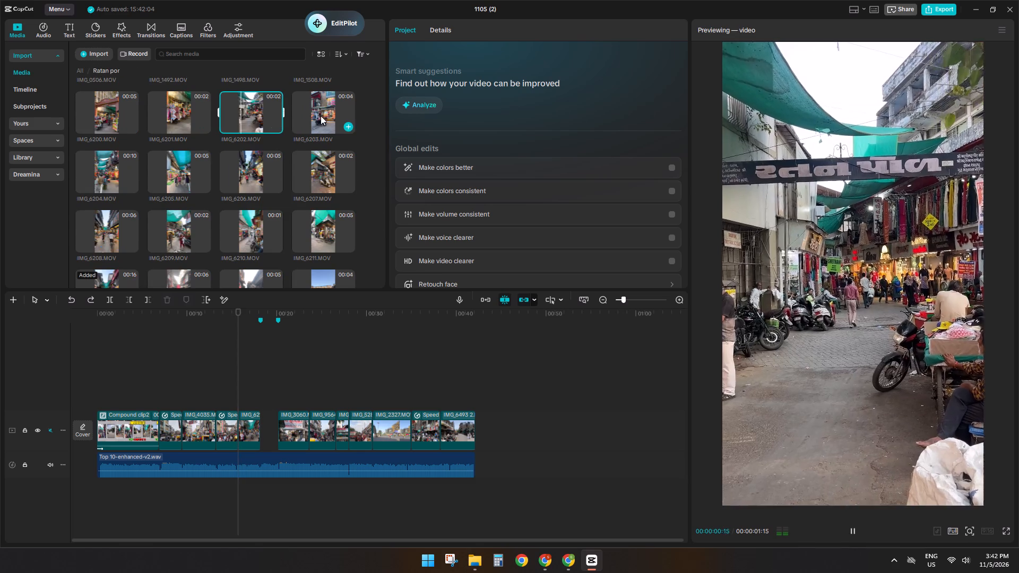
{"action": "left_click", "coordinate": [228, 111]}
{"action": "left_click", "coordinate": [243, 111]}
{"action": "left_click", "coordinate": [310, 114]}
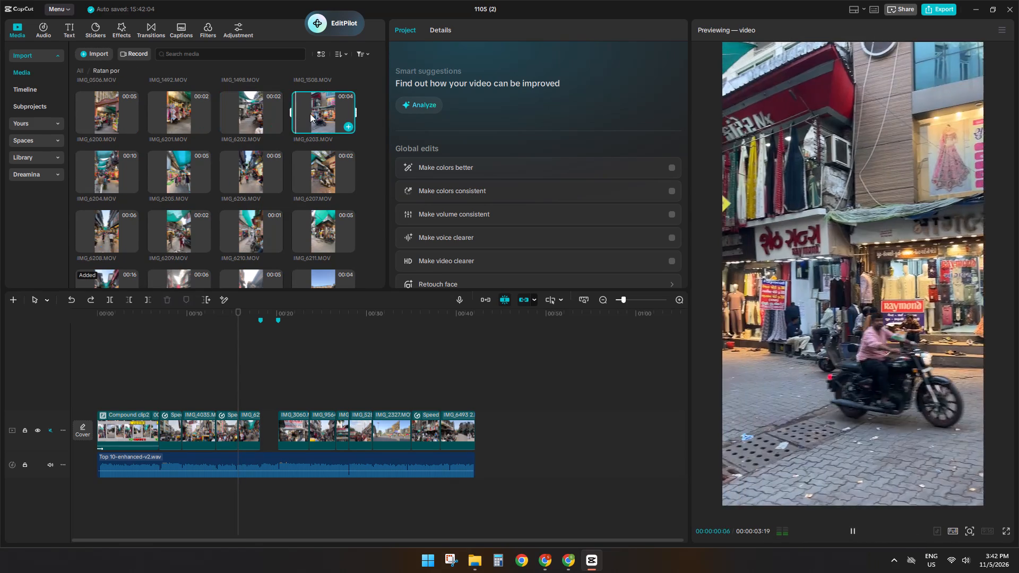
{"action": "scroll", "coordinate": [310, 114], "scroll_direction": "down", "scroll_amount": 1}
{"action": "left_click", "coordinate": [312, 127]}
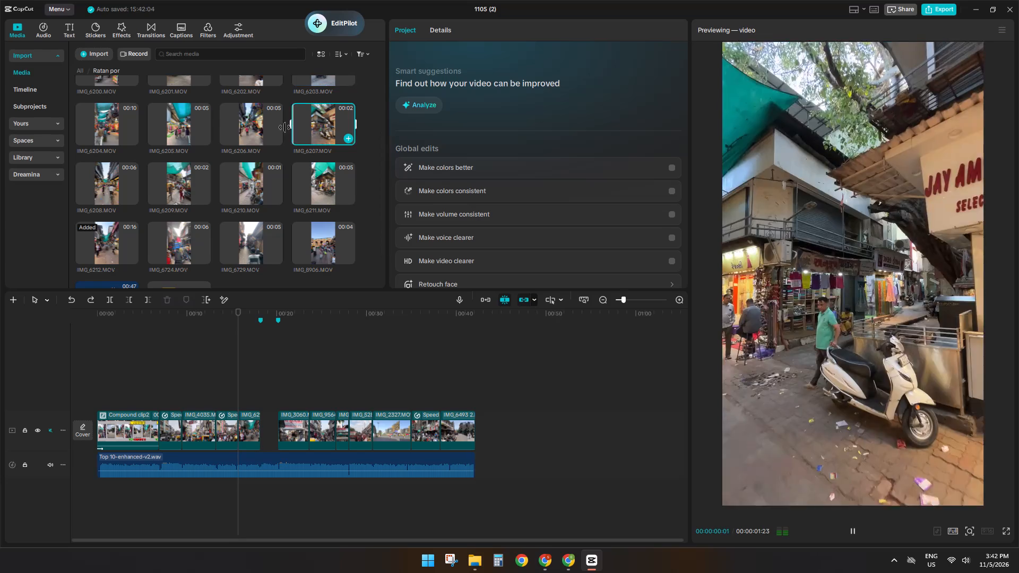
{"action": "left_click", "coordinate": [252, 126]}
{"action": "left_click", "coordinate": [159, 126]}
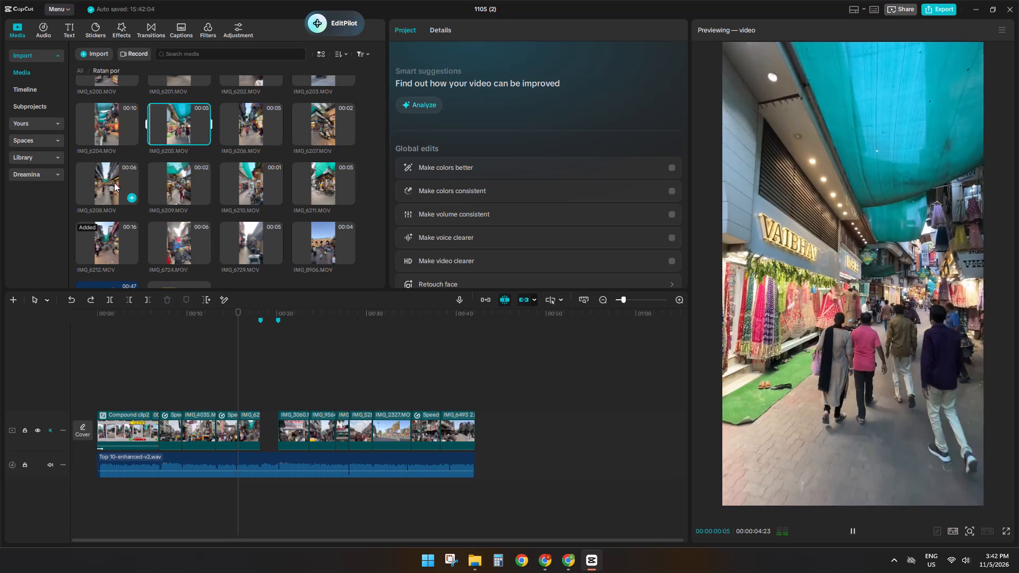
{"action": "left_click", "coordinate": [114, 183]}
{"action": "left_click", "coordinate": [311, 178]}
{"action": "scroll", "coordinate": [311, 178], "scroll_direction": "down", "scroll_amount": 1}
{"action": "left_click", "coordinate": [247, 219]}
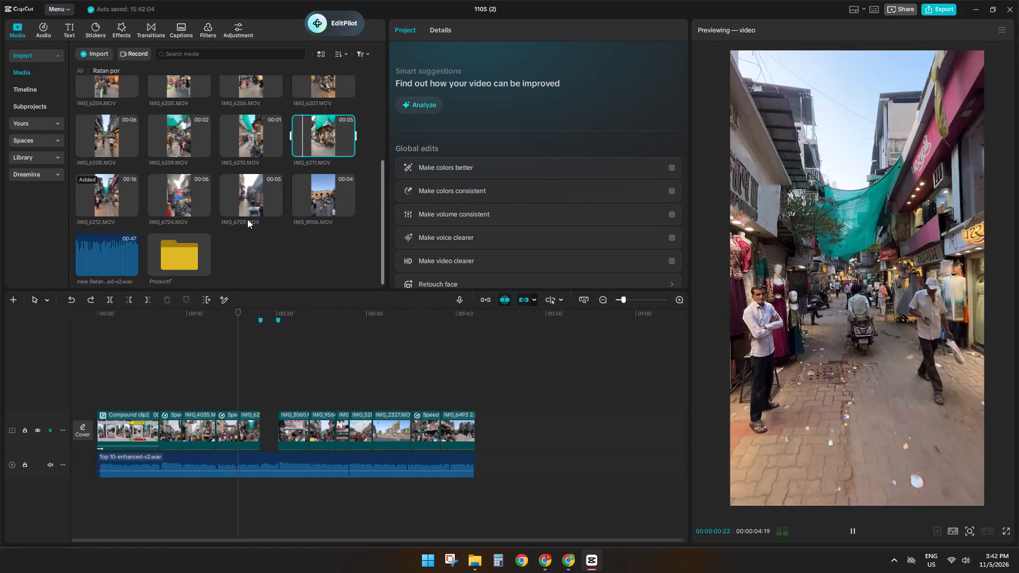
{"action": "left_click", "coordinate": [244, 203]}
{"action": "left_click", "coordinate": [171, 204]}
{"action": "left_click", "coordinate": [107, 201]}
{"action": "scroll", "coordinate": [267, 201], "scroll_direction": "up", "scroll_amount": 4}
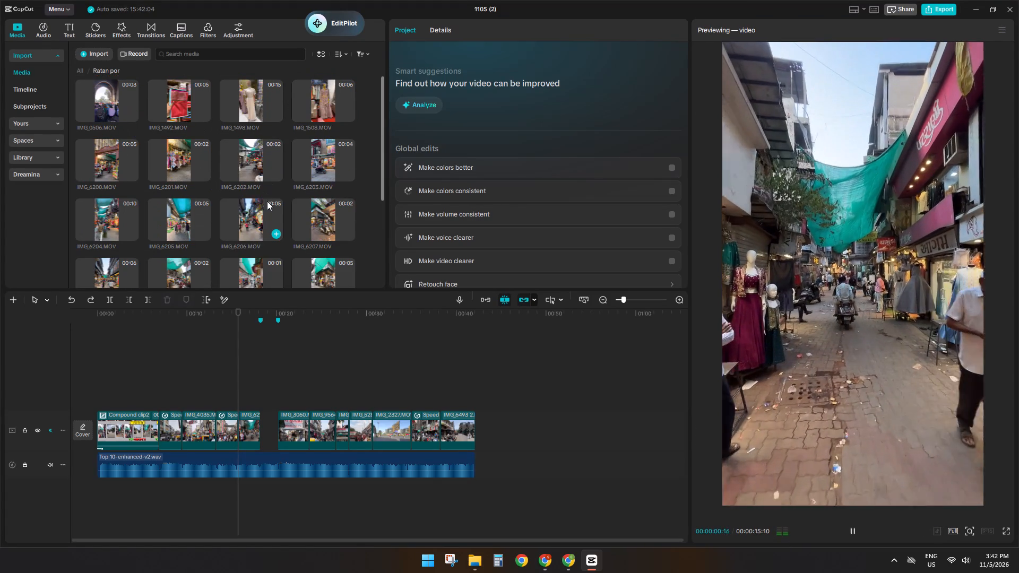
{"action": "scroll", "coordinate": [267, 201], "scroll_direction": "up", "scroll_amount": 4}
Replace IMG_6212.MOV with IMG_6202.MOV on the main track, starting at 00:00:15:21 directly after IMG_0255.MOV.
{"action": "left_click", "coordinate": [255, 170]}
{"action": "key", "text": "space"}
{"action": "left_click_drag", "start_coordinate": [254, 155], "coordinate": [286, 360]}
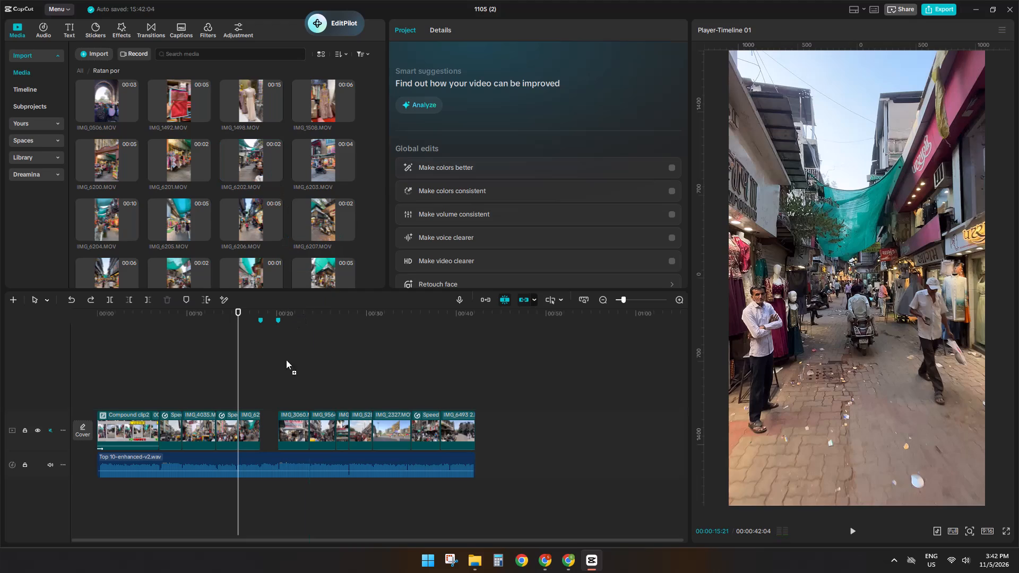
{"action": "left_click_drag", "start_coordinate": [286, 360], "coordinate": [255, 430]}
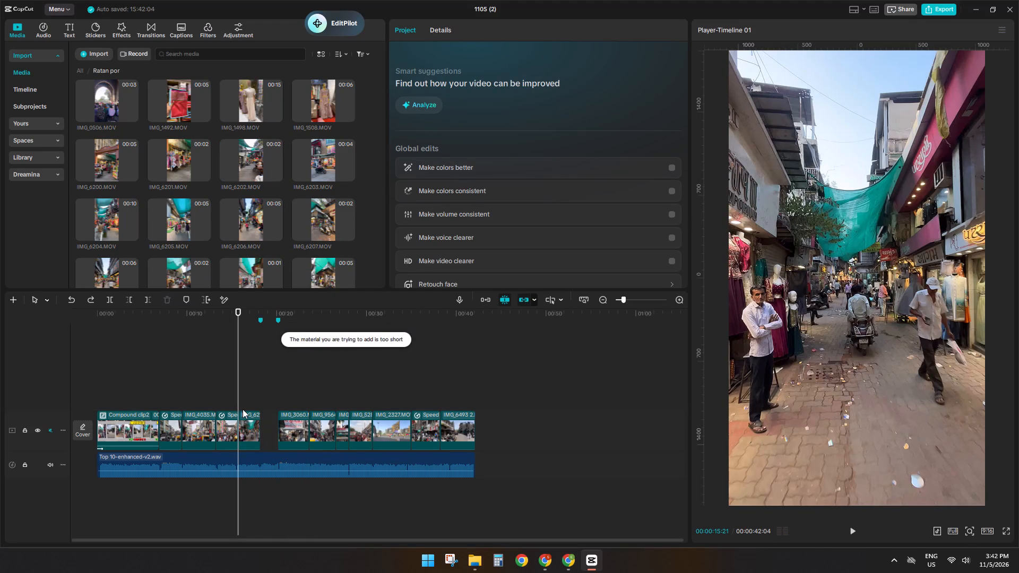
{"action": "left_click", "coordinate": [249, 427]}
{"action": "key", "text": "d"}
{"action": "left_click_drag", "start_coordinate": [255, 167], "coordinate": [240, 414]}
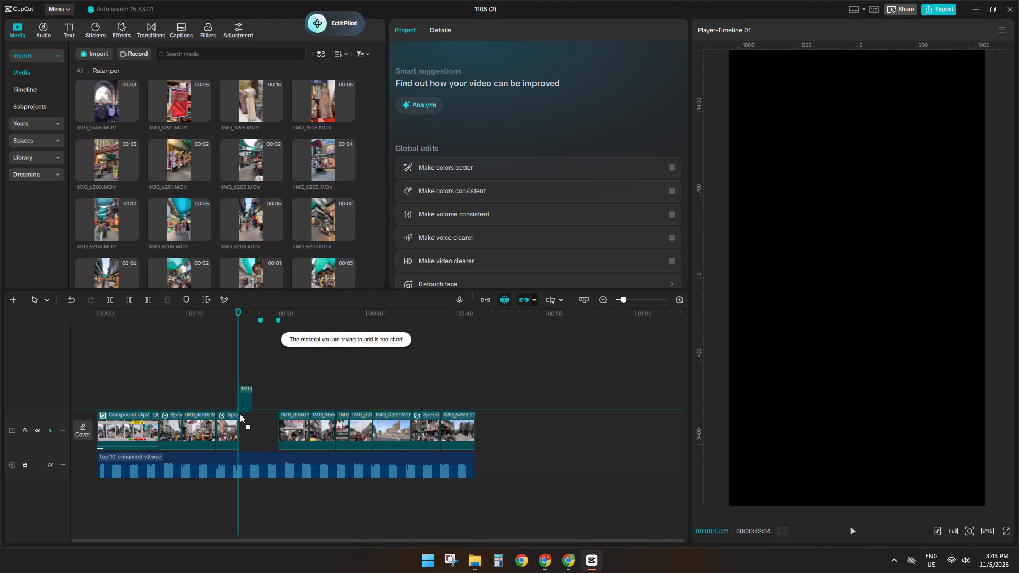
{"action": "left_click_drag", "start_coordinate": [240, 414], "coordinate": [240, 424]}
Examine the remaining Ratan por clips, including IMG_6729, IMG_8906, IMG_6724 and IMG_6211, for footage to fill the gap.
{"action": "scroll", "coordinate": [240, 422], "scroll_direction": "up", "scroll_amount": 13, "text": "ctrl"}
{"action": "scroll", "coordinate": [231, 203], "scroll_direction": "down", "scroll_amount": 5}
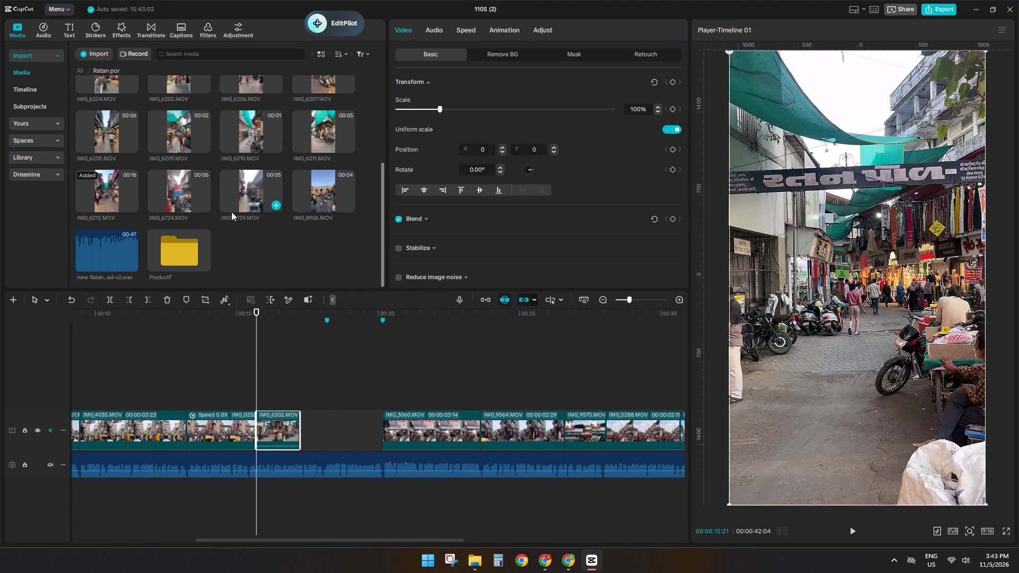
{"action": "scroll", "coordinate": [231, 212], "scroll_direction": "down", "scroll_amount": 1}
{"action": "left_click", "coordinate": [239, 204]}
{"action": "left_click", "coordinate": [312, 202]}
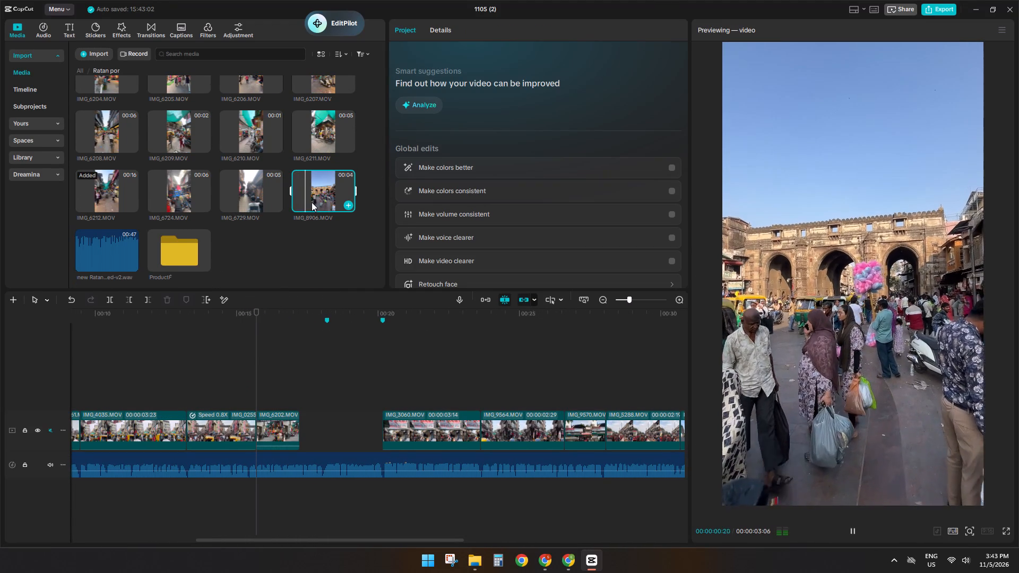
{"action": "left_click", "coordinate": [247, 187]}
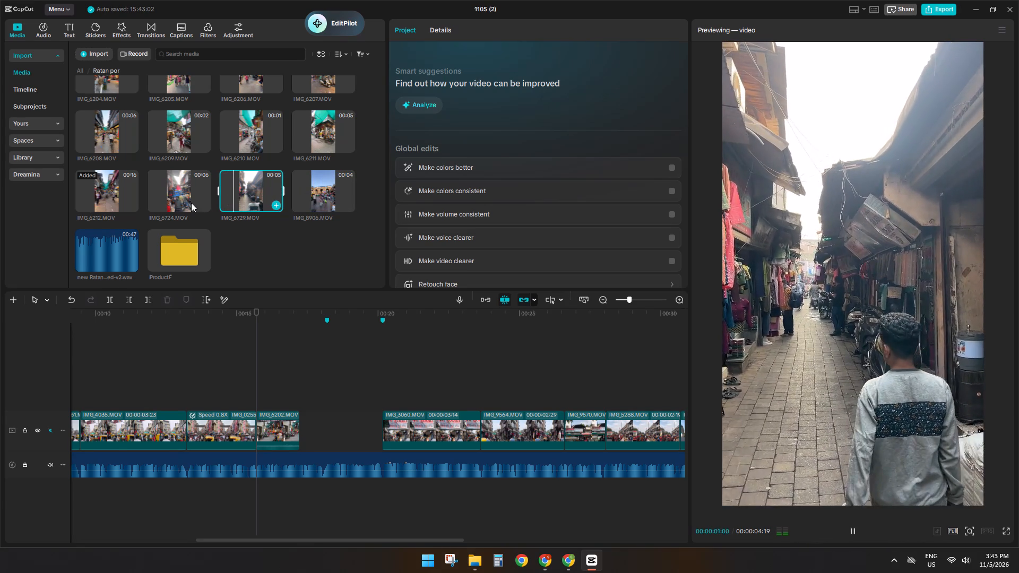
{"action": "left_click", "coordinate": [189, 202]}
{"action": "left_click", "coordinate": [110, 194]}
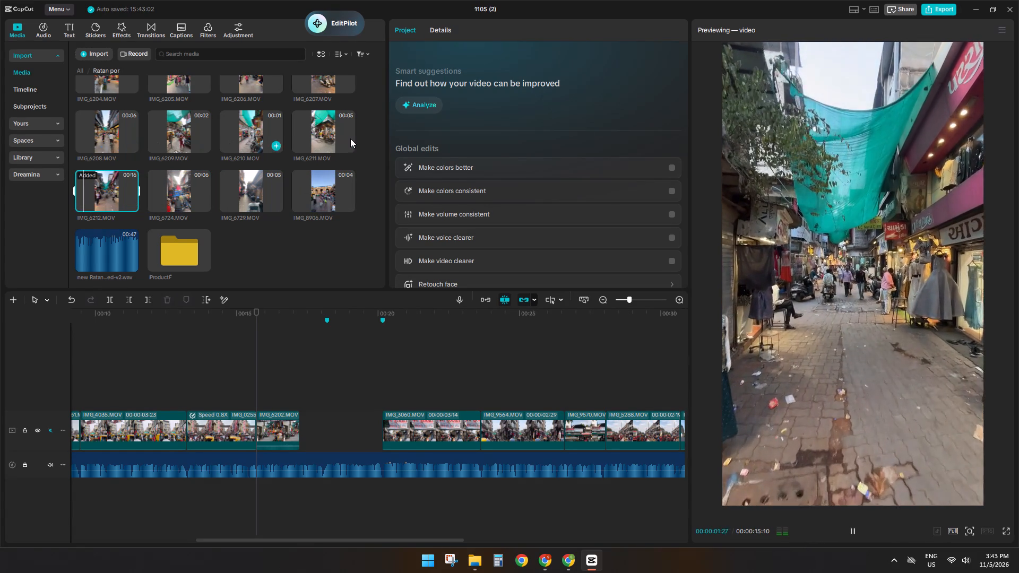
{"action": "left_click", "coordinate": [350, 138]}
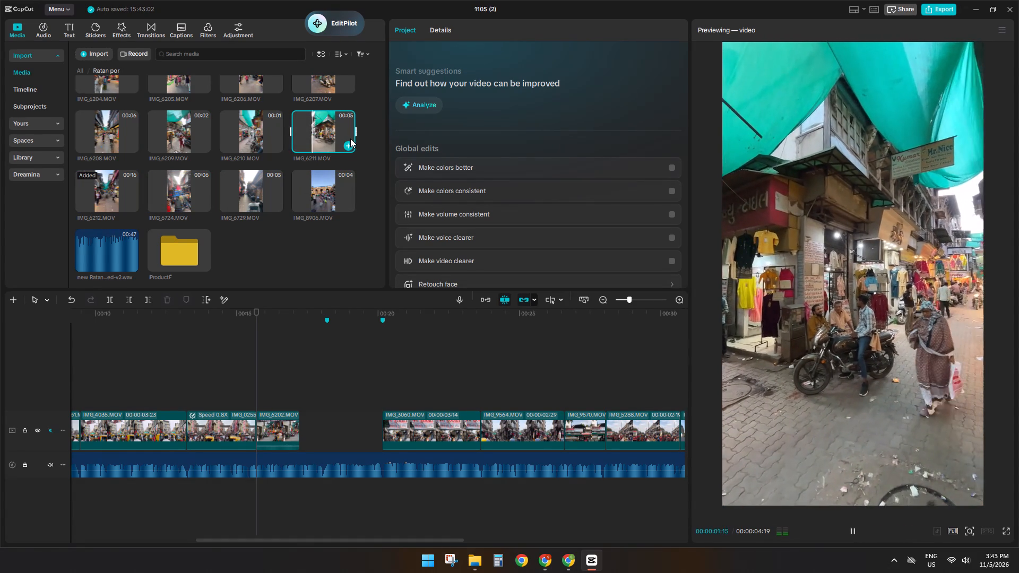
{"action": "left_click", "coordinate": [245, 124]}
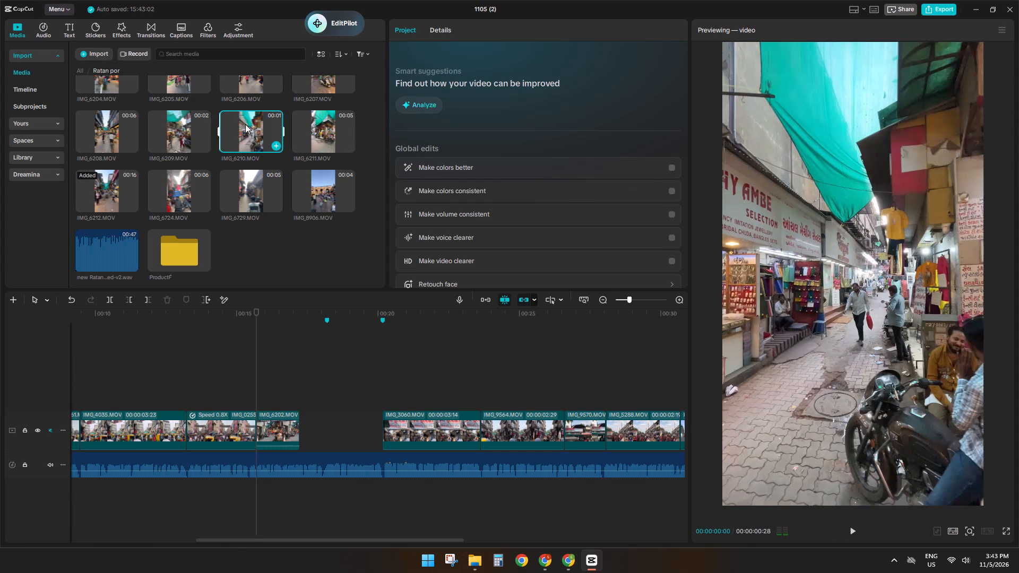
{"action": "key", "text": "space"}
{"action": "left_click", "coordinate": [262, 179]}
{"action": "left_click", "coordinate": [245, 90]}
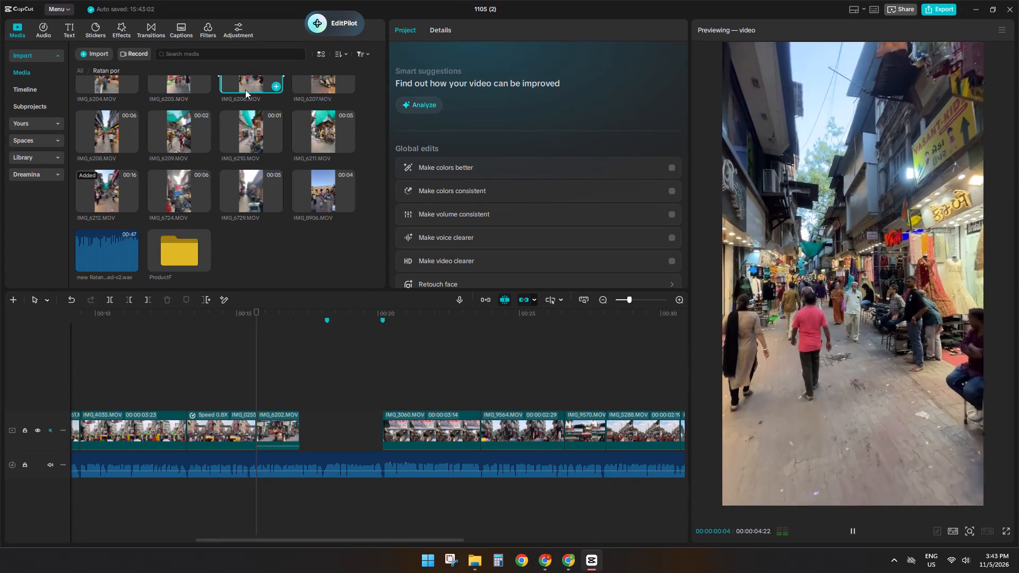
{"action": "left_click", "coordinate": [241, 203]}
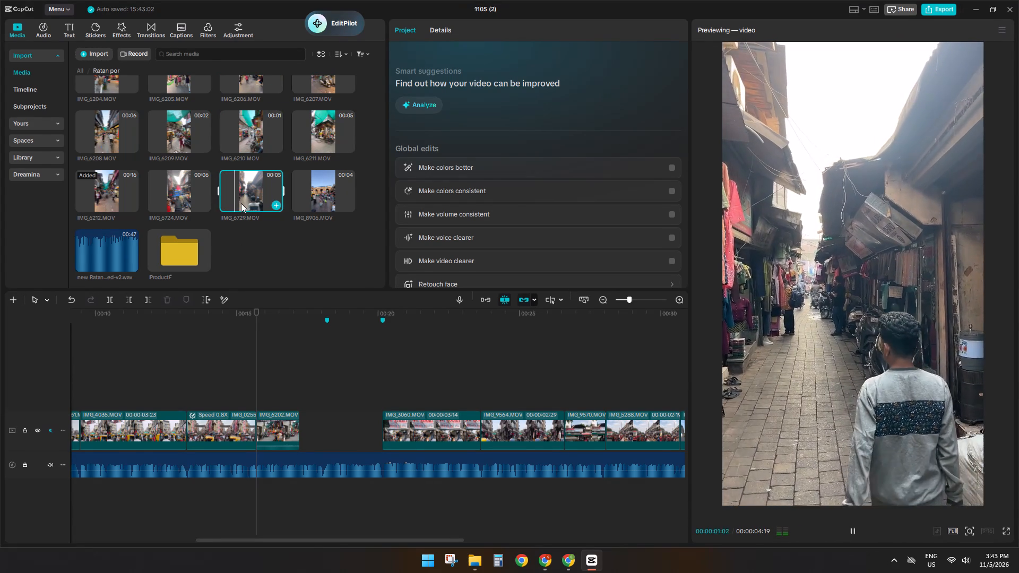
Play IMG_6202.MOV on the main track and slow it down to about 0.6x speed.
{"action": "left_click", "coordinate": [258, 398]}
{"action": "key", "text": "space"}
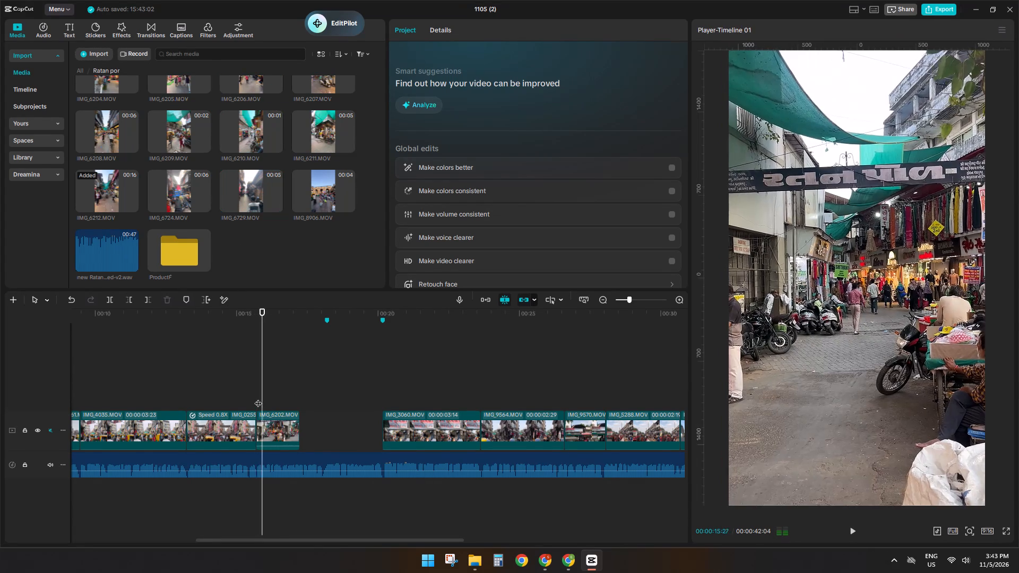
{"action": "scroll", "coordinate": [290, 401], "scroll_direction": "up", "scroll_amount": 4, "text": "ctrl"}
{"action": "left_click", "coordinate": [285, 426], "text": "ctrl"}
{"action": "key", "text": "space"}
{"action": "left_click", "coordinate": [463, 31]}
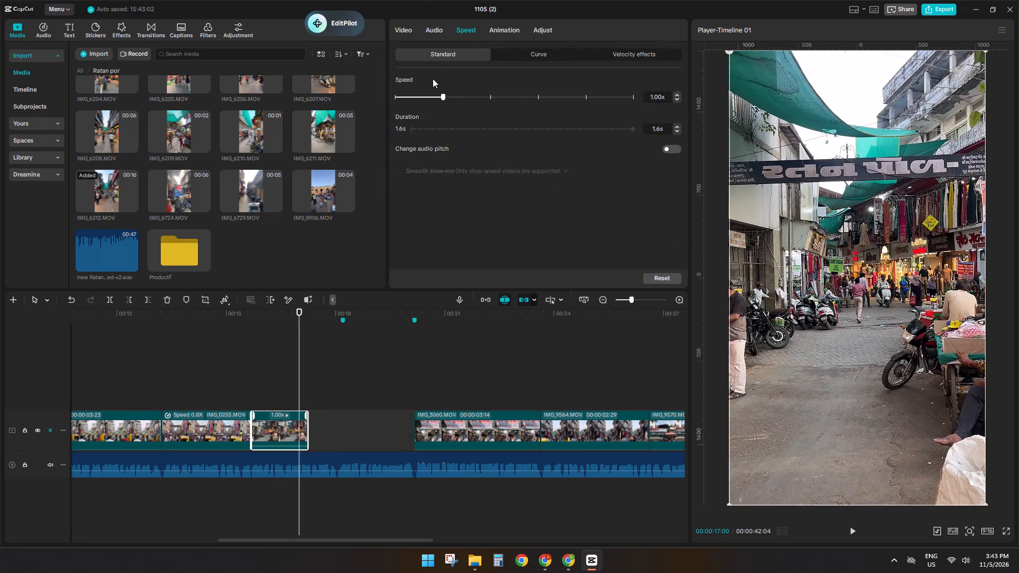
{"action": "left_click", "coordinate": [429, 96]}
{"action": "left_click", "coordinate": [428, 97]}
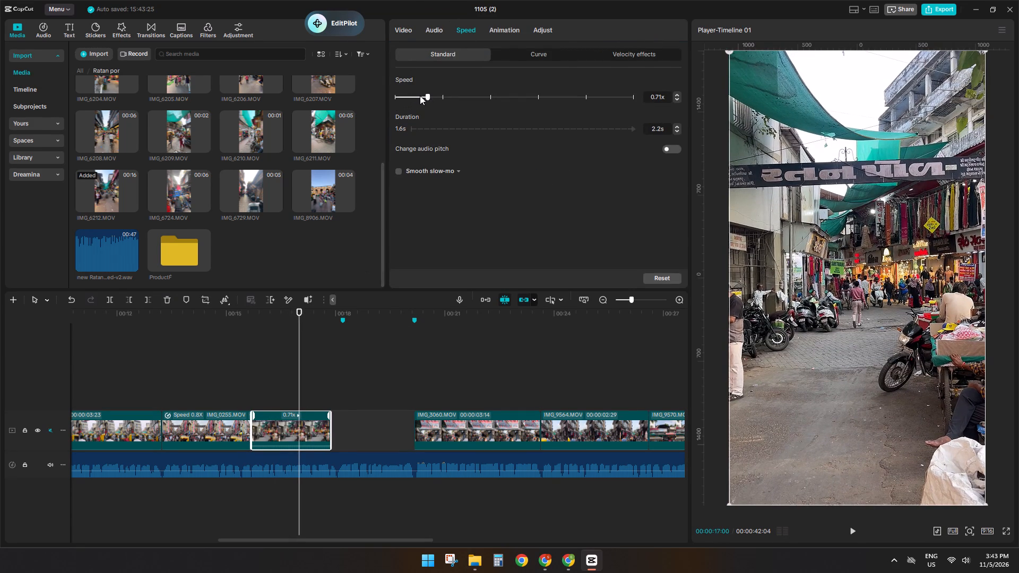
{"action": "left_click", "coordinate": [421, 96]}
Cut IMG_6202.MOV at the marker at 00:00:18:06 and remove the excess after it.
{"action": "double_click", "coordinate": [346, 344]}
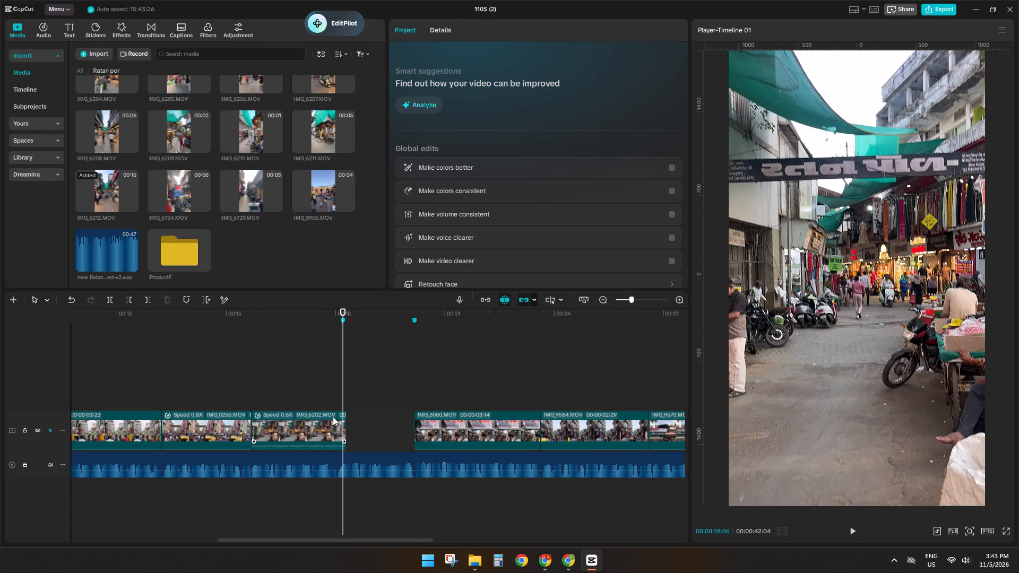
{"action": "left_click", "coordinate": [333, 416]}
{"action": "key", "text": "s"}
{"action": "key", "text": "d"}
{"action": "scroll", "coordinate": [333, 388], "scroll_direction": "down", "scroll_amount": 9, "text": "ctrl"}
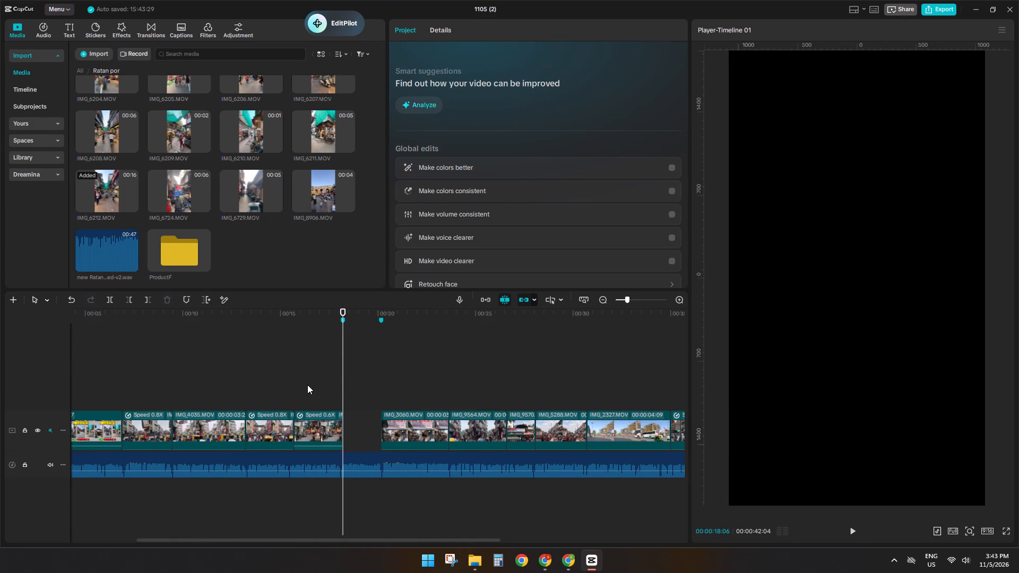
Play around the end of IMG_6202.MOV and scan back through the timeline to the grid opening at about 00:00:03:11.
{"action": "left_click", "coordinate": [307, 385], "text": "ctrl"}
{"action": "left_click_drag", "start_coordinate": [307, 385], "coordinate": [297, 384]}
{"action": "left_click", "coordinate": [350, 388]}
{"action": "key", "text": "space"}
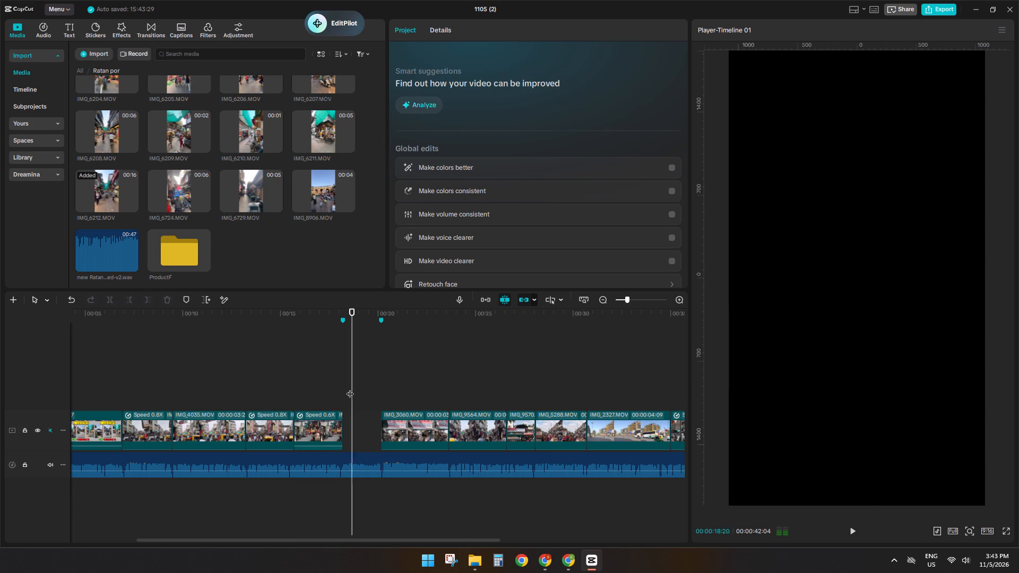
{"action": "scroll", "coordinate": [392, 395], "scroll_direction": "down", "scroll_amount": 4, "text": "ctrl"}
{"action": "left_click", "coordinate": [253, 386]}
{"action": "left_click_drag", "start_coordinate": [253, 386], "coordinate": [242, 385]}
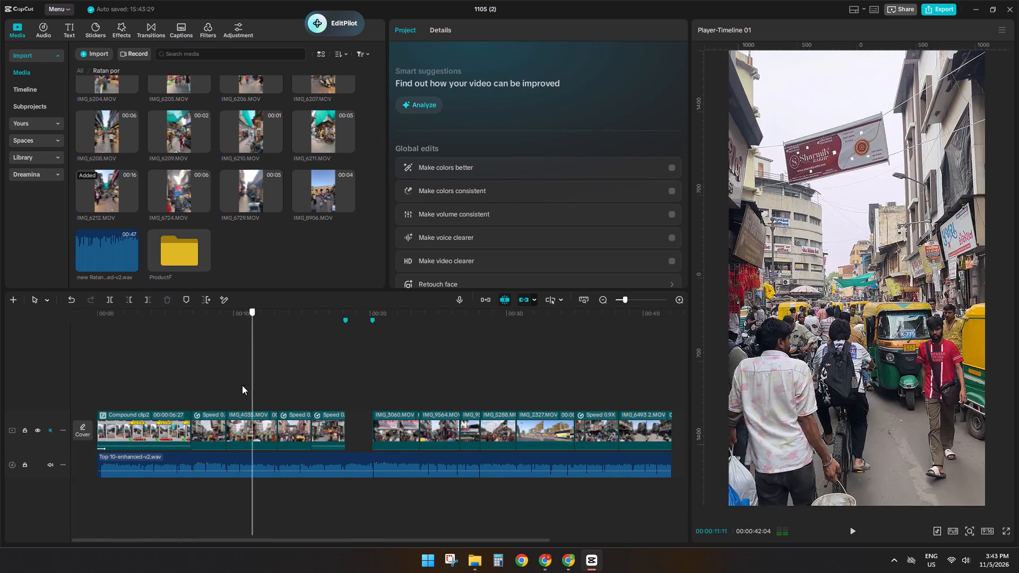
{"action": "left_click_drag", "start_coordinate": [242, 385], "coordinate": [143, 394]}
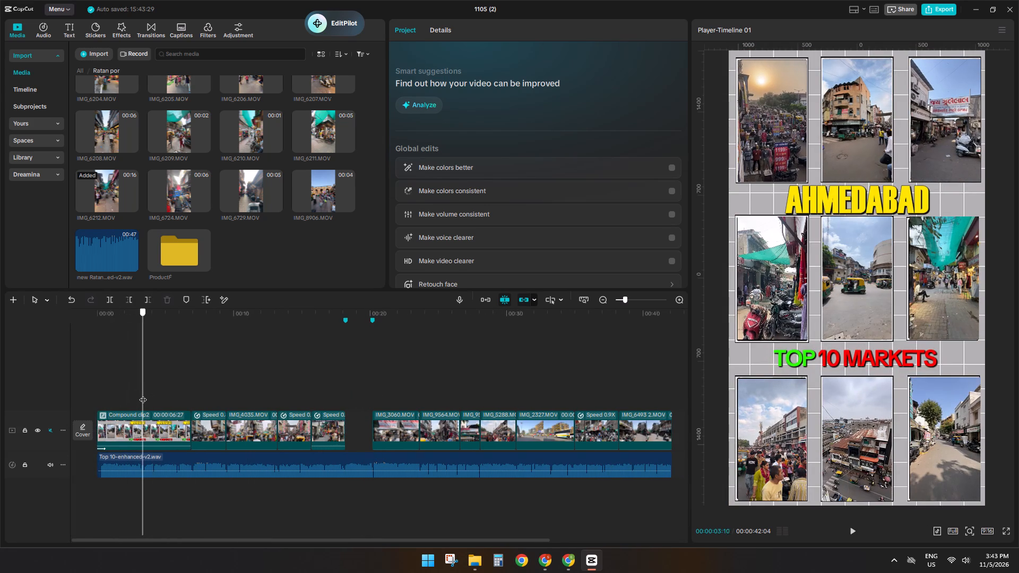
{"action": "left_click_drag", "start_coordinate": [143, 394], "coordinate": [143, 394]}
Browse the BAPUNAGR BHIDBHANJAN folder inside TOP 10 MARKET and preview IMG_5285, IMG_5290, IMG_5291 and IMG_5292.
{"action": "scroll", "coordinate": [111, 105], "scroll_direction": "up", "scroll_amount": 4}
{"action": "left_click", "coordinate": [102, 103]}
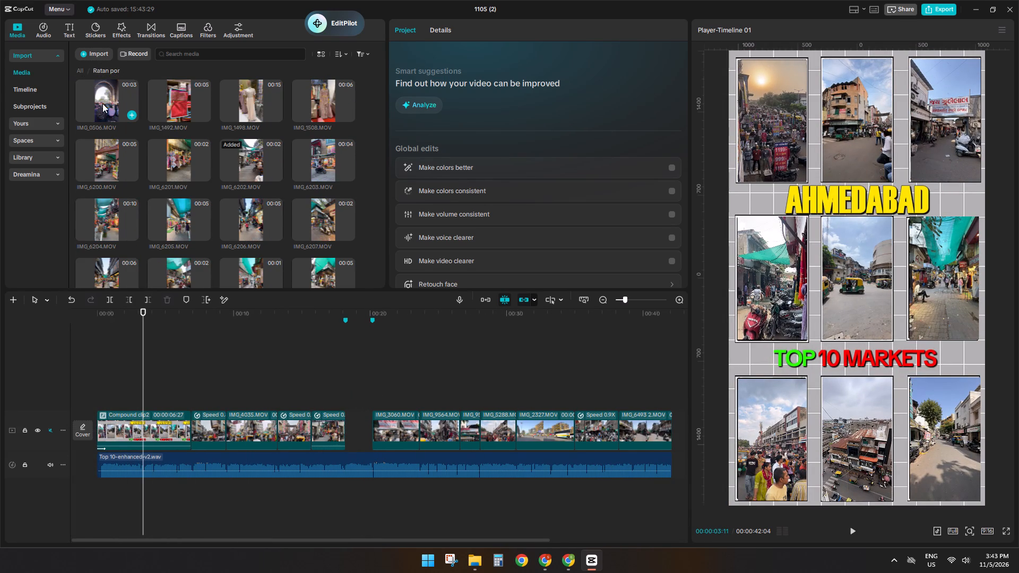
{"action": "left_click", "coordinate": [83, 68]}
{"action": "double_click", "coordinate": [148, 102]}
{"action": "double_click", "coordinate": [97, 106]}
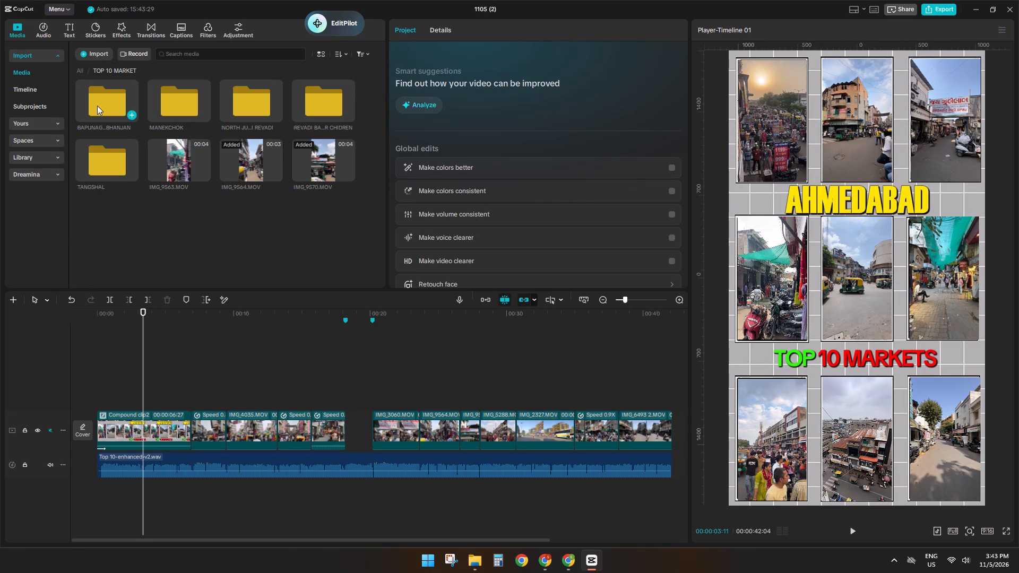
{"action": "left_click", "coordinate": [101, 107]}
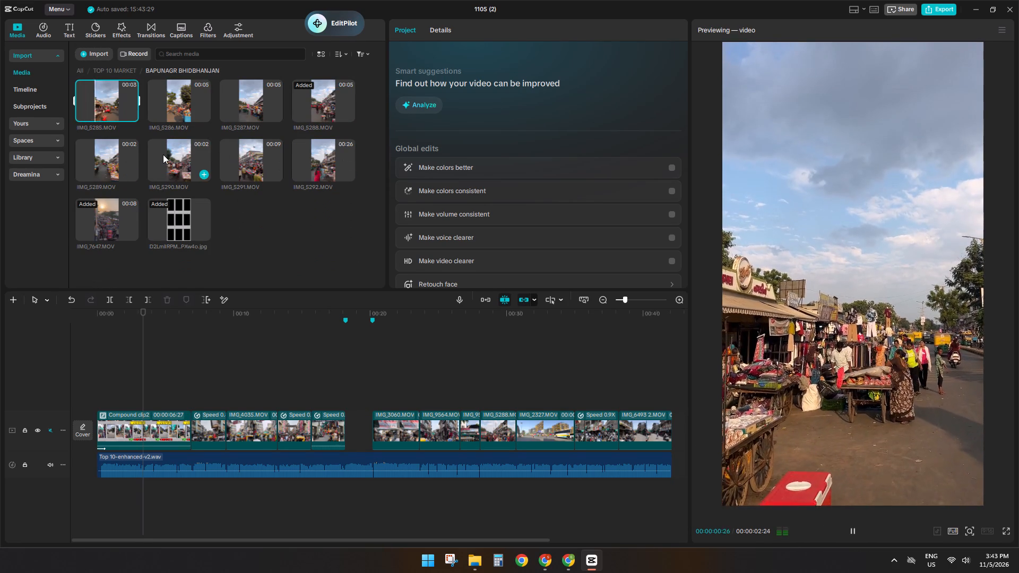
{"action": "left_click", "coordinate": [163, 154]}
{"action": "key", "text": "space"}
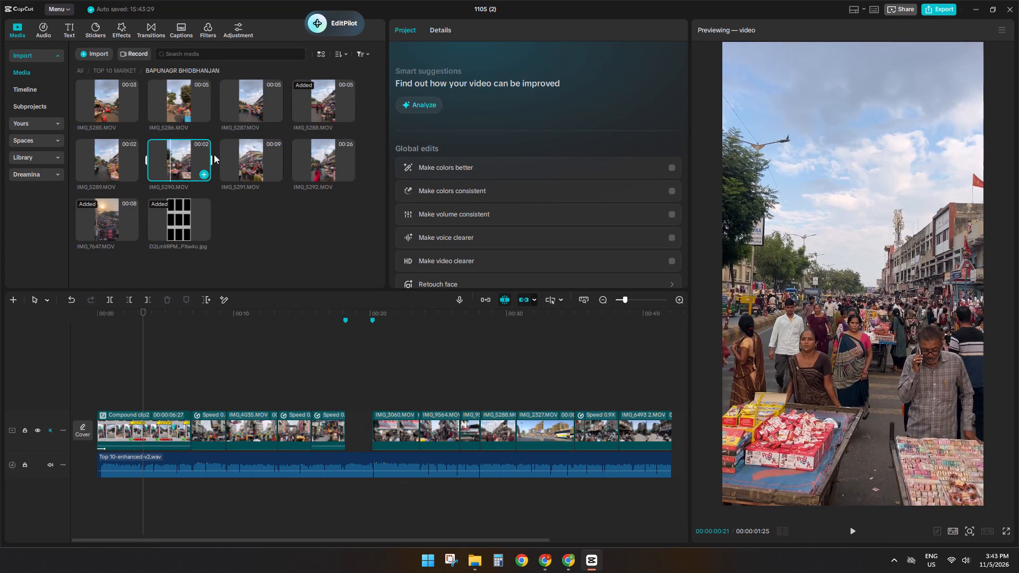
{"action": "left_click", "coordinate": [257, 155]}
{"action": "left_click", "coordinate": [316, 152]}
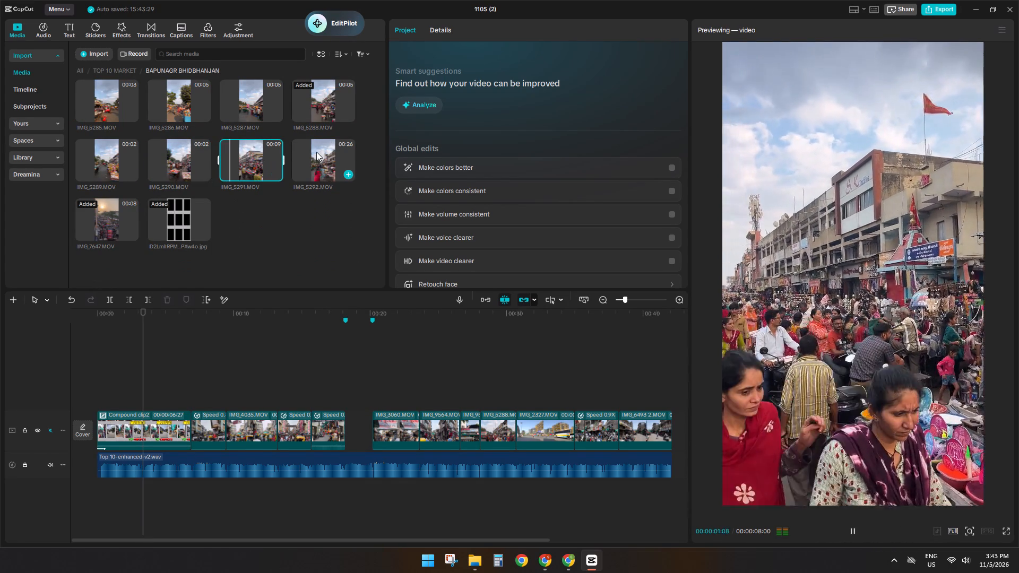
{"action": "key", "text": "space"}
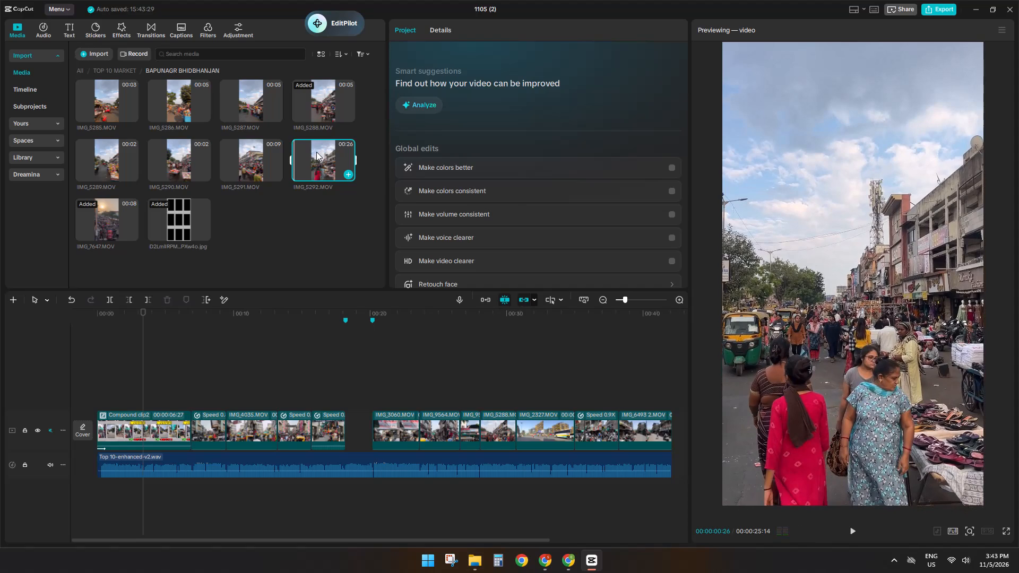
Preview IMG_5288 and IMG_5287, then compare them with IMG_5292 and IMG_5291.
{"action": "scroll", "coordinate": [371, 398], "scroll_direction": "down", "scroll_amount": 3, "text": "ctrl"}
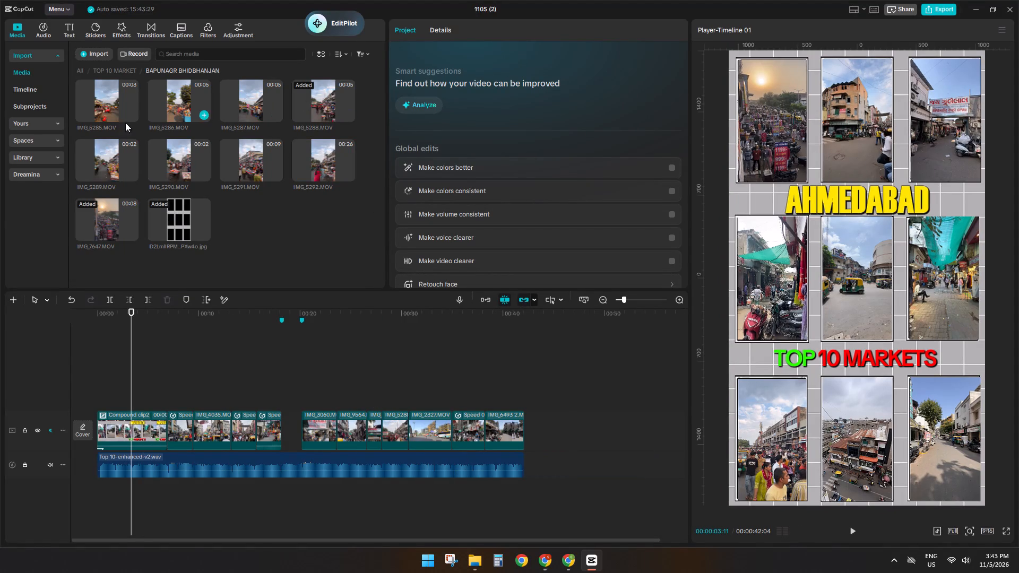
{"action": "left_click", "coordinate": [315, 95]}
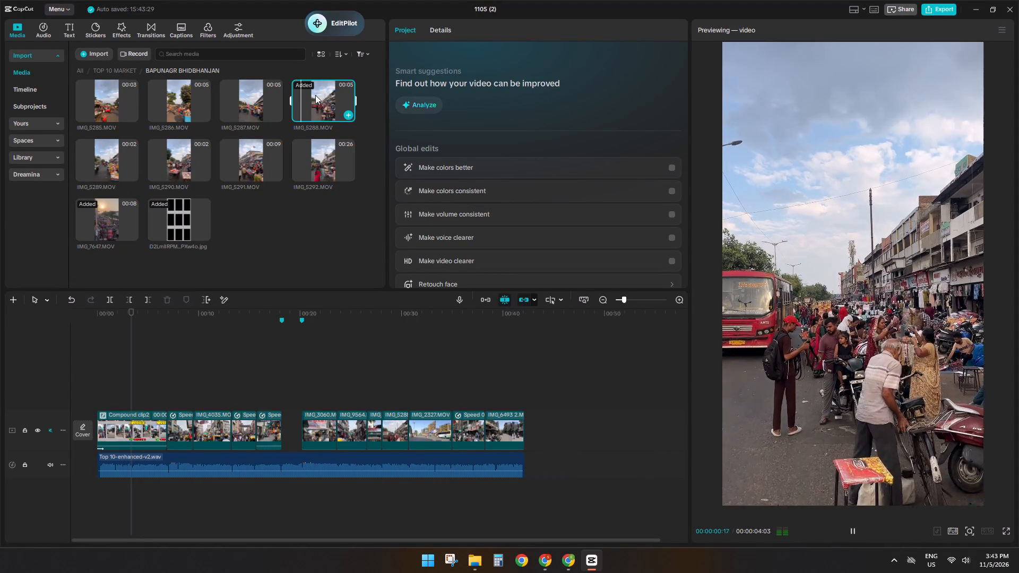
{"action": "key", "text": "space"}
{"action": "left_click", "coordinate": [246, 108]}
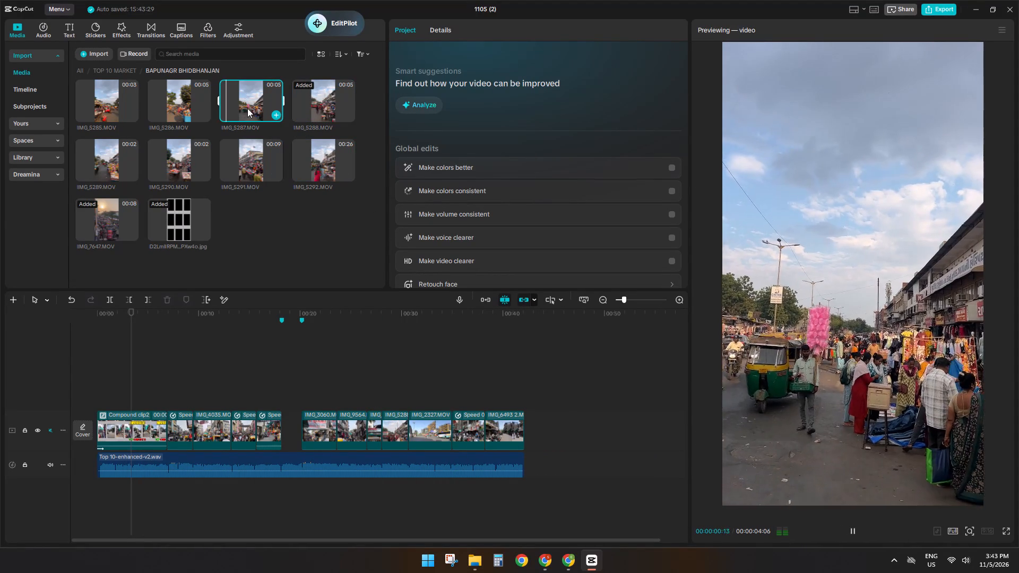
{"action": "key", "text": "space"}
{"action": "left_click", "coordinate": [309, 158]}
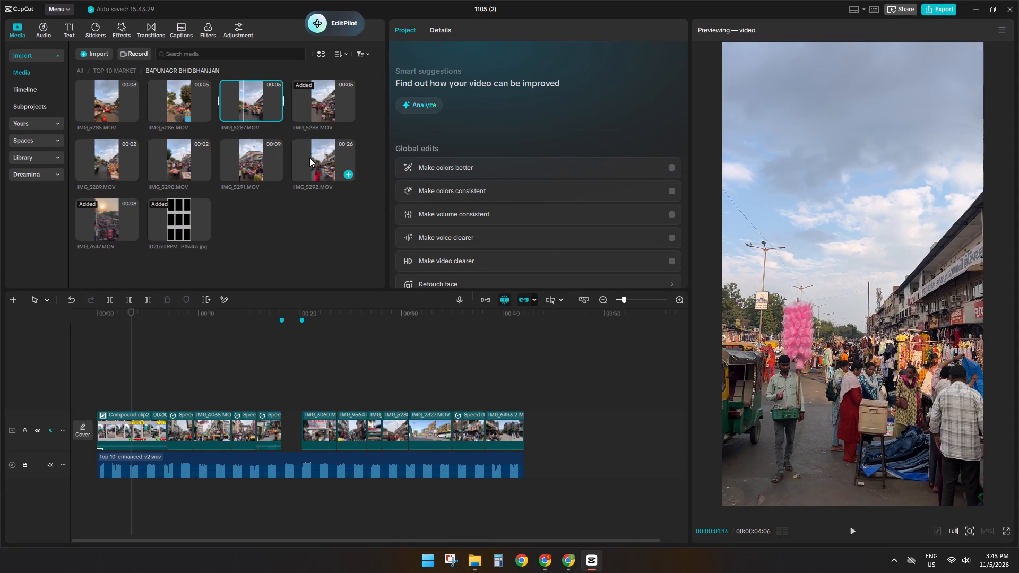
{"action": "key", "text": "space"}
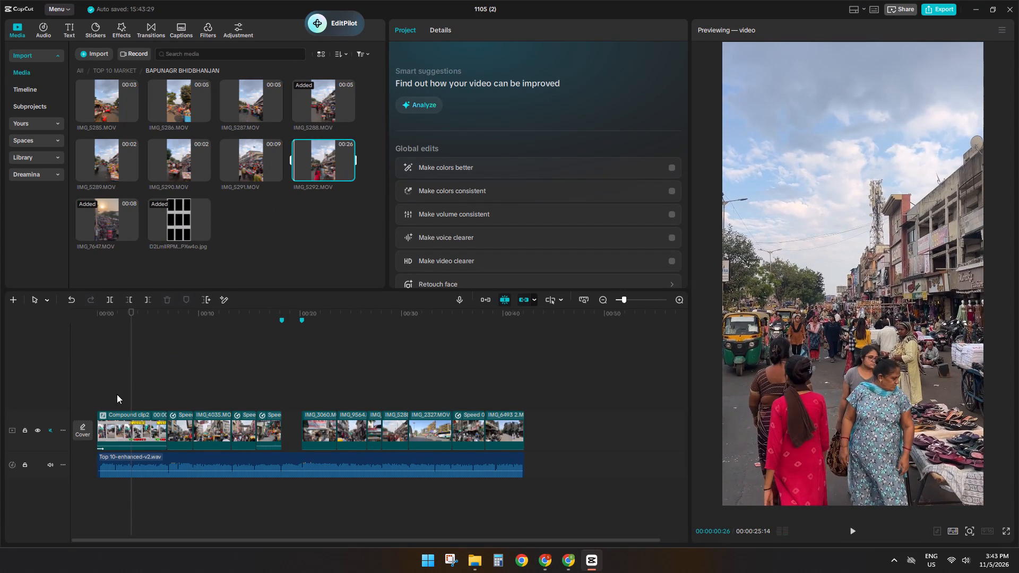
{"action": "left_click", "coordinate": [235, 162]}
{"action": "key", "text": "space"}
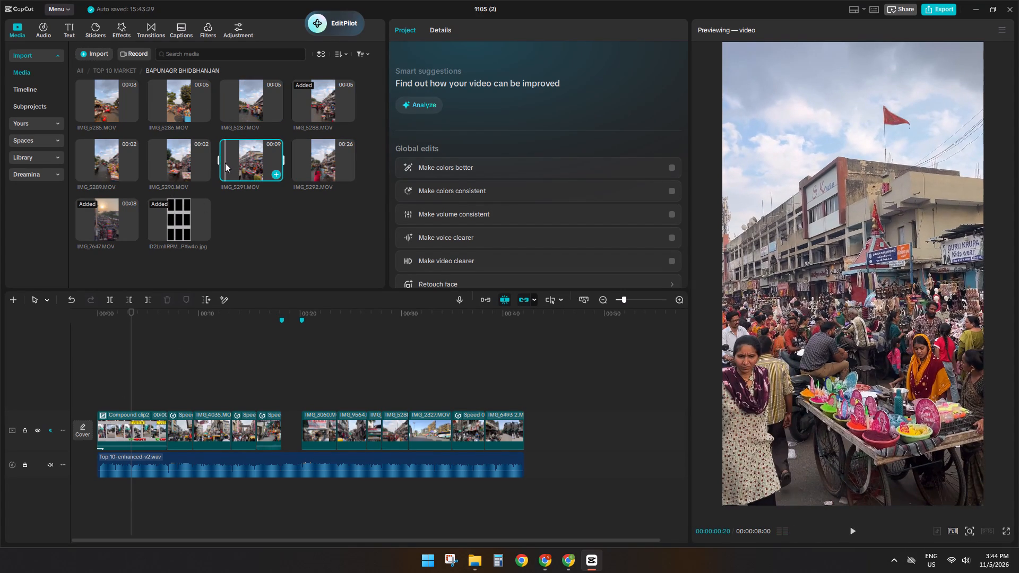
Examine IMG_5290, IMG_5289, IMG_5286, IMG_5287 and IMG_5288 for Bapunagar market footage to follow the grid opening.
{"action": "left_click", "coordinate": [182, 164]}
{"action": "key", "text": "space"}
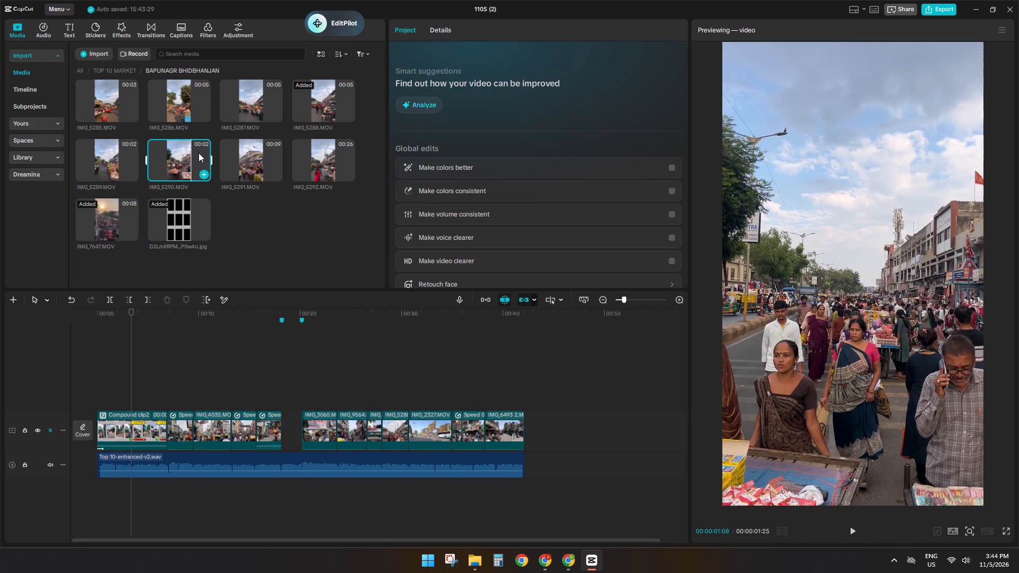
{"action": "left_click", "coordinate": [115, 168]}
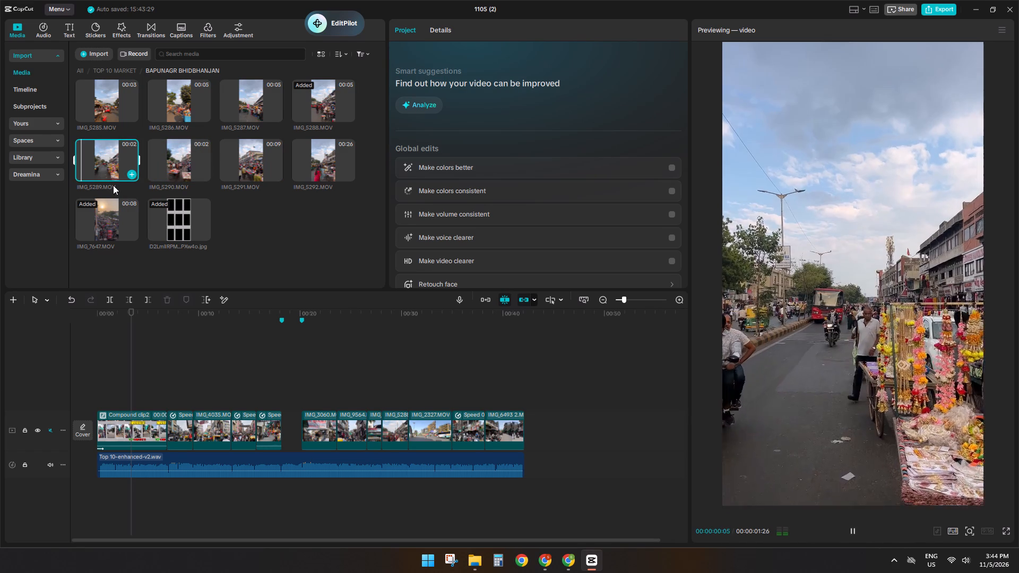
{"action": "key", "text": "space"}
{"action": "left_click", "coordinate": [166, 170]}
{"action": "left_click", "coordinate": [158, 118]}
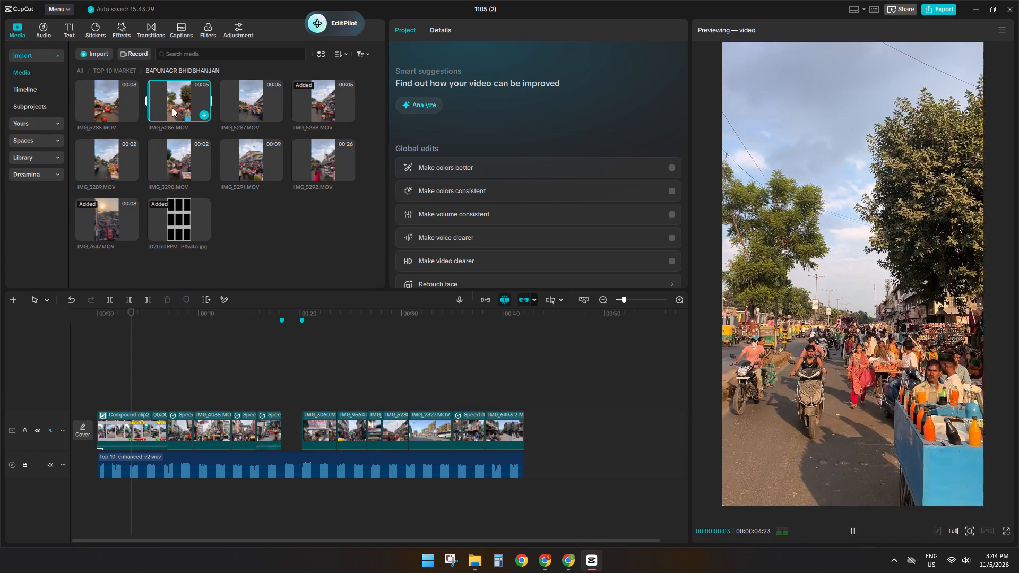
{"action": "key", "text": "space"}
{"action": "left_click", "coordinate": [232, 99]}
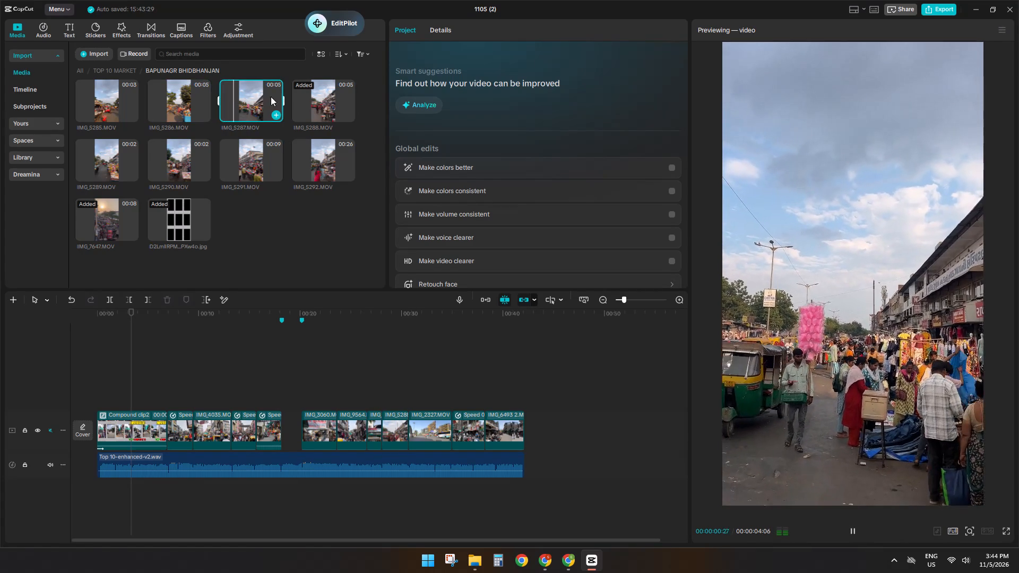
{"action": "key", "text": "space"}
{"action": "left_click", "coordinate": [334, 99]}
{"action": "key", "text": "space"}
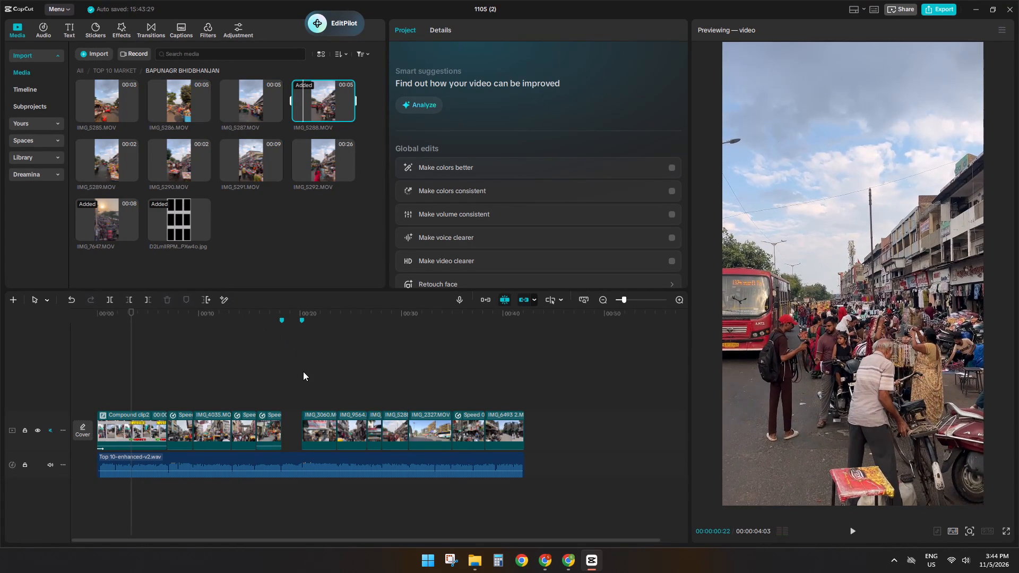
Play the grid opening to find the cut point and split its compound clip at 00:00:03:14.
{"action": "left_click", "coordinate": [303, 372]}
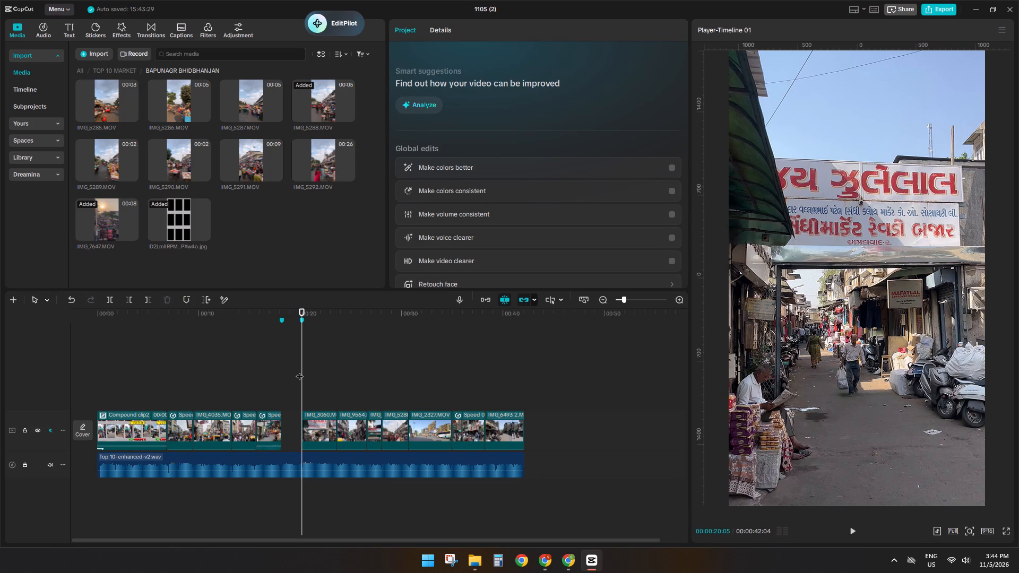
{"action": "left_click", "coordinate": [139, 374]}
{"action": "left_click_drag", "start_coordinate": [139, 375], "coordinate": [127, 376]}
{"action": "key", "text": "space"}
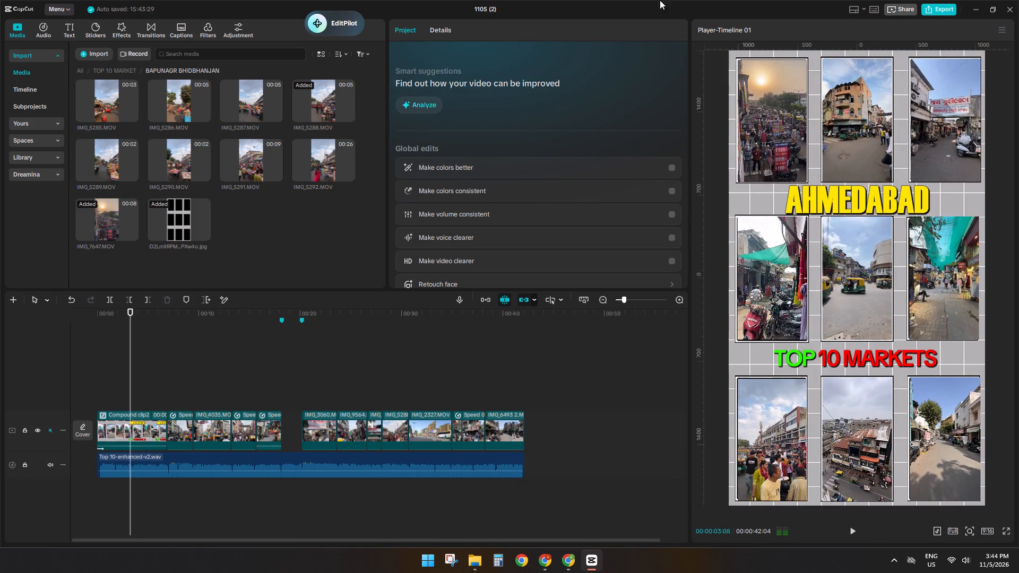
{"action": "left_click", "coordinate": [120, 386]}
{"action": "key", "text": "space"}
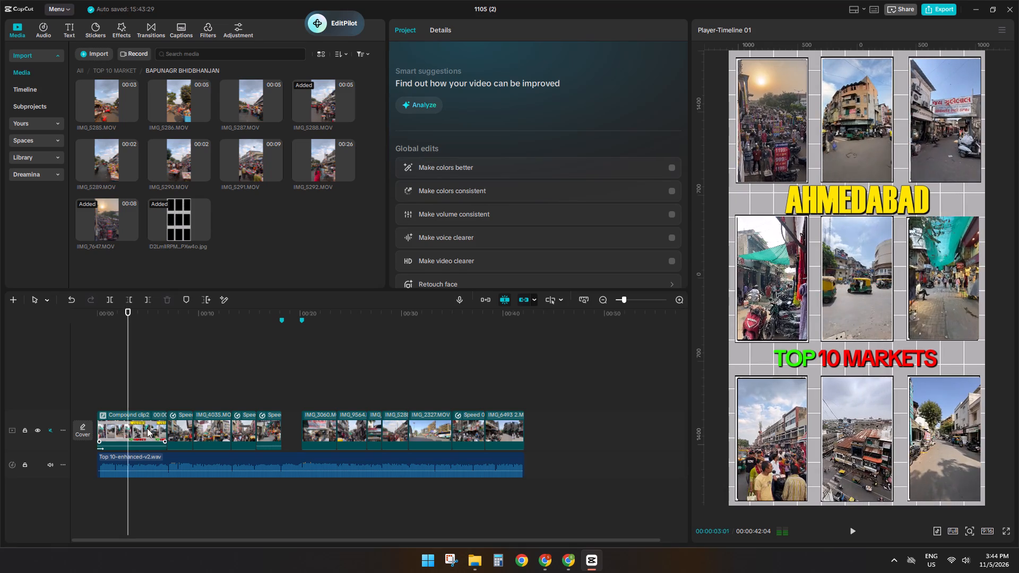
{"action": "key", "text": "space"}
{"action": "left_click", "coordinate": [140, 428]}
{"action": "key", "text": "s"}
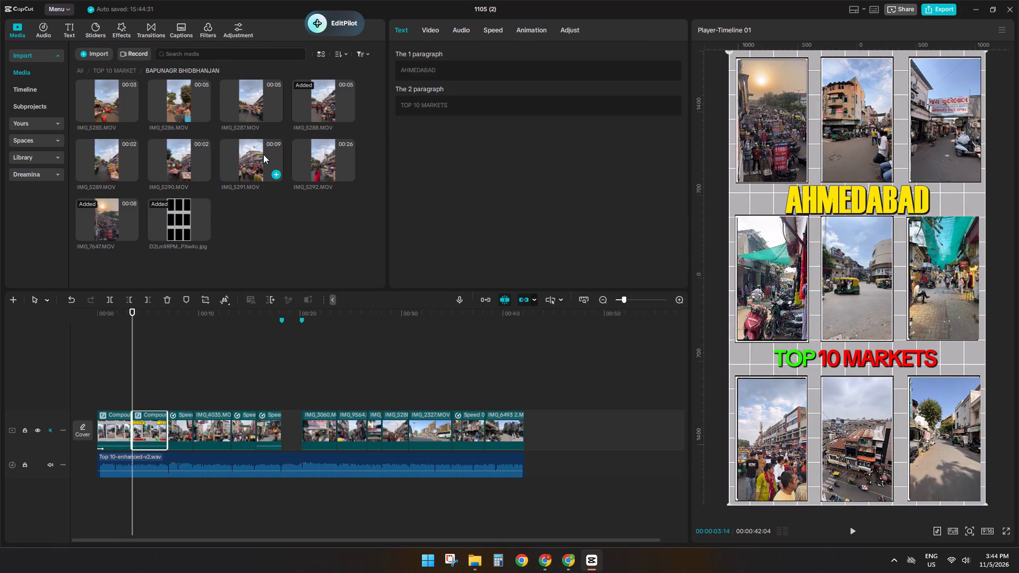
Replace the second part of the split compound clip with IMG_5292.MOV from the media folder.
{"action": "left_click", "coordinate": [263, 154]}
{"action": "left_click", "coordinate": [299, 164]}
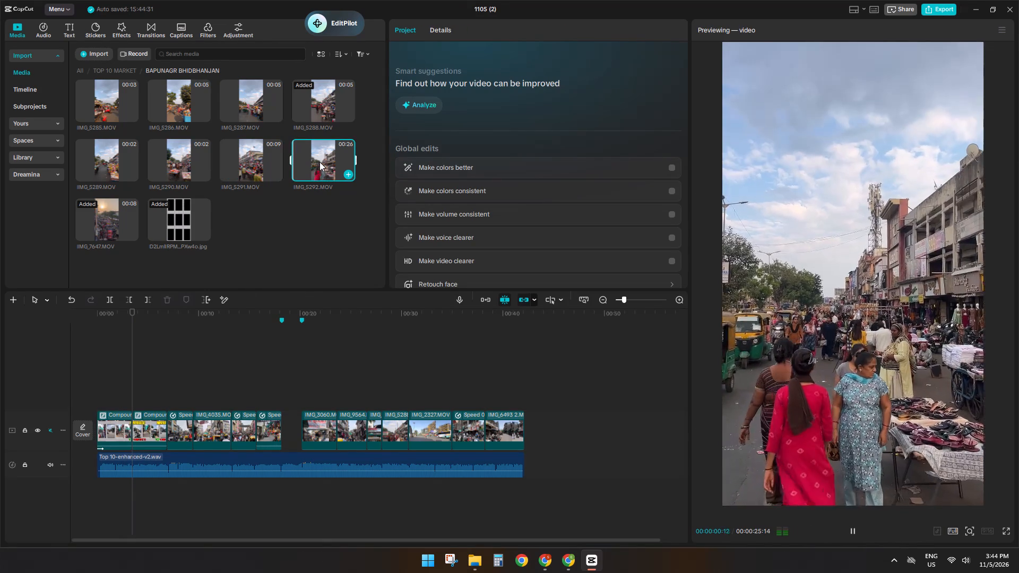
{"action": "left_click_drag", "start_coordinate": [319, 162], "coordinate": [321, 197]}
{"action": "left_click", "coordinate": [325, 170]}
{"action": "left_click_drag", "start_coordinate": [321, 157], "coordinate": [194, 396]}
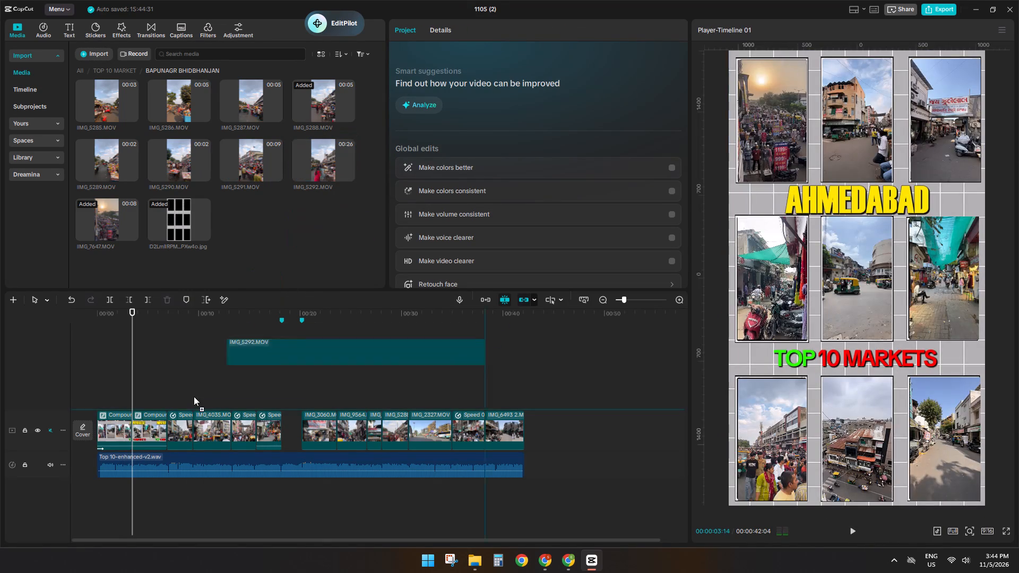
{"action": "left_click_drag", "start_coordinate": [194, 396], "coordinate": [156, 424]}
{"action": "left_click", "coordinate": [544, 390]}
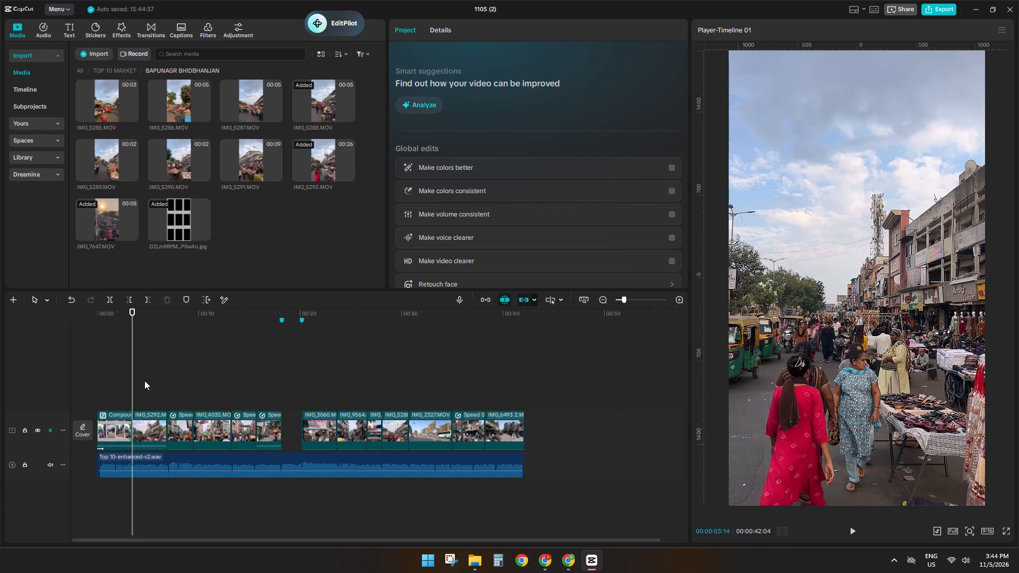
Play the timeline from the start through IMG_5292.MOV and into the clip after it.
{"action": "left_click", "coordinate": [144, 380]}
{"action": "left_click_drag", "start_coordinate": [144, 380], "coordinate": [70, 379]}
{"action": "key", "text": "space"}
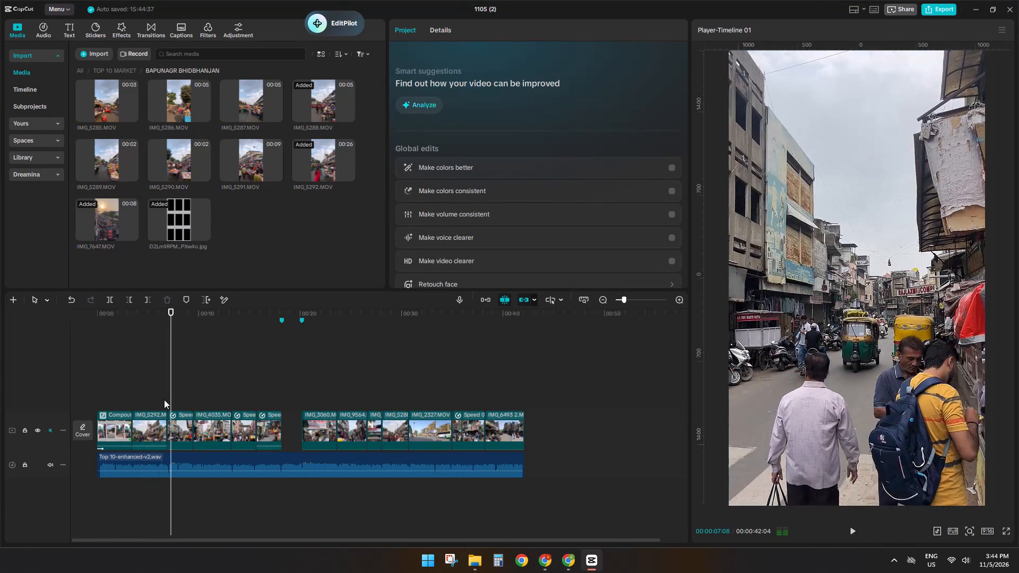
{"action": "double_click", "coordinate": [163, 387]}
{"action": "key", "text": "space"}
Cut IMG_5292.MOV at 00:00:06:26, just before the next clip, and remove the leftover end frame.
{"action": "scroll", "coordinate": [178, 415], "scroll_direction": "up", "scroll_amount": 5, "text": "ctrl"}
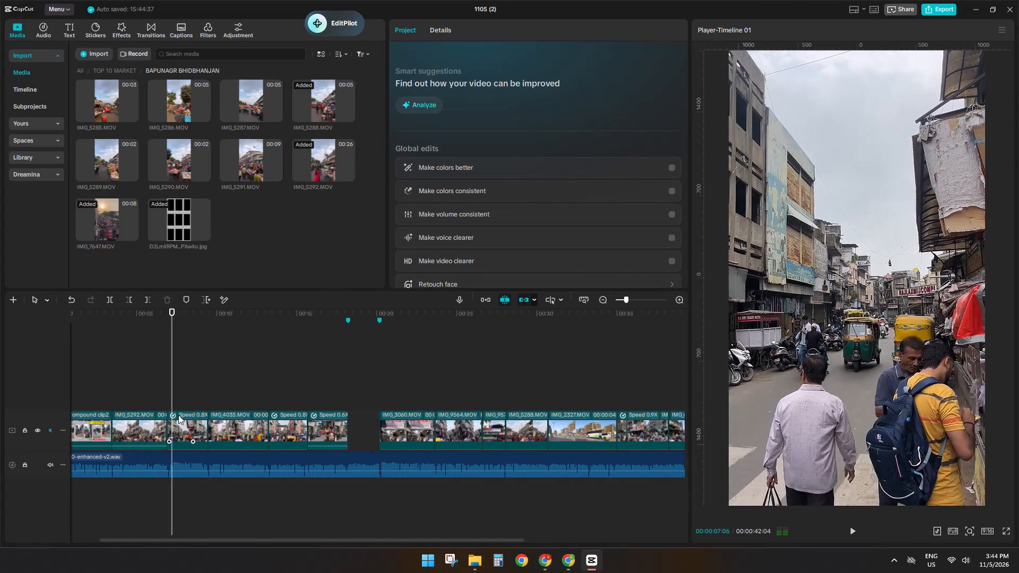
{"action": "scroll", "coordinate": [179, 415], "scroll_direction": "up", "scroll_amount": 3, "text": "ctrl"}
{"action": "left_click", "coordinate": [174, 397]}
{"action": "left_click_drag", "start_coordinate": [174, 397], "coordinate": [157, 402]}
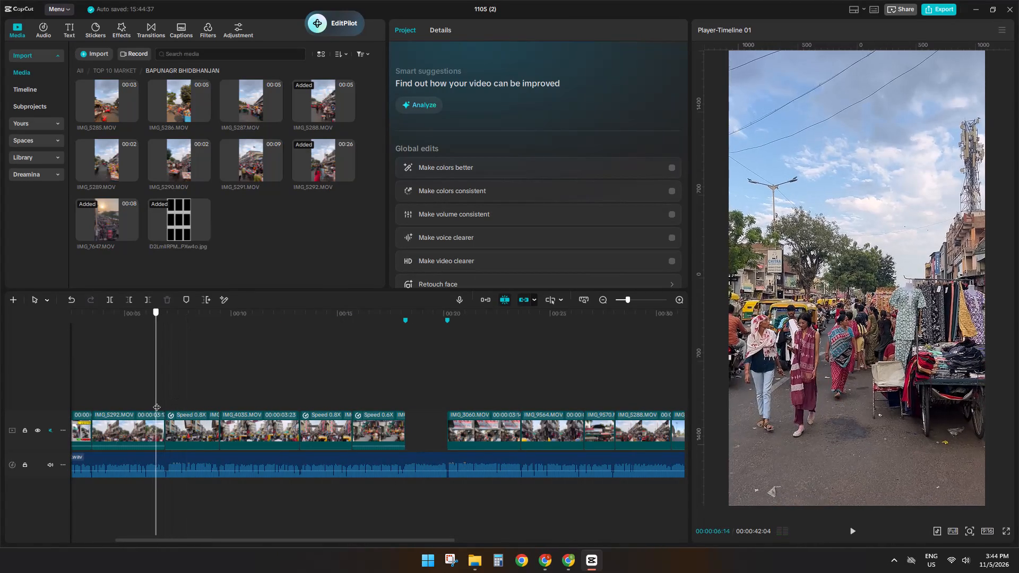
{"action": "left_click_drag", "start_coordinate": [157, 402], "coordinate": [162, 402]}
{"action": "key", "text": "Right"}
{"action": "key", "text": "Right"}
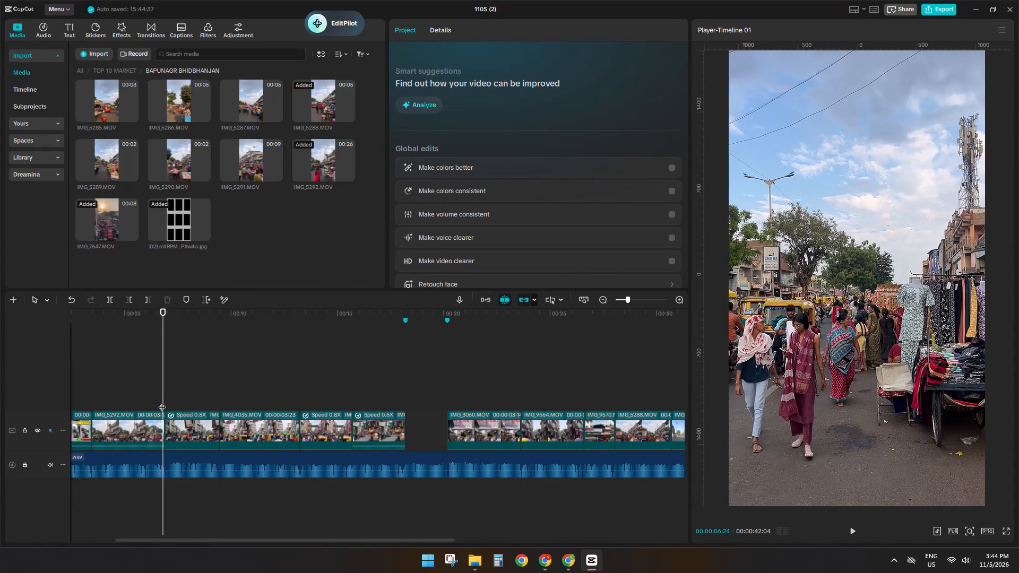
{"action": "key", "text": "Right"}
{"action": "key", "text": "Right"}
{"action": "key", "text": "Right"}
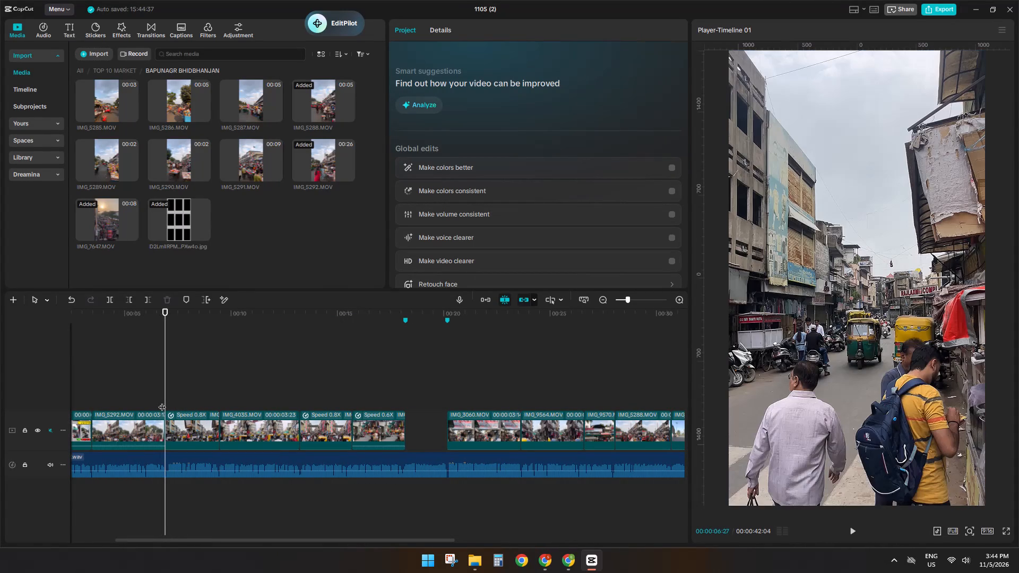
{"action": "key", "text": "Left"}
{"action": "left_click", "coordinate": [152, 420]}
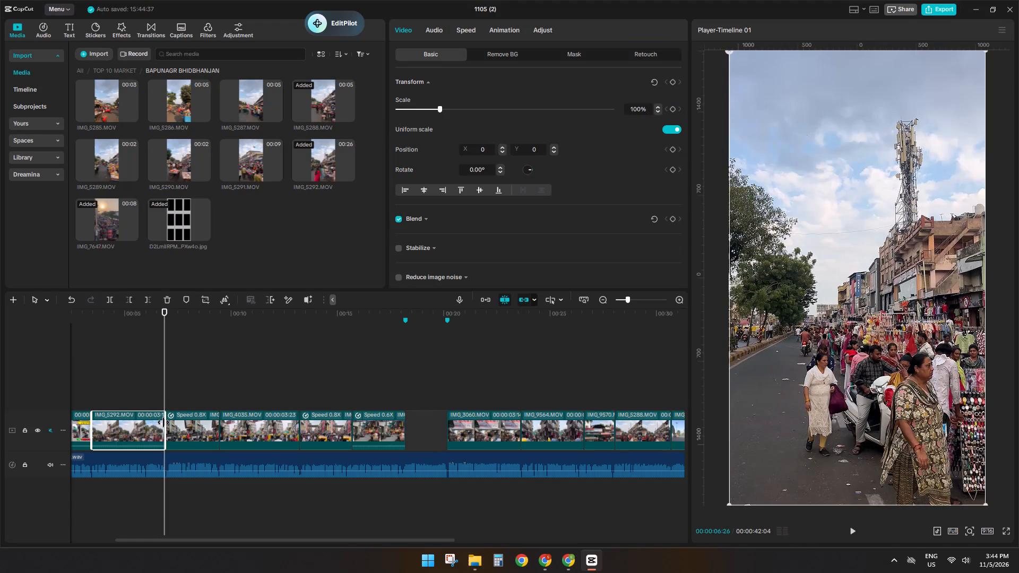
{"action": "type", "text": "SD"}
Slow IMG_5292.MOV on the timeline down to 0.92x speed.
{"action": "left_click", "coordinate": [147, 420]}
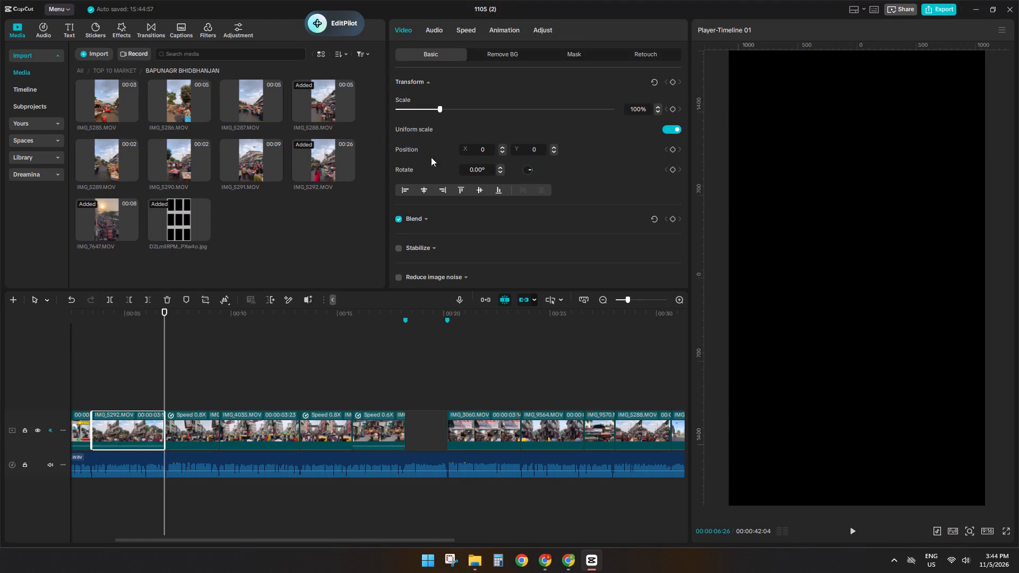
{"action": "left_click", "coordinate": [464, 29]}
{"action": "left_click", "coordinate": [439, 98]}
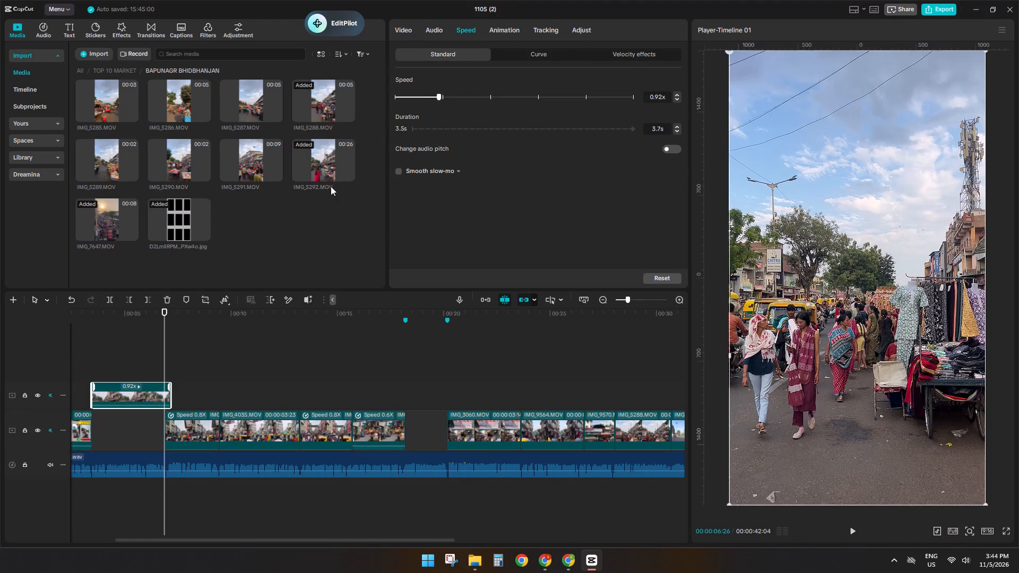
Trim the slowed IMG_5292.MOV at 00:00:06:26 and put it back in its main track gap.
{"action": "key", "text": "s"}
{"action": "key", "text": "d"}
{"action": "left_click_drag", "start_coordinate": [140, 392], "coordinate": [140, 426]}
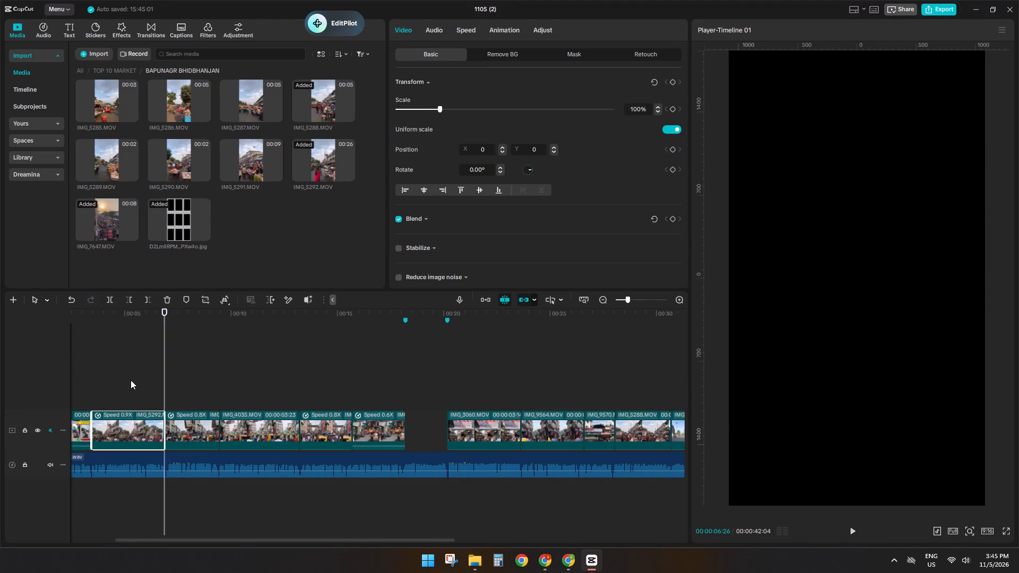
Extend the end of IMG_5292.MOV to meet the next clip and play the timeline to about 00:00:11:10.
{"action": "double_click", "coordinate": [131, 380]}
{"action": "left_click", "coordinate": [145, 424]}
{"action": "left_click_drag", "start_coordinate": [166, 418], "coordinate": [174, 416]}
{"action": "key", "text": "space"}
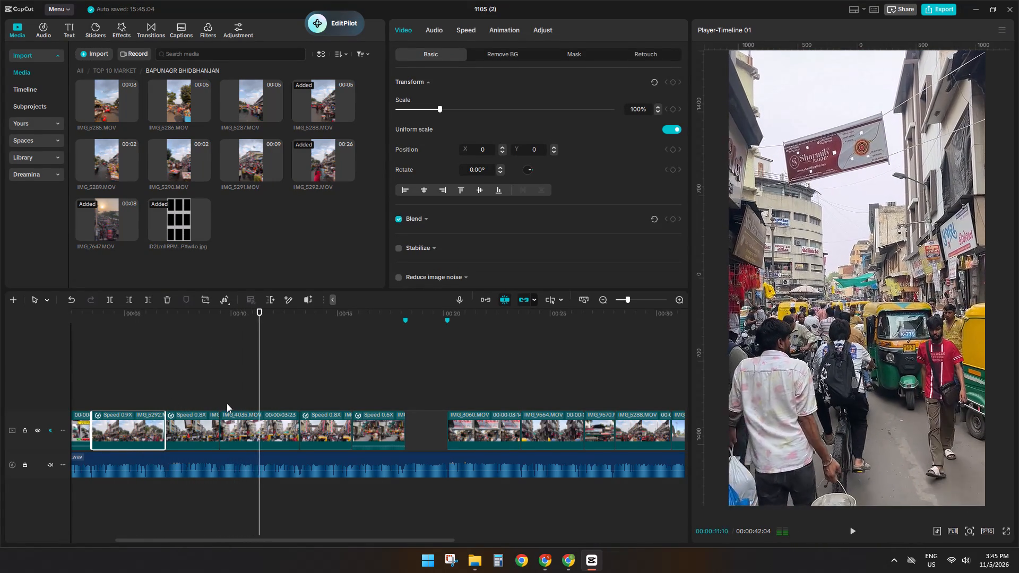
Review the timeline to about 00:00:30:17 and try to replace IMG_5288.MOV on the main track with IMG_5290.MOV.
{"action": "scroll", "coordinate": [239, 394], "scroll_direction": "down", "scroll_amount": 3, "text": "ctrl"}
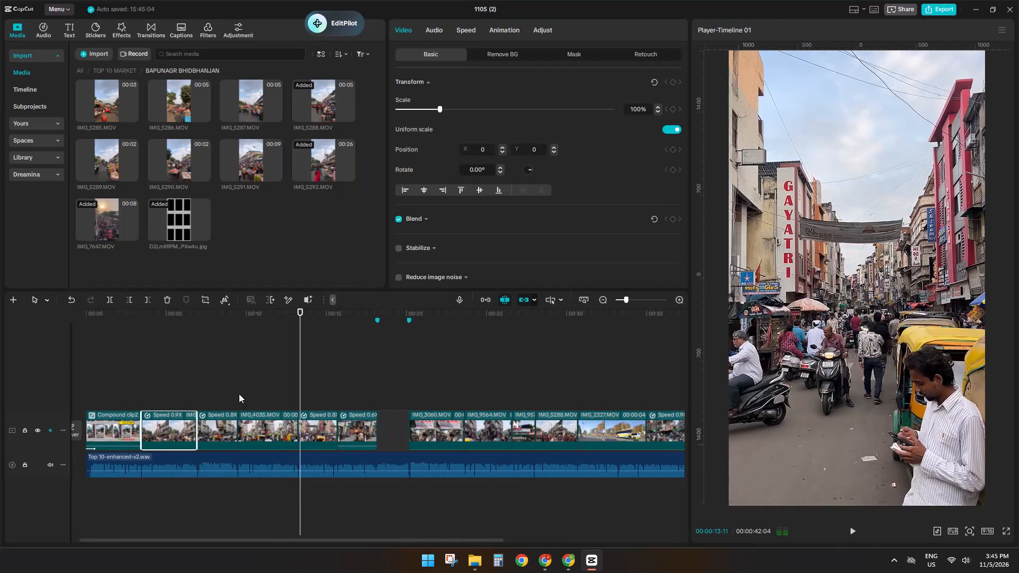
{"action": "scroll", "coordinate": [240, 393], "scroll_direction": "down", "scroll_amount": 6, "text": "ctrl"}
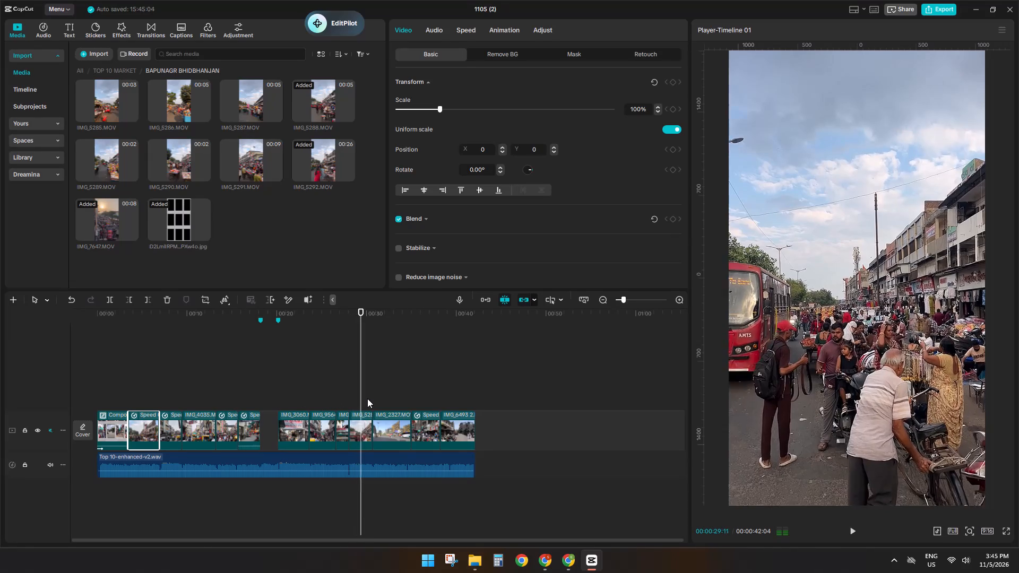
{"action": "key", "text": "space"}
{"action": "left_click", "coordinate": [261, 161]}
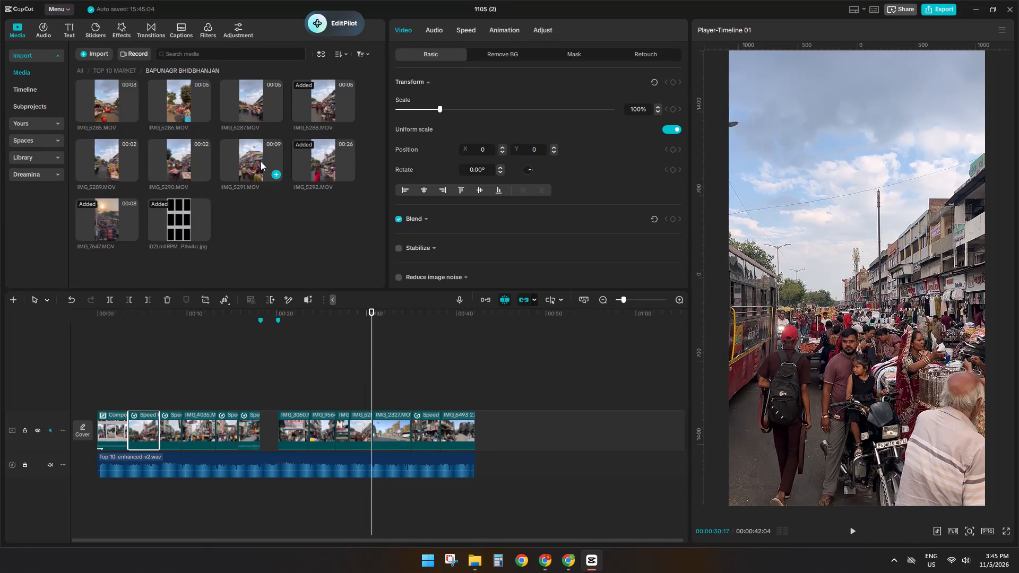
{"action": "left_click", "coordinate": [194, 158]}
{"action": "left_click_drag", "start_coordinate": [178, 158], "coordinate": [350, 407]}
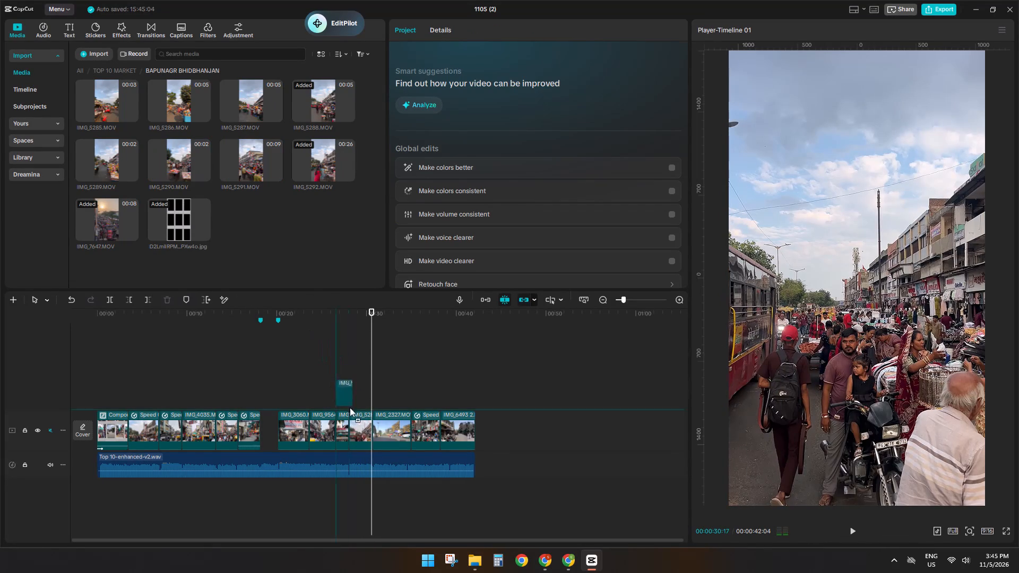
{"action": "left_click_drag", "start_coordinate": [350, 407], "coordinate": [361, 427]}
Delete IMG_5288.MOV from the main track, place IMG_5290.MOV in its gap directly after IMG_9570.MOV, and play it.
{"action": "left_click", "coordinate": [360, 416]}
{"action": "key", "text": "d"}
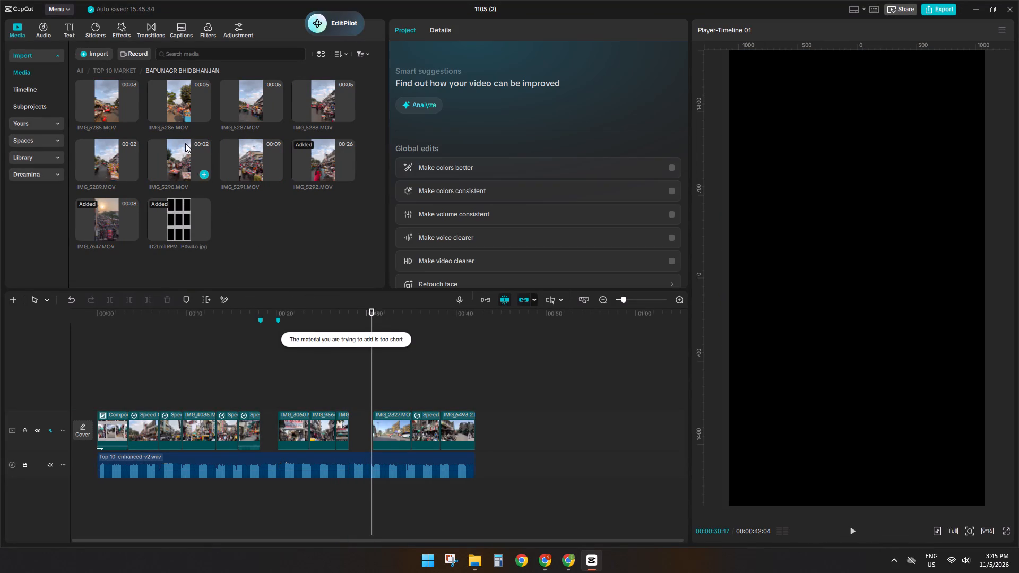
{"action": "left_click_drag", "start_coordinate": [185, 143], "coordinate": [349, 423]}
{"action": "left_click", "coordinate": [349, 397]}
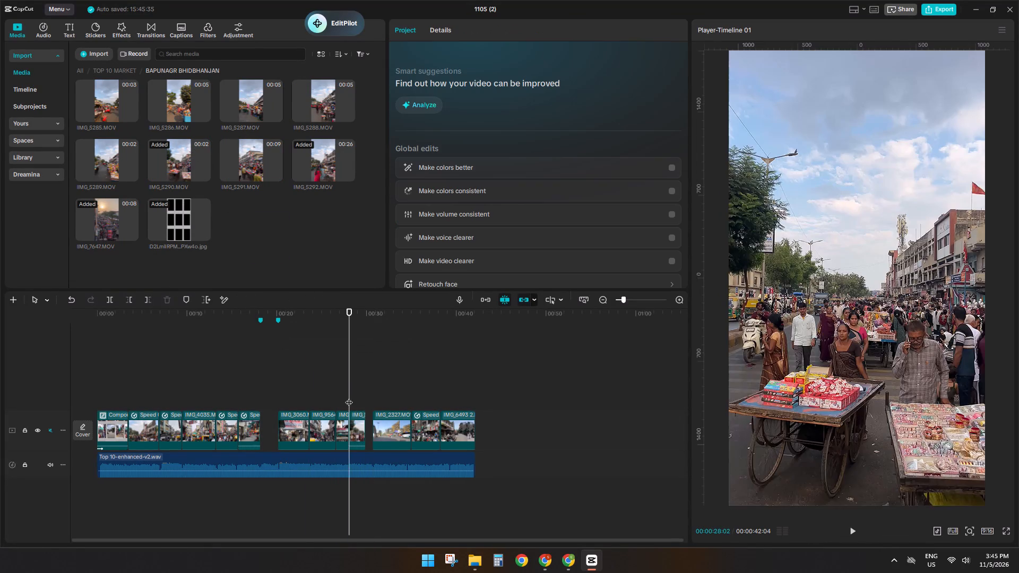
{"action": "key", "text": "space"}
Slow IMG_5290.MOV on the timeline down to 0.70x speed.
{"action": "scroll", "coordinate": [372, 431], "scroll_direction": "up", "scroll_amount": 15}
{"action": "left_click", "coordinate": [381, 427]}
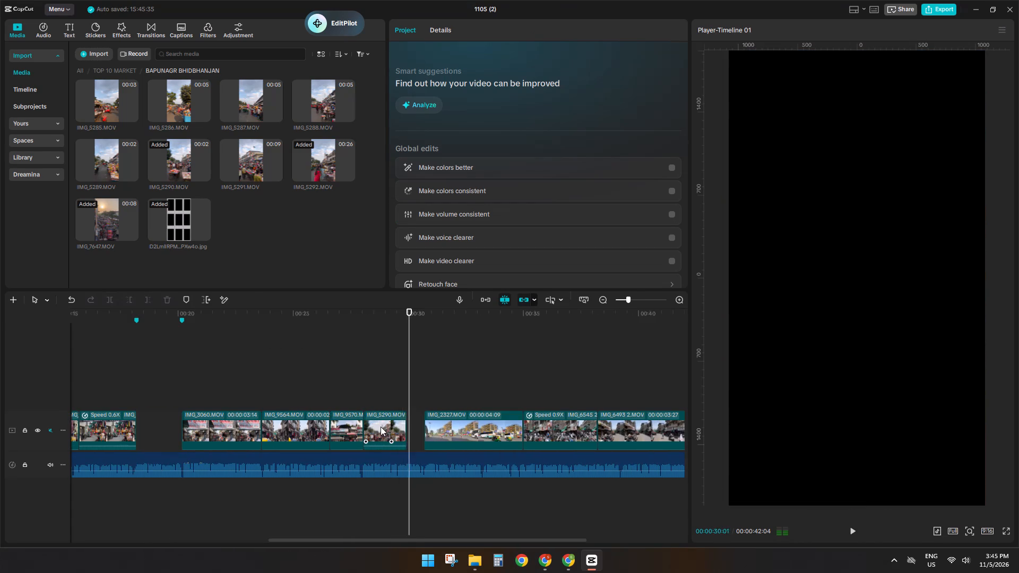
{"action": "key", "text": "space"}
{"action": "left_click", "coordinate": [463, 29]}
{"action": "left_click", "coordinate": [438, 97]}
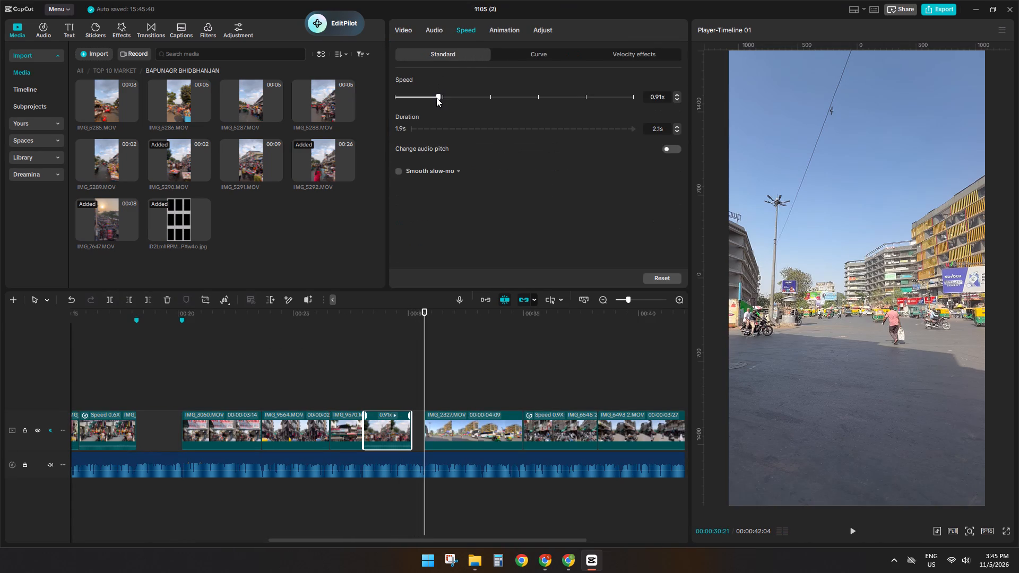
{"action": "double_click", "coordinate": [435, 98]}
{"action": "left_click", "coordinate": [427, 98]}
{"action": "left_click", "coordinate": [383, 369]}
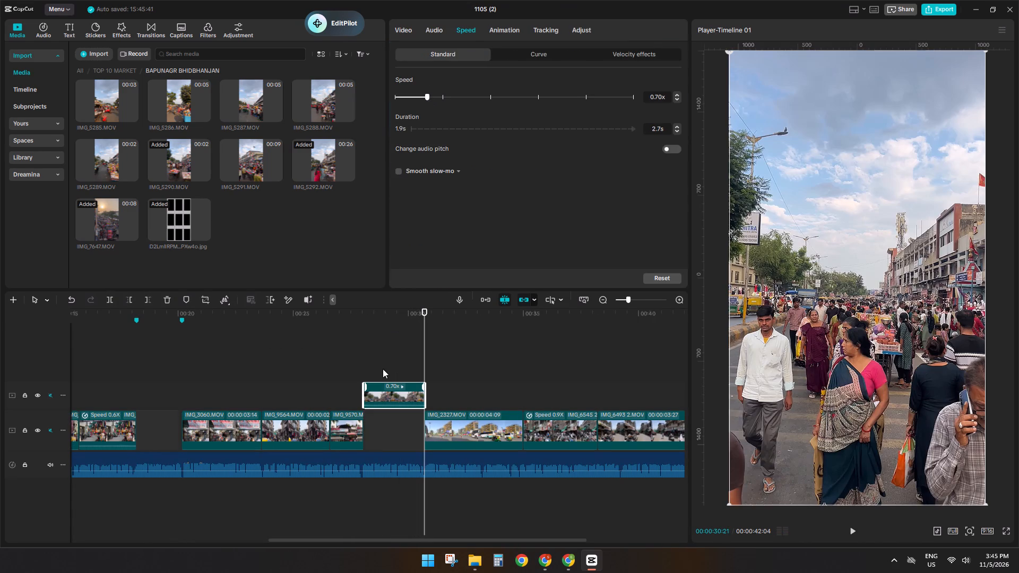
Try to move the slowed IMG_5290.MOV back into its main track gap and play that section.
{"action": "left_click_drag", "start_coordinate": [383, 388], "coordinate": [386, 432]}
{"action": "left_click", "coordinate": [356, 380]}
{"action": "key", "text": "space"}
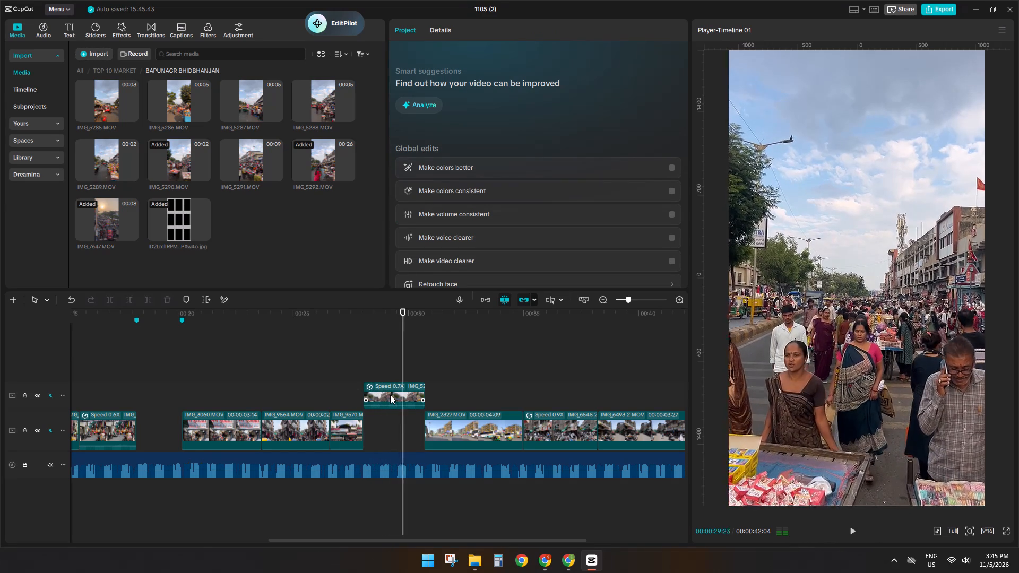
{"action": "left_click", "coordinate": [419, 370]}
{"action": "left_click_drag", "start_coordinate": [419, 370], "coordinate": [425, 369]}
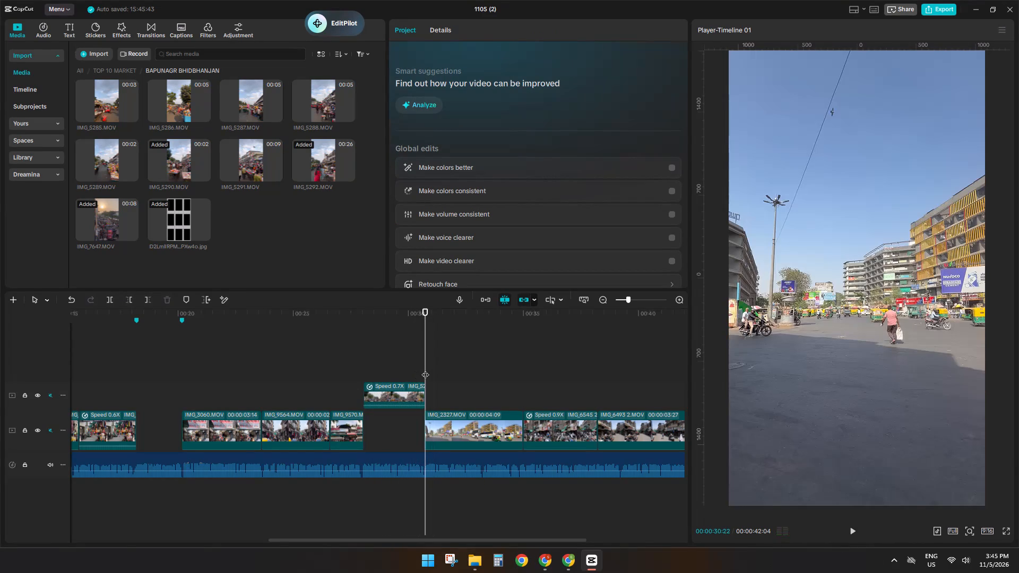
Cut IMG_5290.MOV at 00:00:30:21, where IMG_2327.MOV starts, delete the leftover end, and put the clip in the main track gap.
{"action": "scroll", "coordinate": [430, 371], "scroll_direction": "up", "scroll_amount": 20, "text": "ctrl"}
{"action": "scroll", "coordinate": [425, 367], "scroll_direction": "up", "scroll_amount": 5, "text": "ctrl"}
{"action": "left_click_drag", "start_coordinate": [425, 367], "coordinate": [425, 367], "text": "ctrl"}
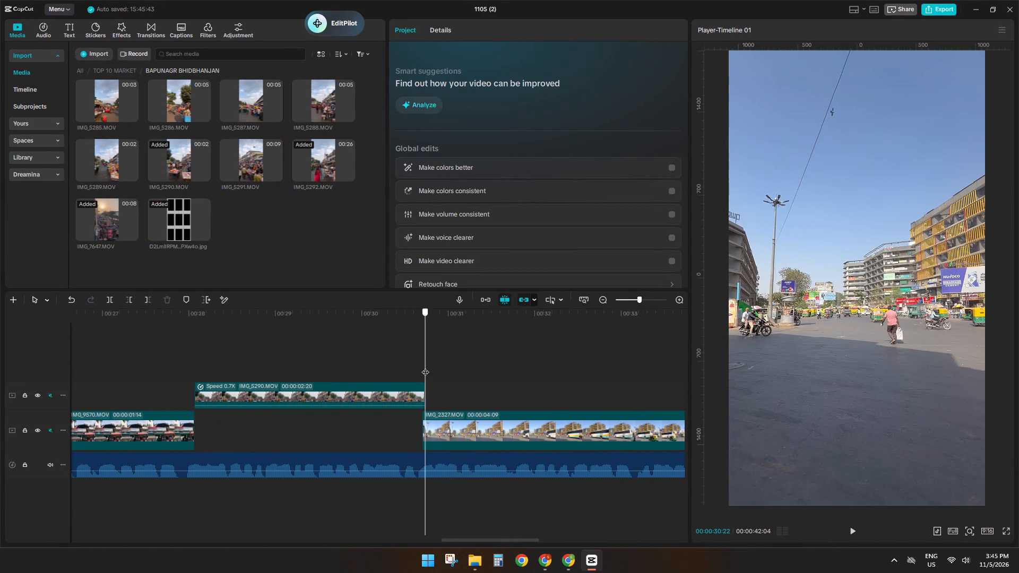
{"action": "left_click_drag", "start_coordinate": [425, 367], "coordinate": [419, 372], "text": "ctrl"}
{"action": "left_click", "coordinate": [419, 372]}
{"action": "left_click", "coordinate": [397, 414]}
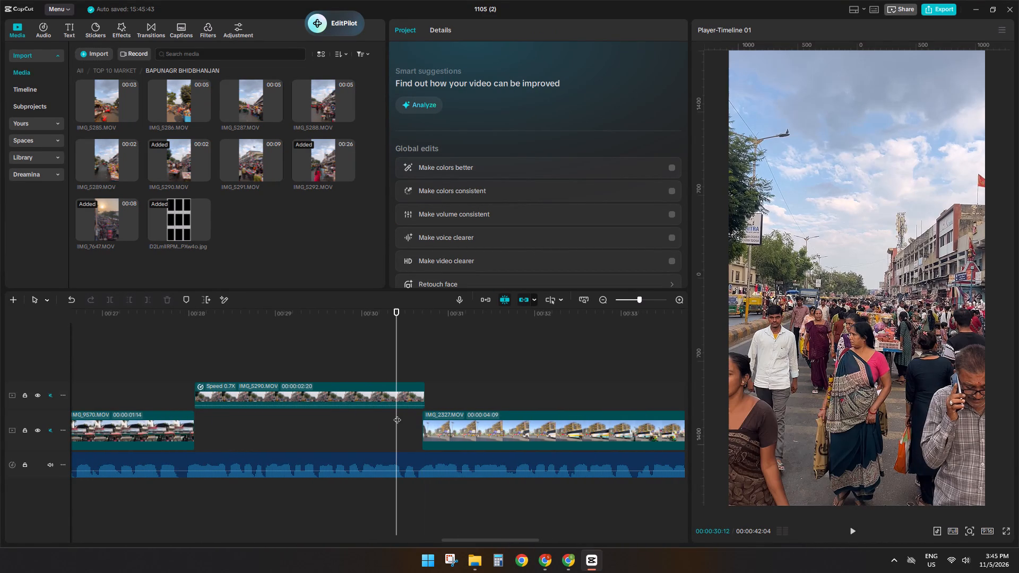
{"action": "left_click", "coordinate": [420, 375]}
{"action": "left_click", "coordinate": [404, 405]}
{"action": "key", "text": "s"}
{"action": "key", "text": "d"}
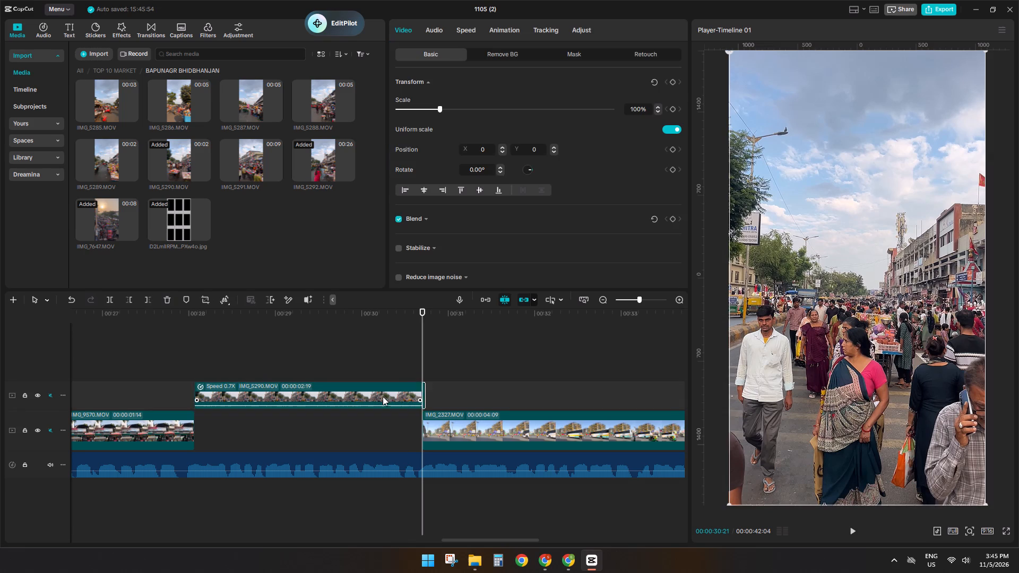
{"action": "left_click_drag", "start_coordinate": [382, 396], "coordinate": [380, 447]}
Go back to about 00:00:26:13 on the timeline to review the clips leading into IMG_5290.MOV.
{"action": "scroll", "coordinate": [265, 405], "scroll_direction": "down", "scroll_amount": 16, "text": "ctrl"}
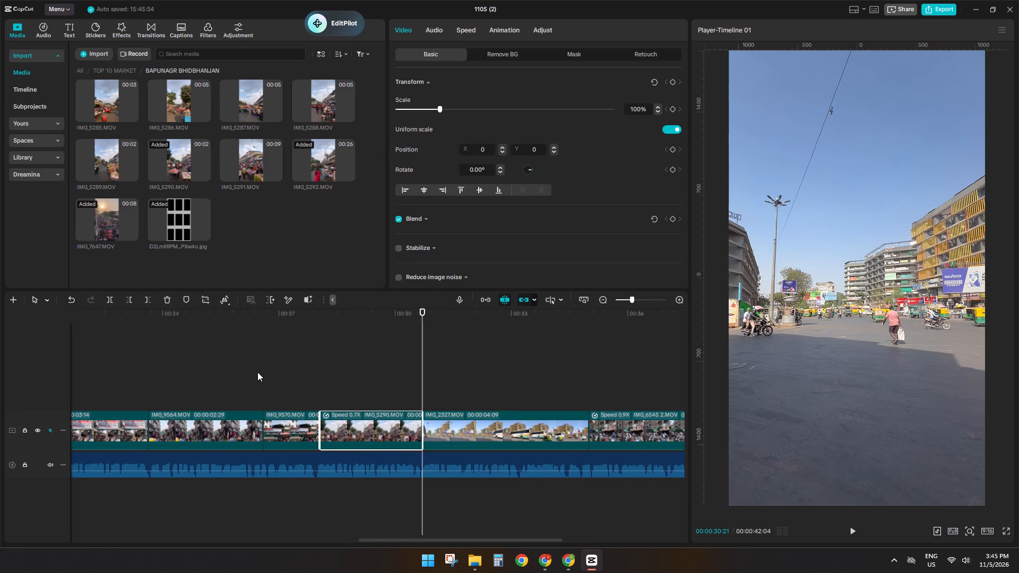
{"action": "left_click", "coordinate": [257, 372], "text": "ctrl"}
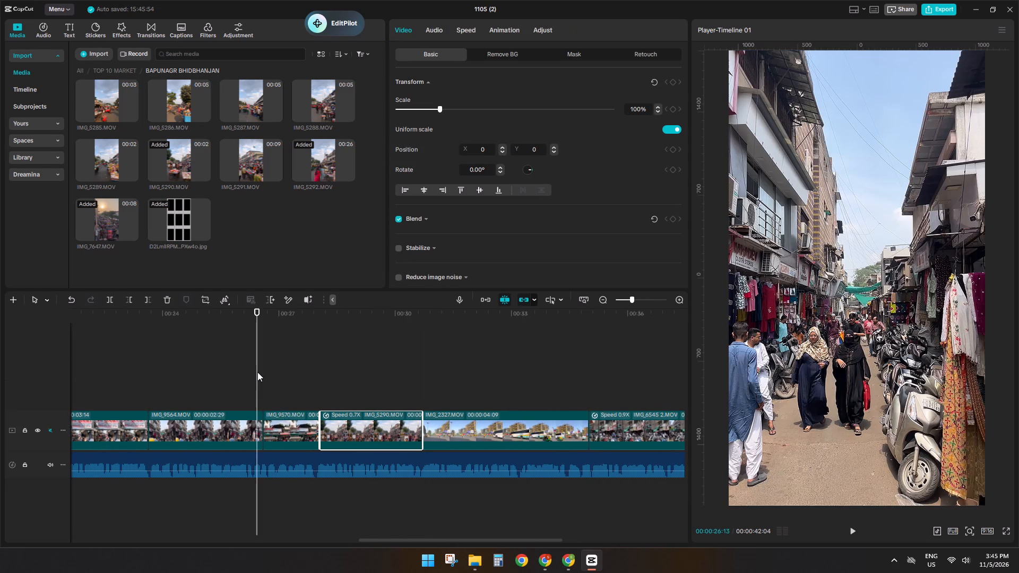
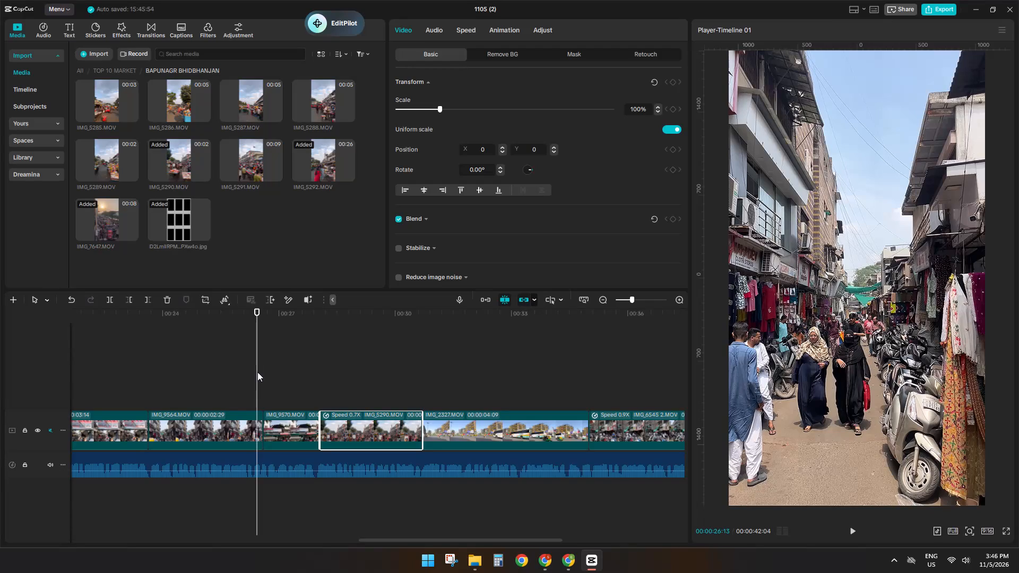
Play the timeline from about 00:00:26:13 through IMG_9570.MOV into the slowed IMG_5290.MOV to check the clips against the voice-over.
{"action": "key", "text": "space"}
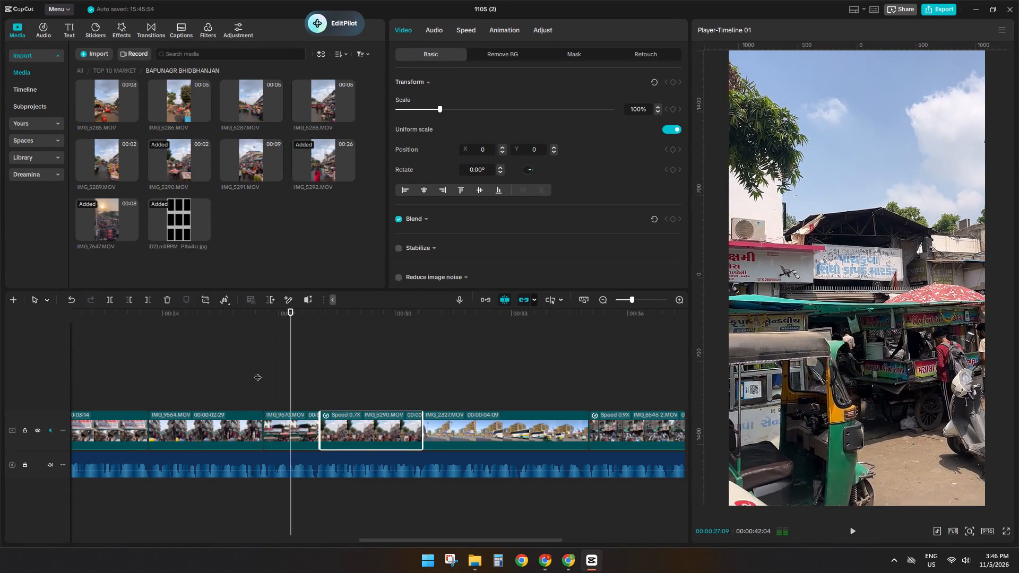
{"action": "key", "text": "space"}
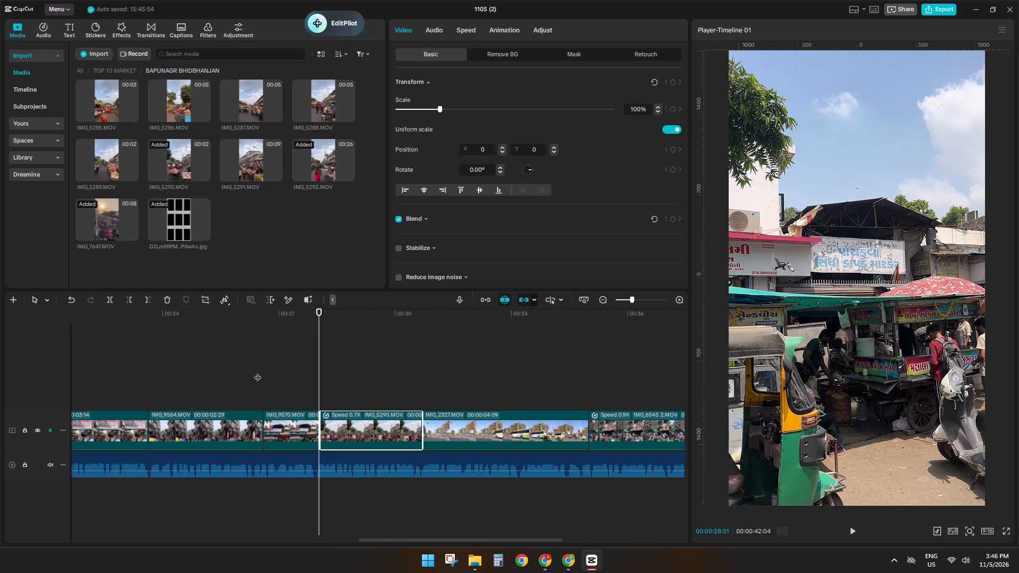
{"action": "key", "text": "space"}
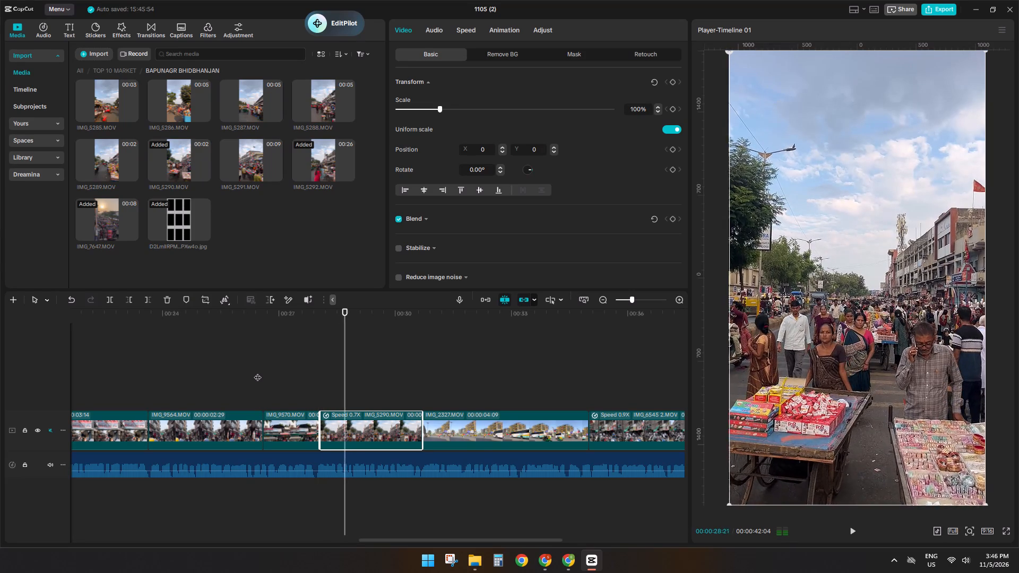
{"action": "key", "text": "space"}
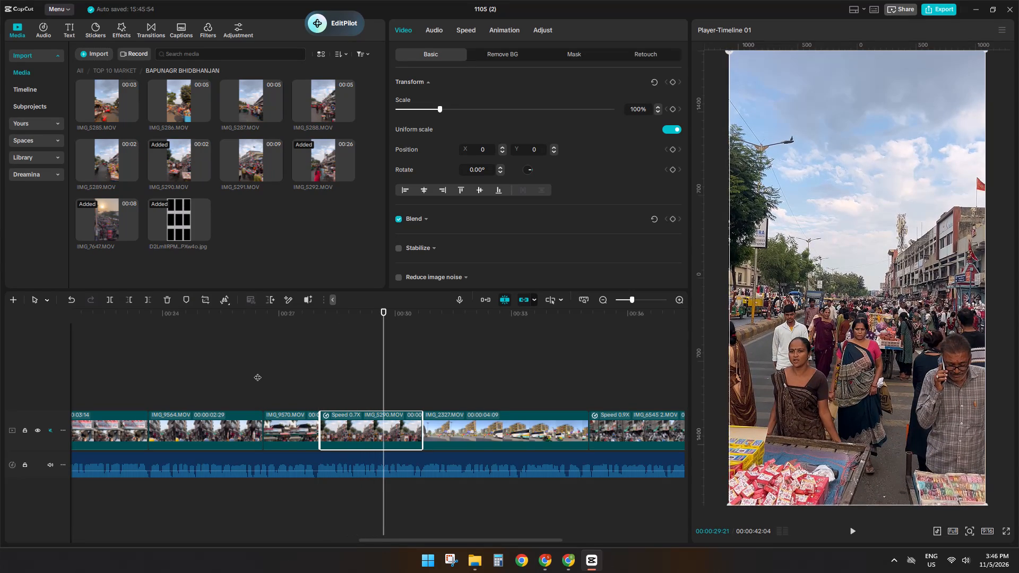
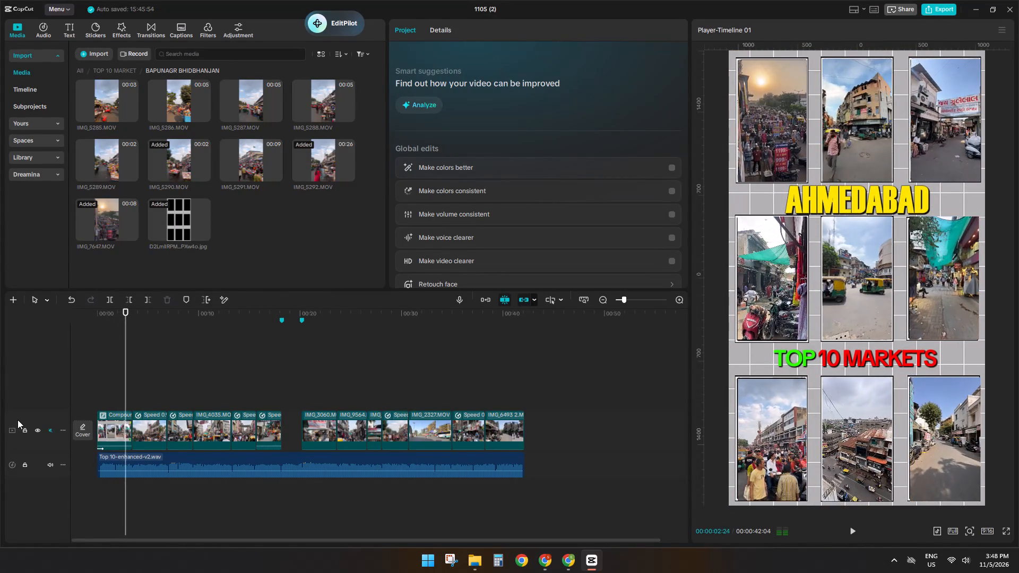
Play the timeline from near its start to about 00:00:27 to review the opening and market clips against the voice-over.
{"action": "double_click", "coordinate": [107, 390]}
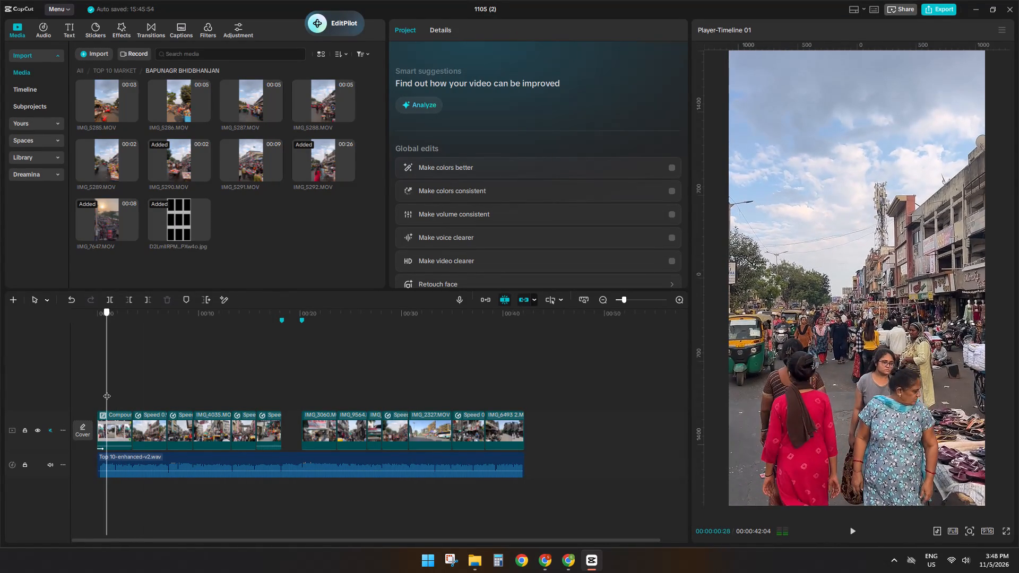
{"action": "key", "text": "space"}
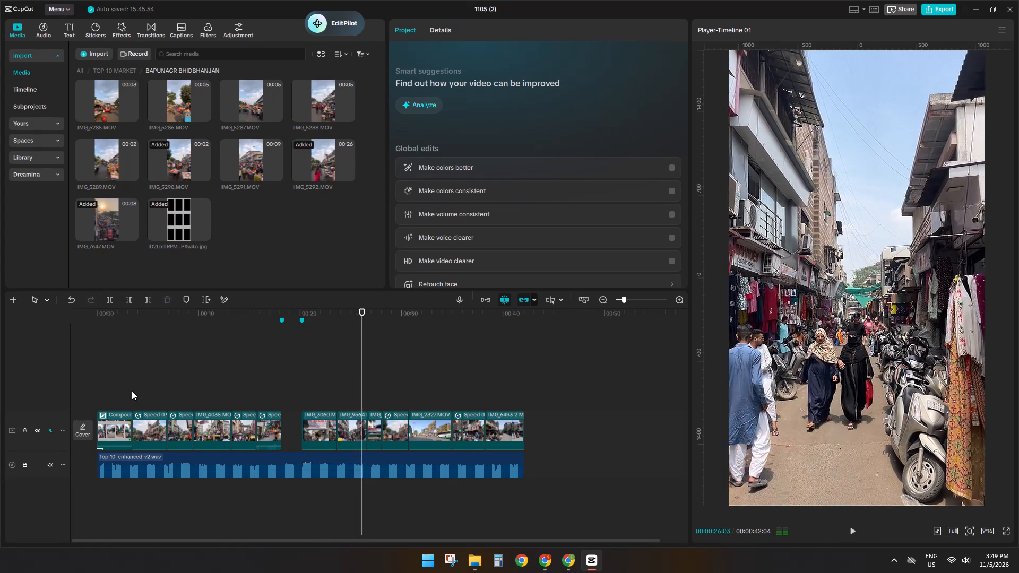
{"action": "key", "text": "space"}
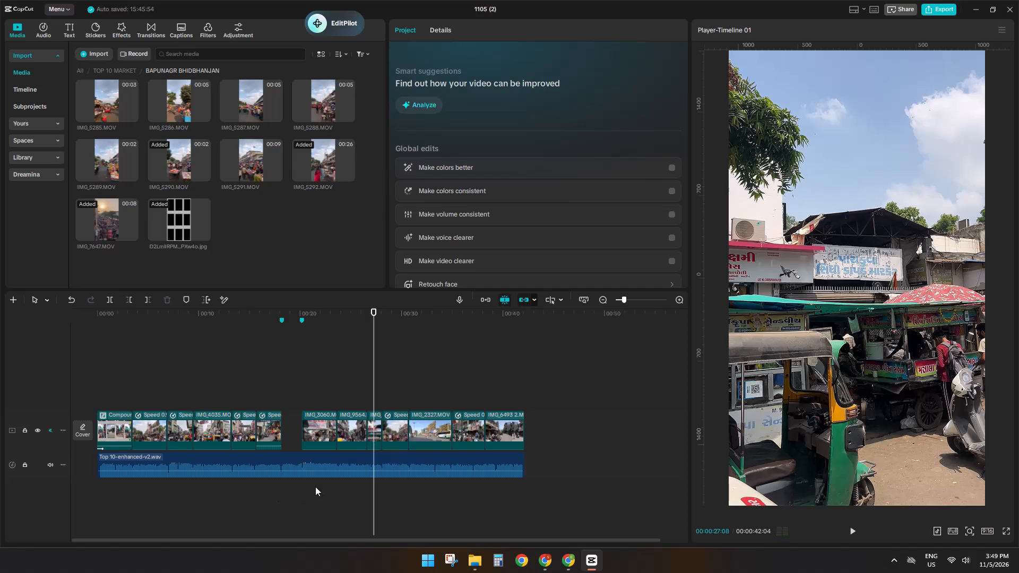
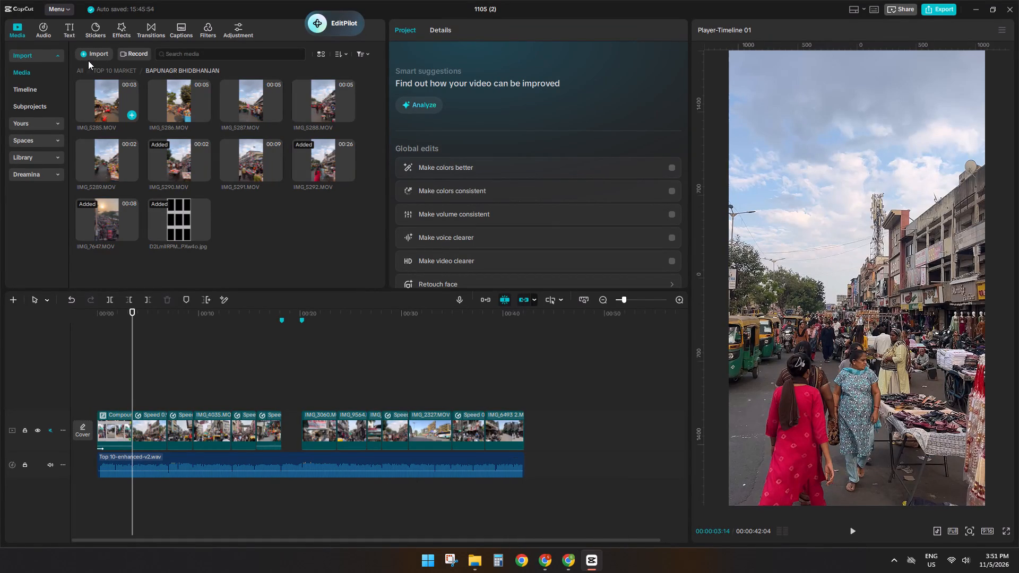
Return to the TOP 10 MARKET media folder and play the timeline around the empty gap near 00:00:18 against the voice-over.
{"action": "left_click", "coordinate": [103, 67]}
{"action": "left_click", "coordinate": [287, 370]}
{"action": "key", "text": "space"}
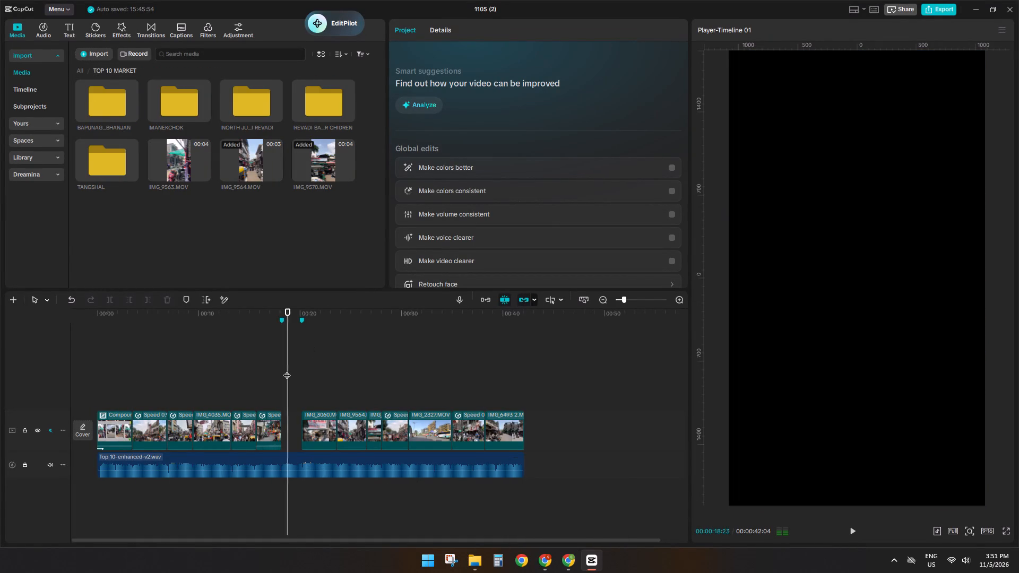
{"action": "left_click", "coordinate": [283, 371]}
{"action": "key", "text": "space"}
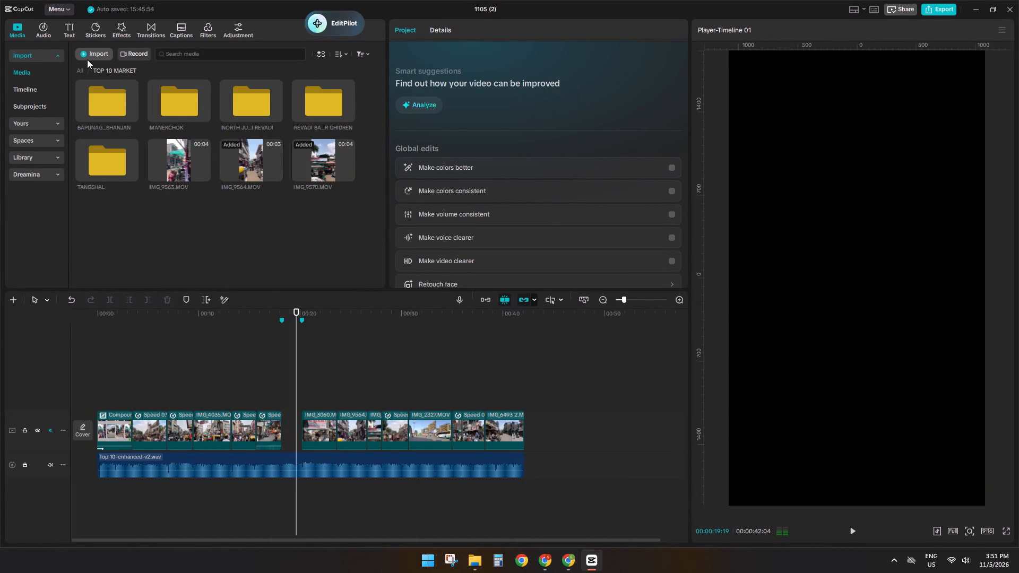
{"action": "key", "text": "space"}
{"action": "left_click", "coordinate": [264, 359]}
{"action": "key", "text": "space"}
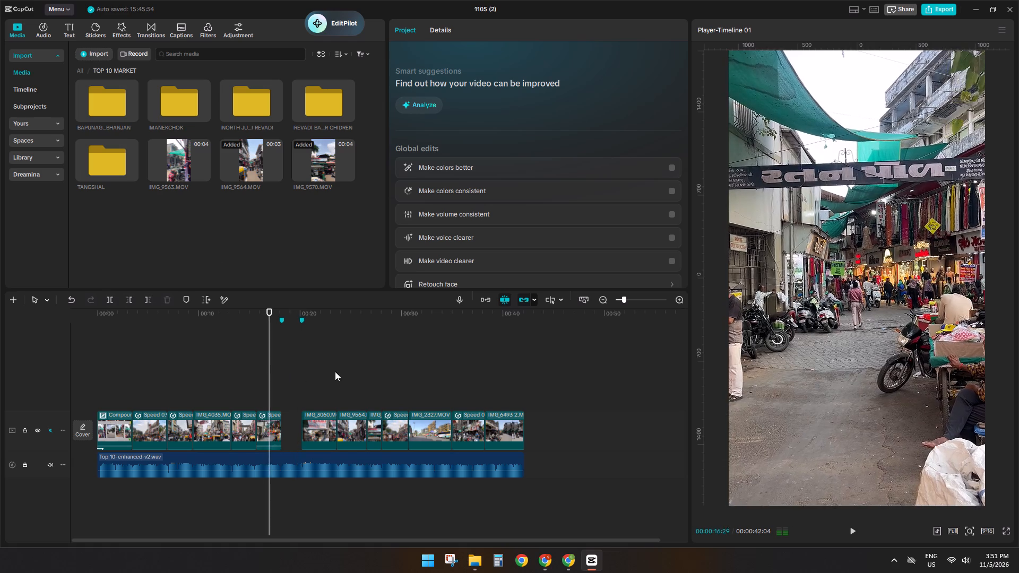
{"action": "scroll", "coordinate": [320, 396], "scroll_direction": "up", "scroll_amount": 8, "text": "ctrl"}
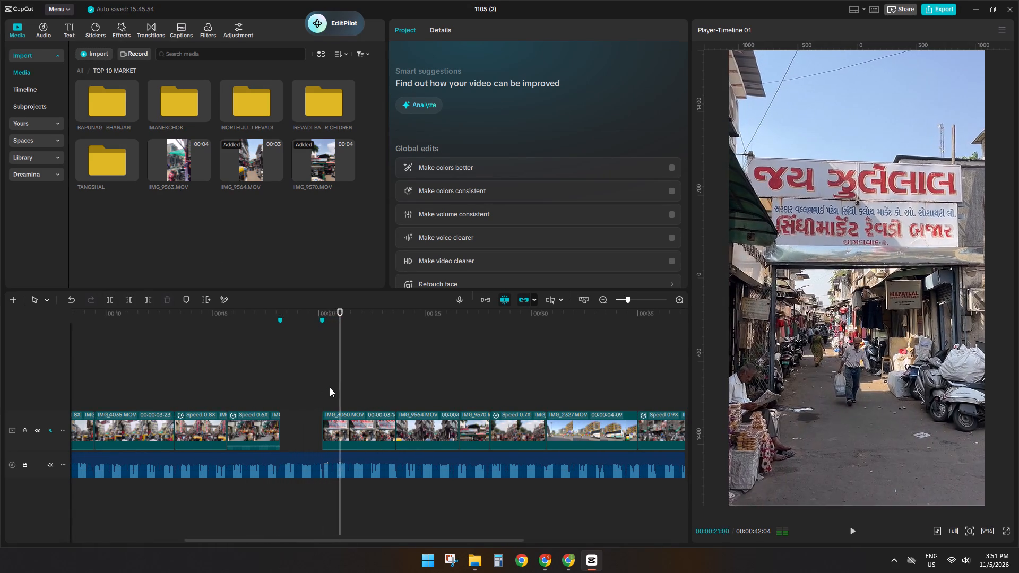
{"action": "key", "text": "space"}
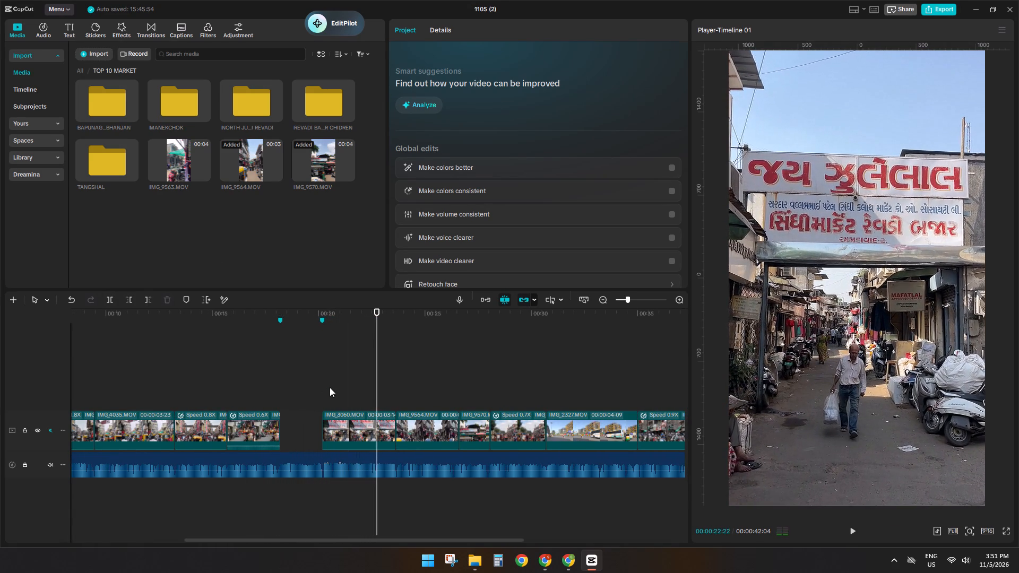
{"action": "key", "text": "space"}
{"action": "key", "text": "space"}
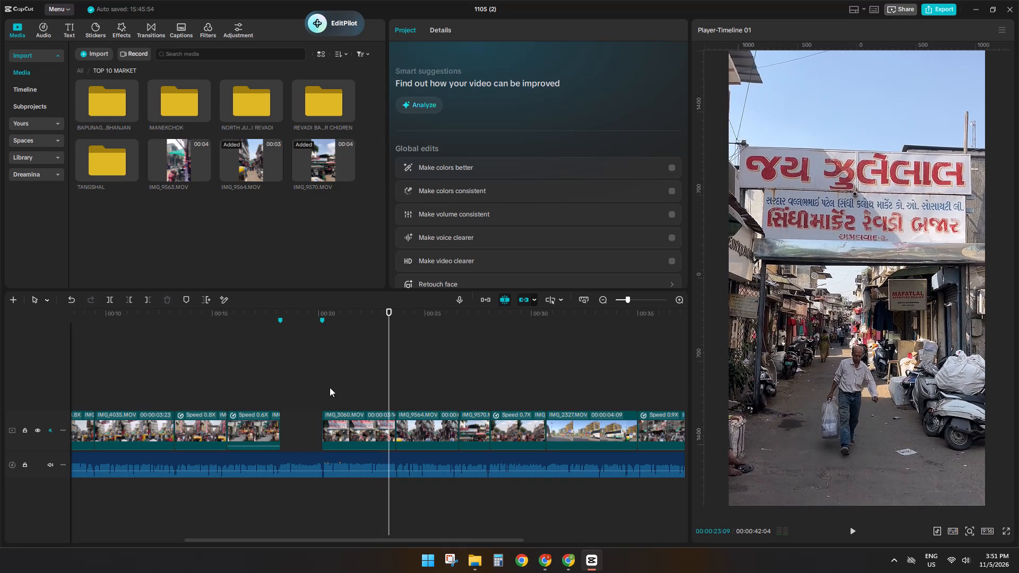
Import IMG_0876, IMG_6733 and IMG_6787 from Downloads into the TOP 10 MARKET media folder.
{"action": "left_click", "coordinate": [280, 367]}
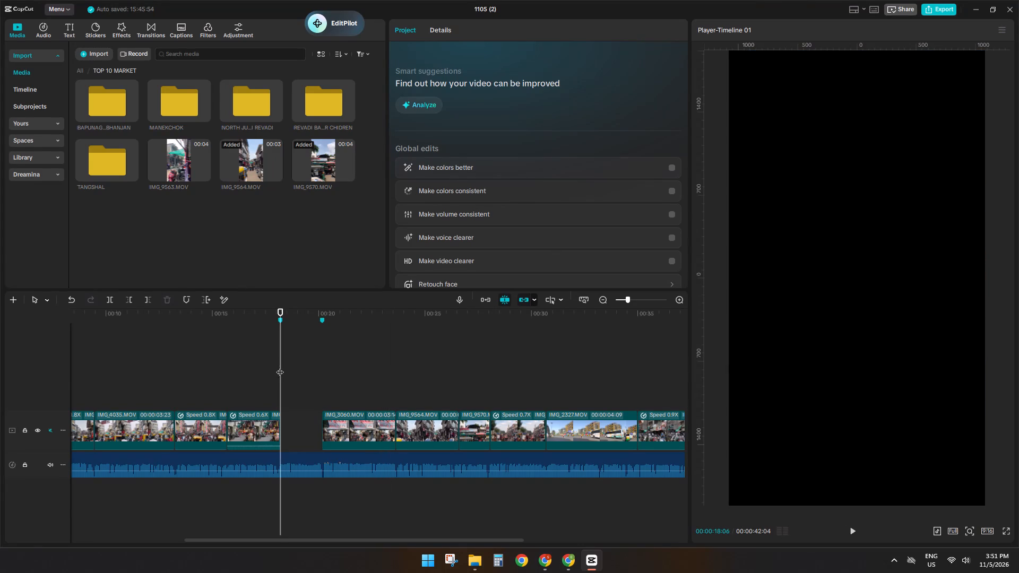
{"action": "left_click", "coordinate": [93, 53]}
{"action": "left_click", "coordinate": [97, 68]}
{"action": "left_click", "coordinate": [64, 144]}
{"action": "left_click", "coordinate": [64, 153]}
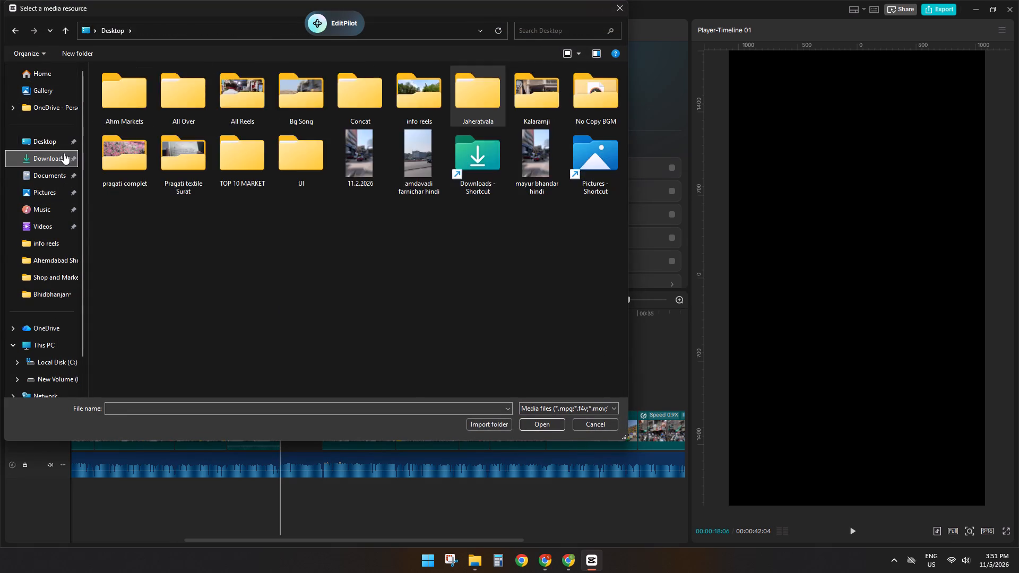
{"action": "left_click", "coordinate": [123, 102]}
{"action": "left_click", "coordinate": [167, 108], "text": "ctrl"}
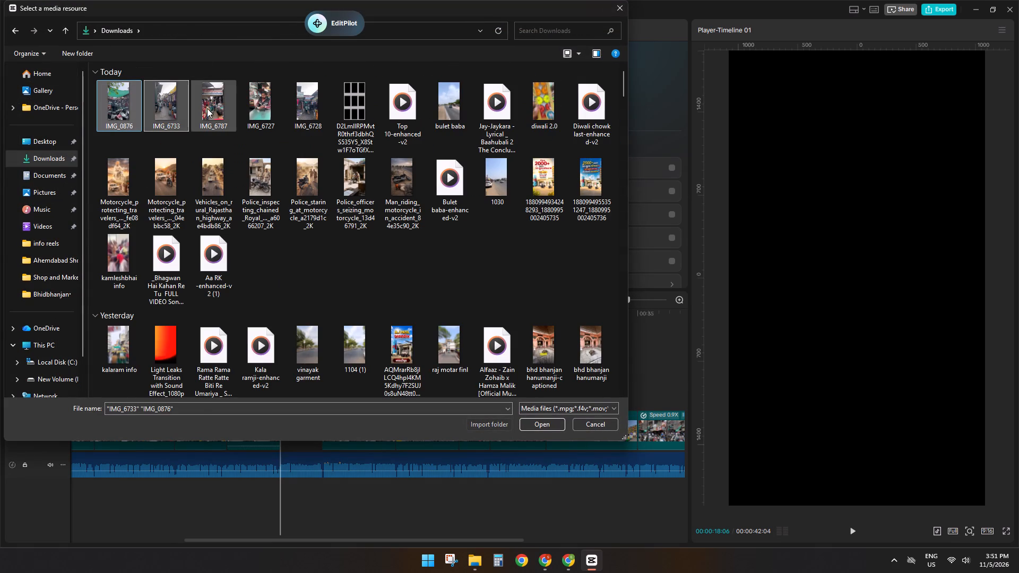
{"action": "left_click", "coordinate": [208, 108], "text": "ctrl"}
{"action": "left_click", "coordinate": [539, 422]}
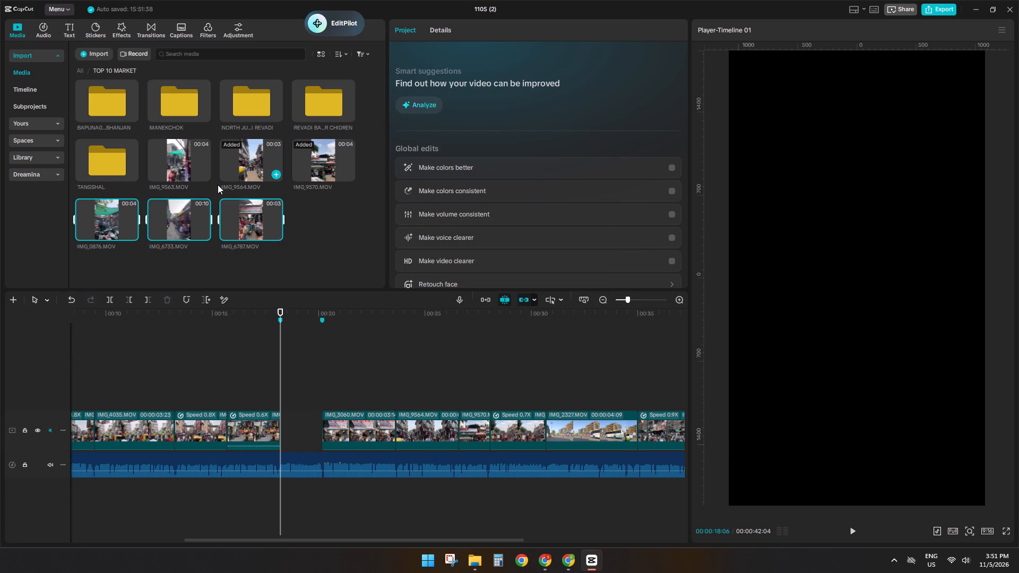
Preview the imported clips and place IMG_0876 above the main track at the gap's start, 00:00:18:06.
{"action": "left_click", "coordinate": [171, 218]}
{"action": "left_click", "coordinate": [94, 218]}
{"action": "left_click", "coordinate": [168, 216]}
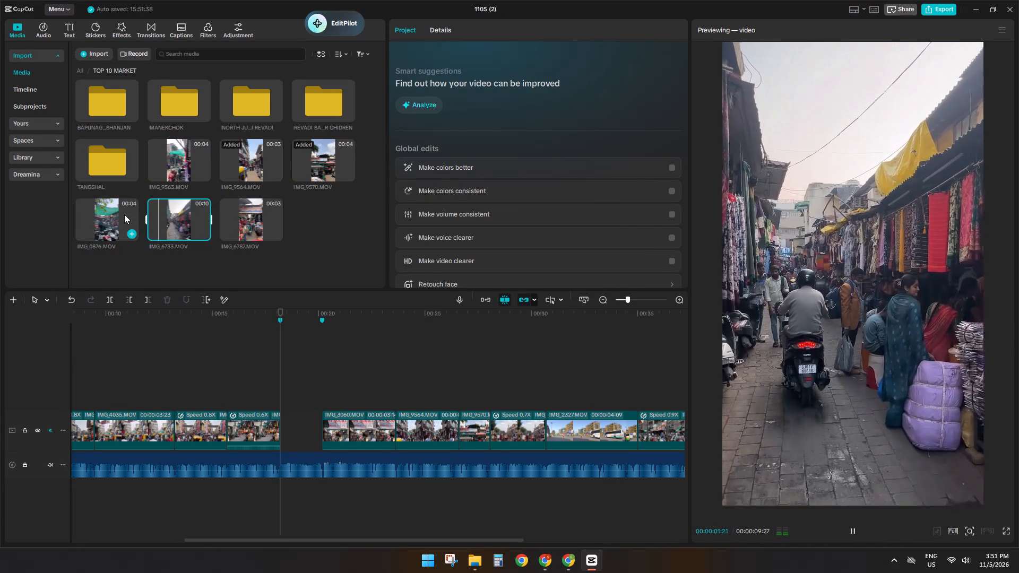
{"action": "left_click", "coordinate": [122, 214]}
{"action": "left_click_drag", "start_coordinate": [121, 214], "coordinate": [290, 378]}
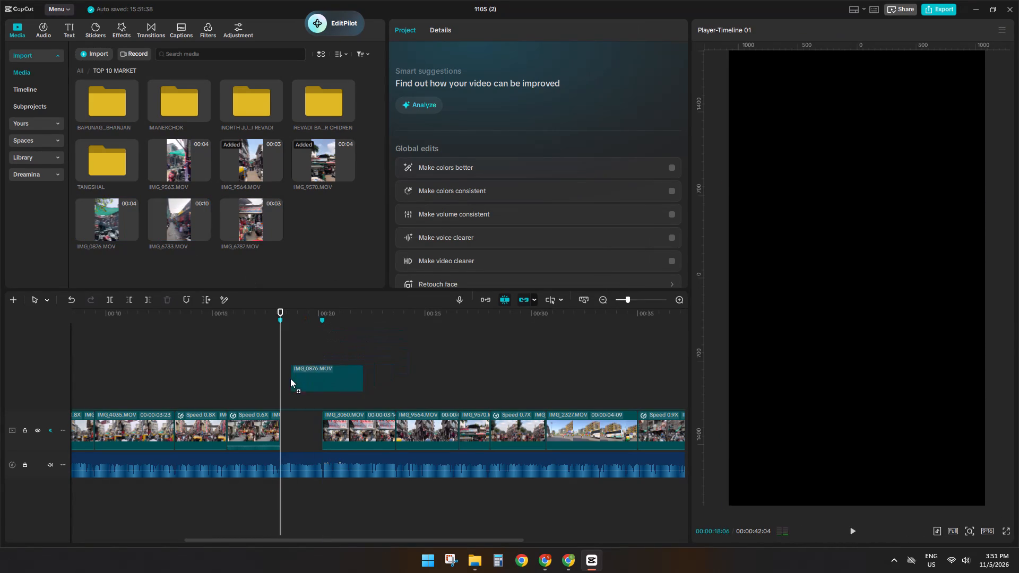
{"action": "left_click_drag", "start_coordinate": [290, 378], "coordinate": [282, 390]}
Play IMG_0876 against the voice-over, cut off everything after about 00:00:19:09, and move it into the main track's gap.
{"action": "key", "text": "space"}
{"action": "key", "text": "space"}
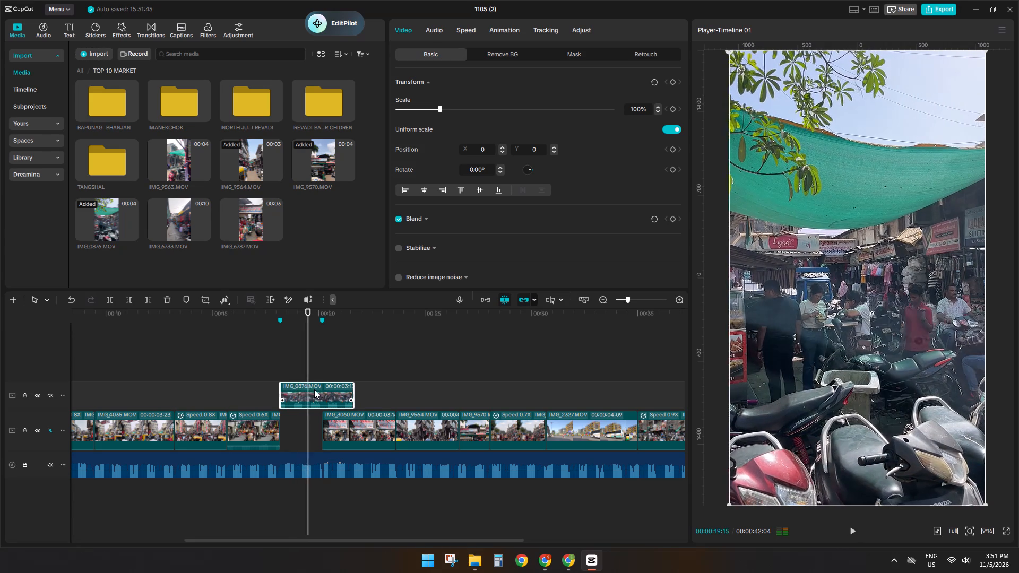
{"action": "left_click", "coordinate": [296, 367]}
{"action": "key", "text": "space"}
{"action": "key", "text": "space"}
{"action": "left_click", "coordinate": [304, 389]}
{"action": "key", "text": "s"}
{"action": "key", "text": "d"}
{"action": "left_click_drag", "start_coordinate": [296, 385], "coordinate": [295, 413]}
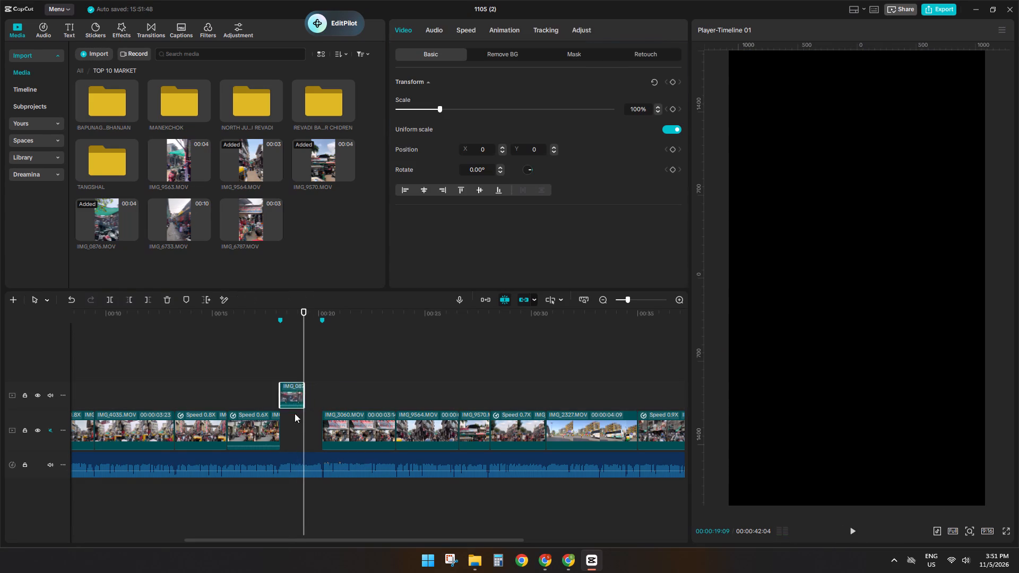
{"action": "left_click_drag", "start_coordinate": [295, 413], "coordinate": [294, 419]}
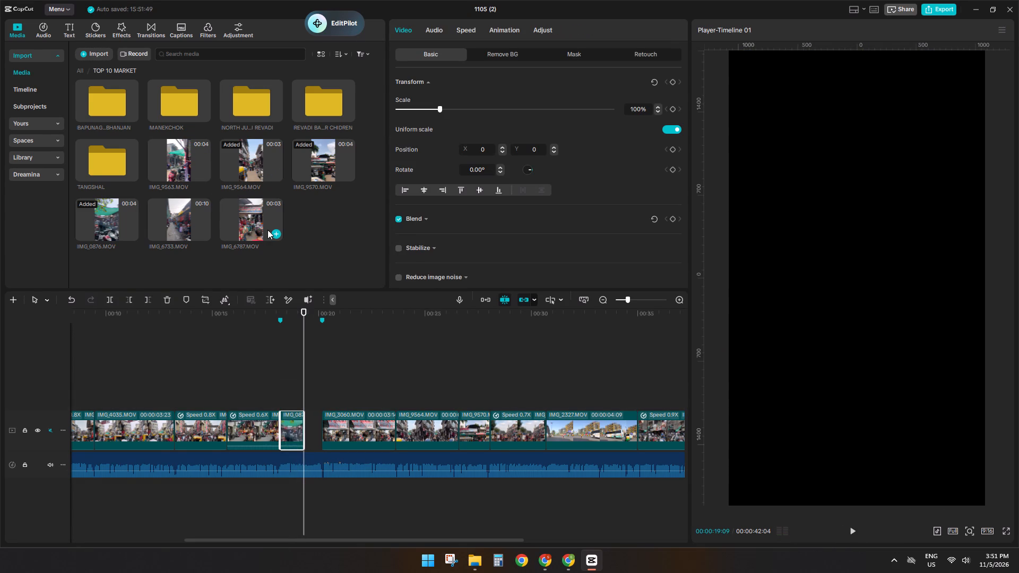
Add IMG_6787 right after IMG_0876, trim its end to the marker at 00:00:20:05, and move it into the main track's remaining gap.
{"action": "left_click", "coordinate": [234, 224]}
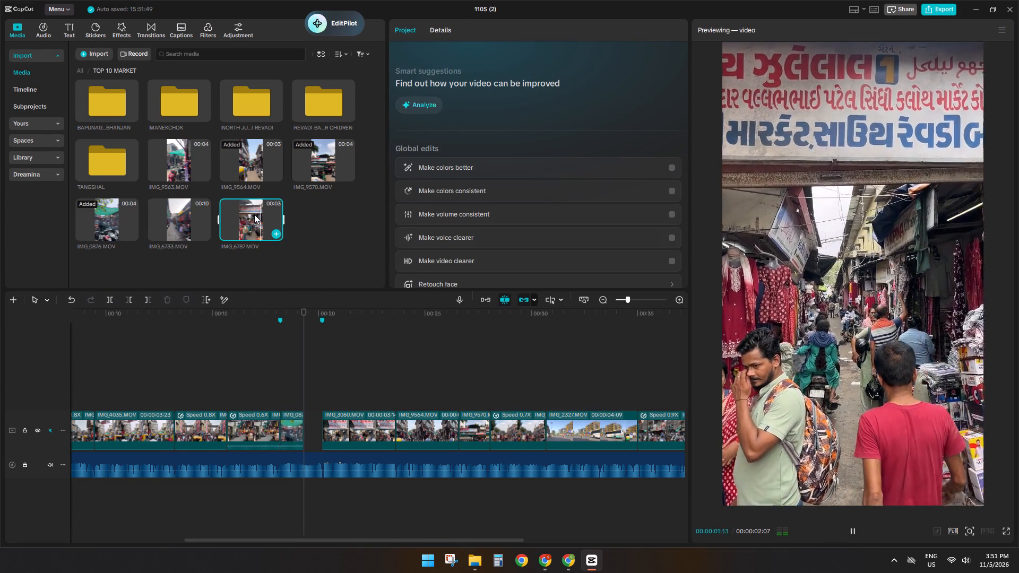
{"action": "left_click_drag", "start_coordinate": [255, 210], "coordinate": [306, 413]}
{"action": "key", "text": "space"}
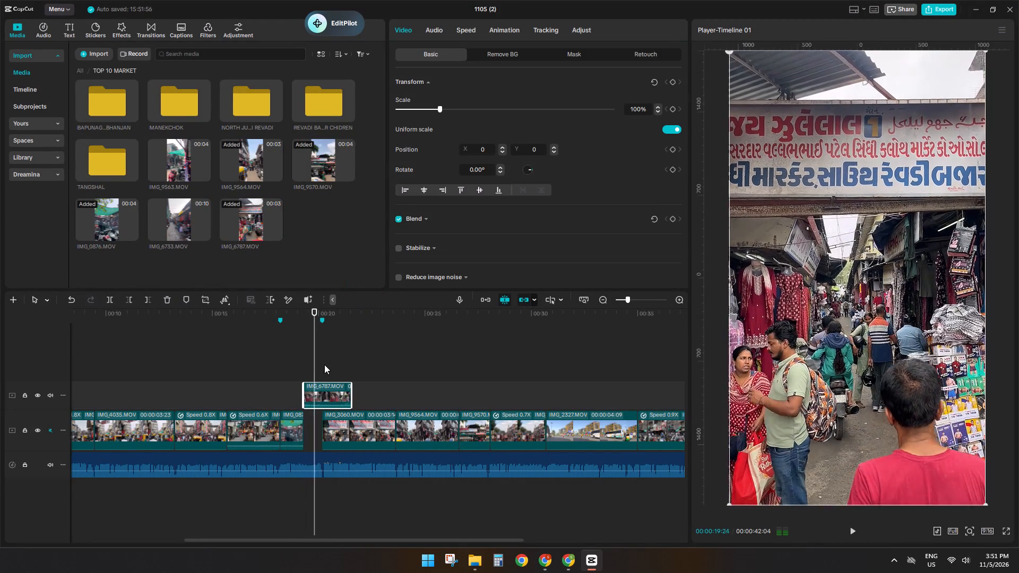
{"action": "left_click", "coordinate": [324, 364]}
{"action": "left_click", "coordinate": [325, 392]}
{"action": "key", "text": "s"}
{"action": "key", "text": "d"}
{"action": "left_click_drag", "start_coordinate": [314, 392], "coordinate": [312, 411]}
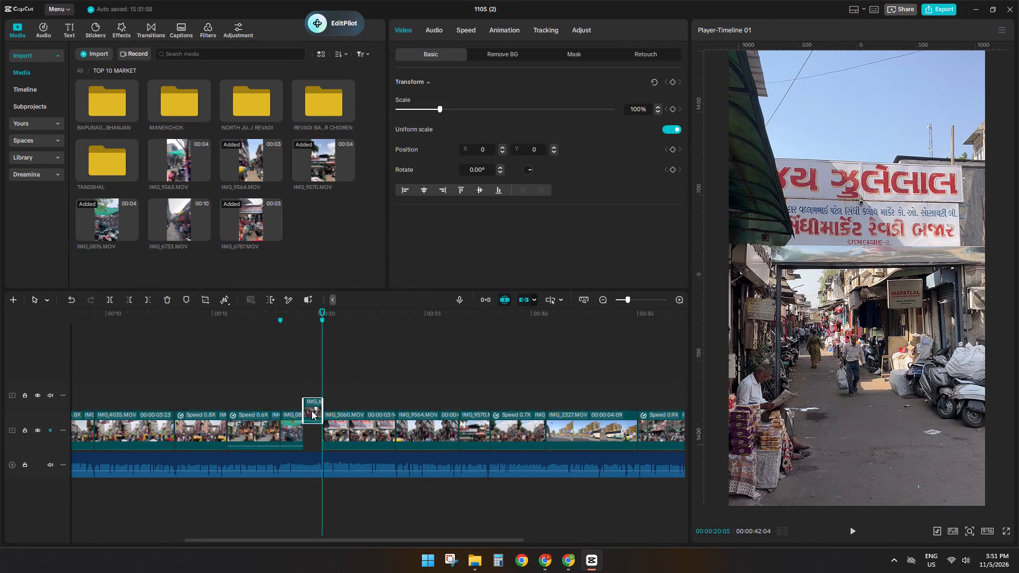
{"action": "left_click_drag", "start_coordinate": [312, 411], "coordinate": [312, 420]}
Mute IMG_0876, IMG_6787 and the 0.6X clips just before them by setting their volume to -∞ dB.
{"action": "left_click_drag", "start_coordinate": [296, 400], "coordinate": [304, 421]}
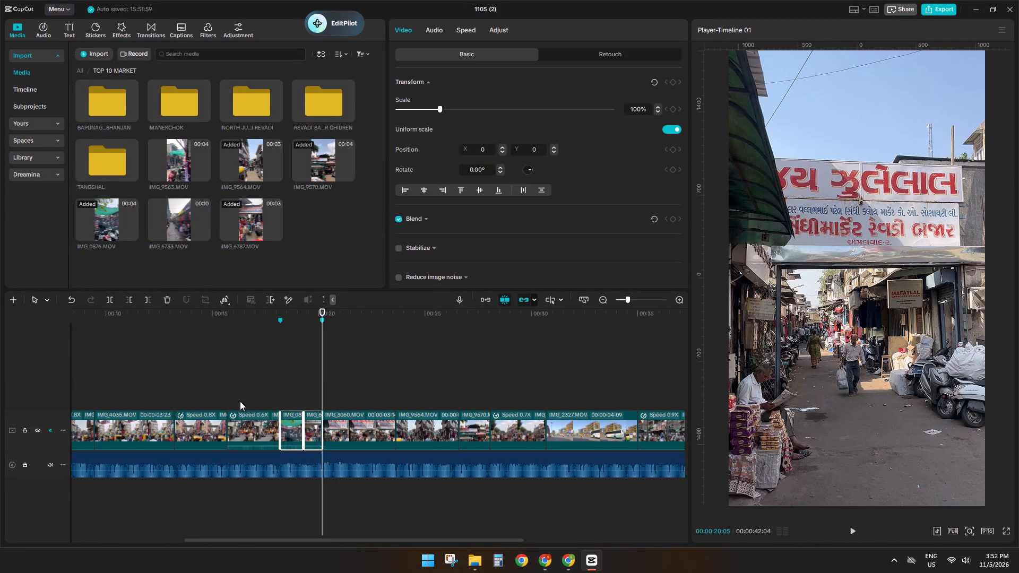
{"action": "left_click_drag", "start_coordinate": [240, 396], "coordinate": [314, 427]}
{"action": "left_click", "coordinate": [431, 29]}
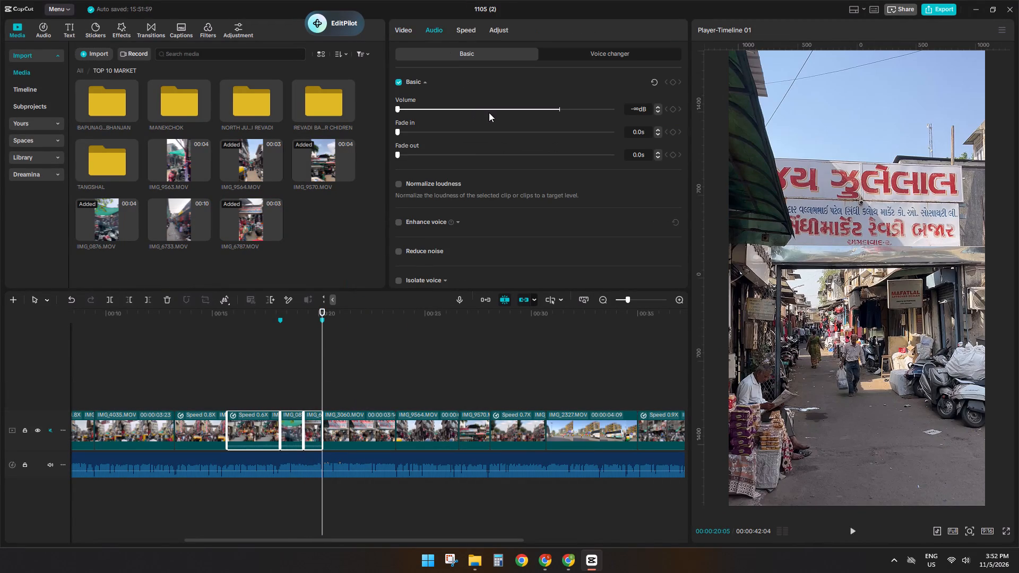
{"action": "left_click_drag", "start_coordinate": [489, 113], "coordinate": [131, 119]}
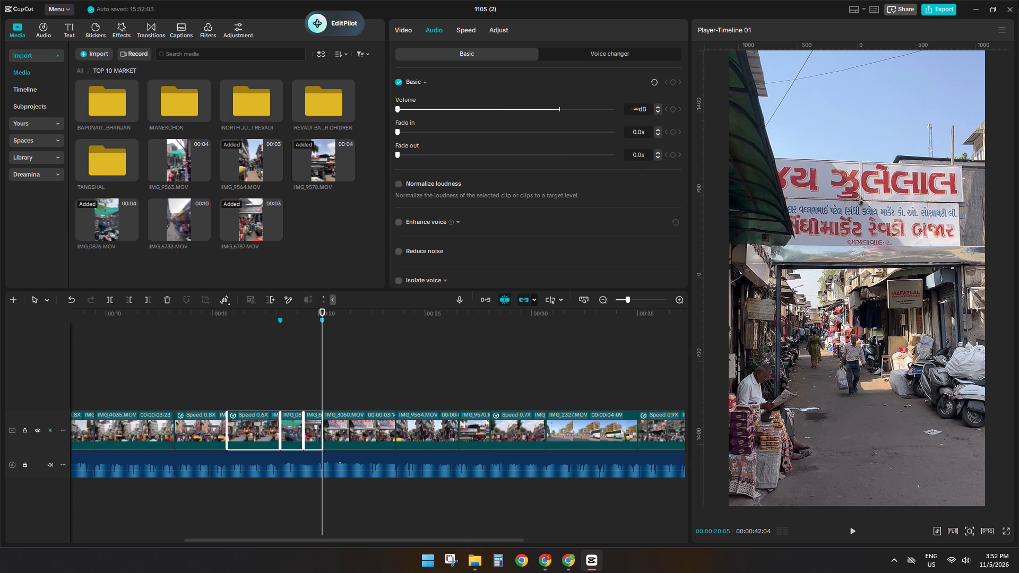
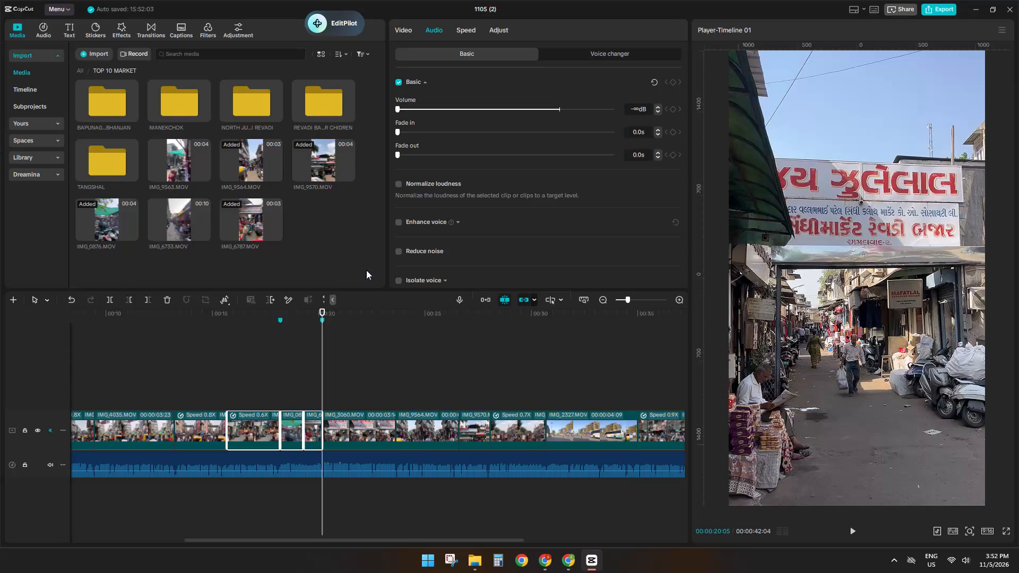
Play the sequence from the start of the 0.6X clip through IMG_0876 and IMG_6787 against the voice-over.
{"action": "left_click", "coordinate": [232, 398]}
{"action": "key", "text": "space"}
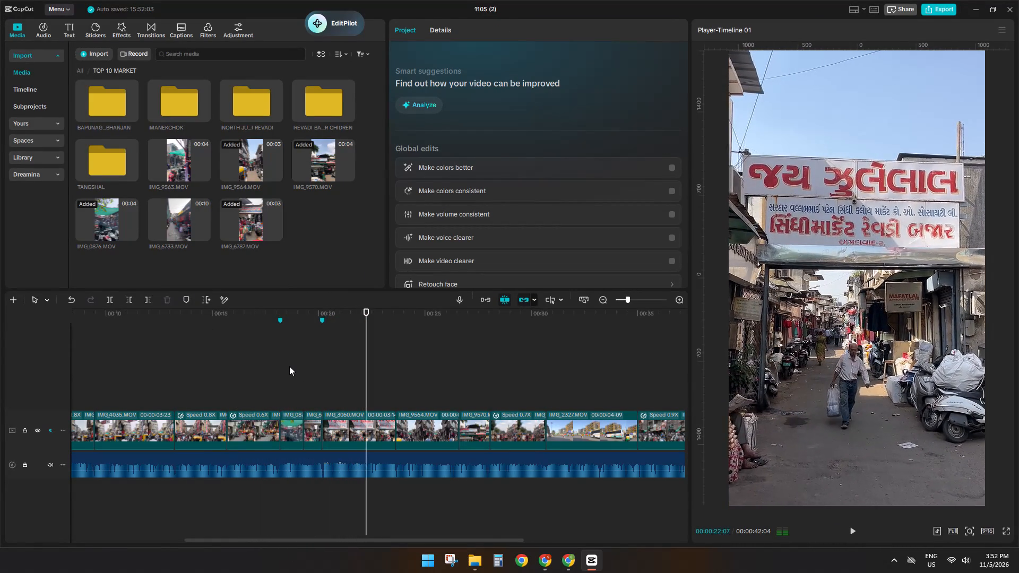
Browse the Movement transitions for the cut between the opening compound clip and the first market clip, at 00:00:03:14.
{"action": "left_click", "coordinate": [295, 375]}
{"action": "left_click_drag", "start_coordinate": [295, 375], "coordinate": [0, 407]}
{"action": "scroll", "coordinate": [176, 413], "scroll_direction": "down", "scroll_amount": 4, "text": "ctrl"}
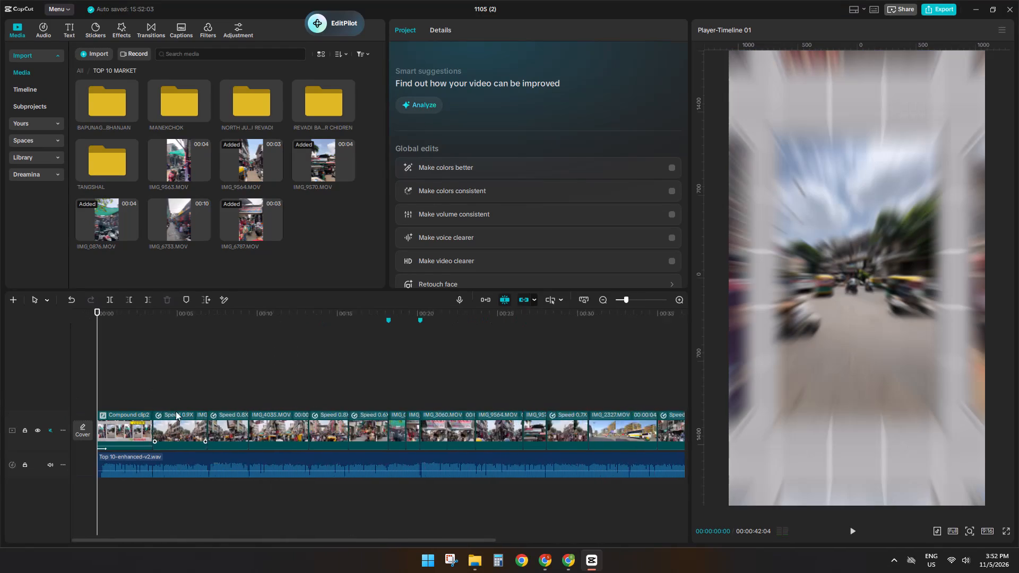
{"action": "left_click", "coordinate": [148, 387]}
{"action": "left_click", "coordinate": [148, 34]}
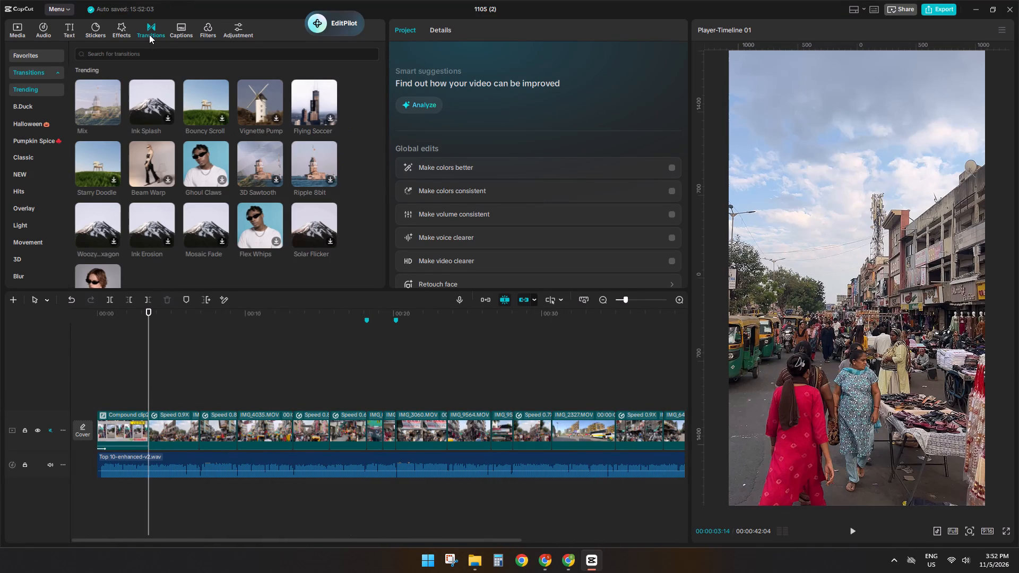
{"action": "left_click", "coordinate": [32, 54]}
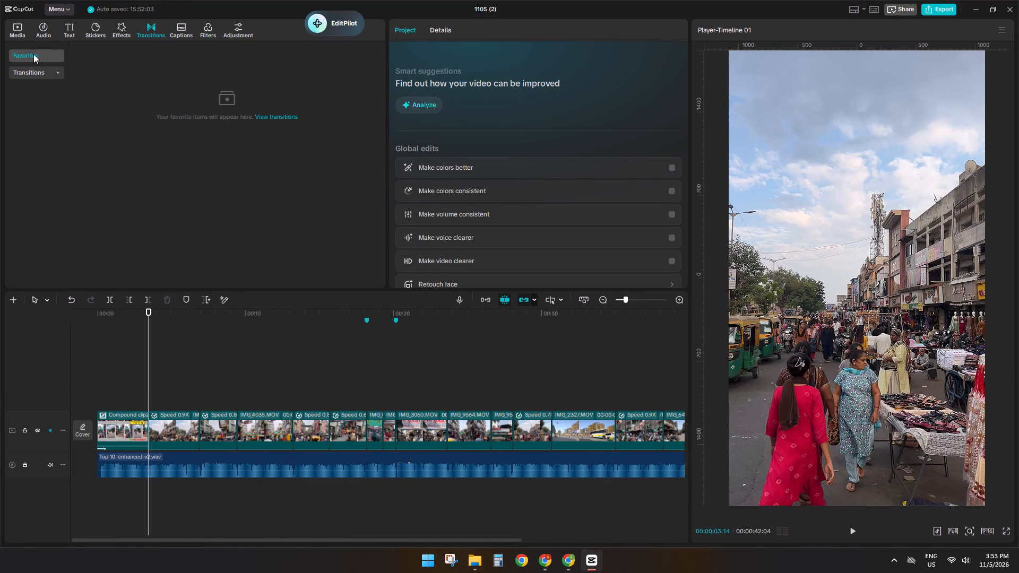
{"action": "left_click", "coordinate": [287, 109]}
{"action": "left_click", "coordinate": [279, 114]}
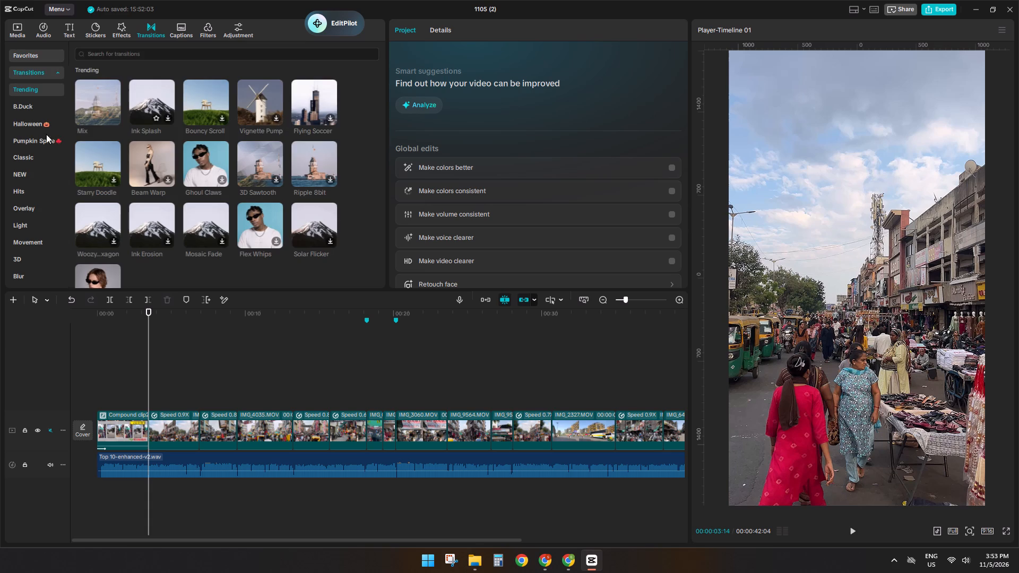
{"action": "left_click", "coordinate": [21, 236]}
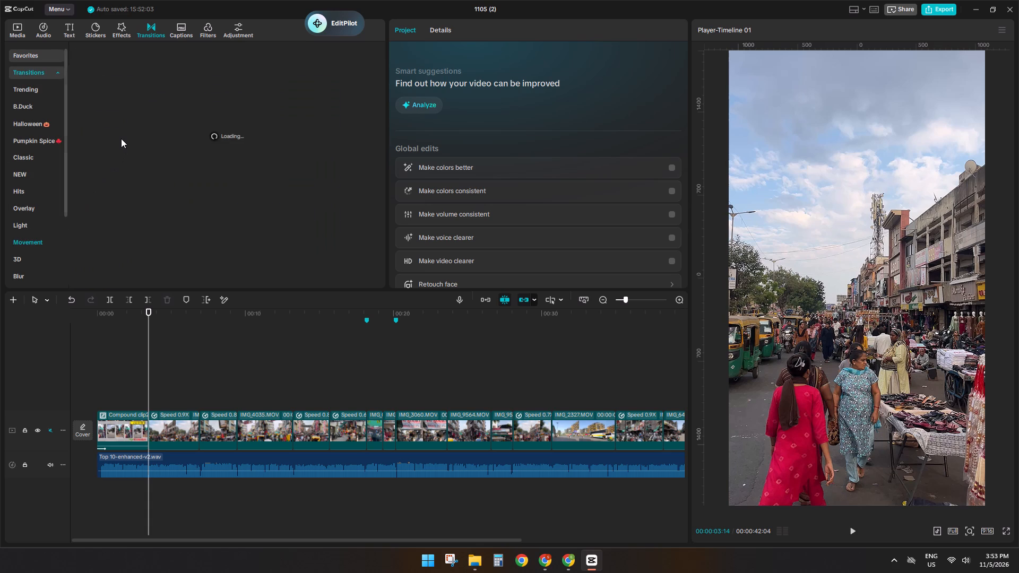
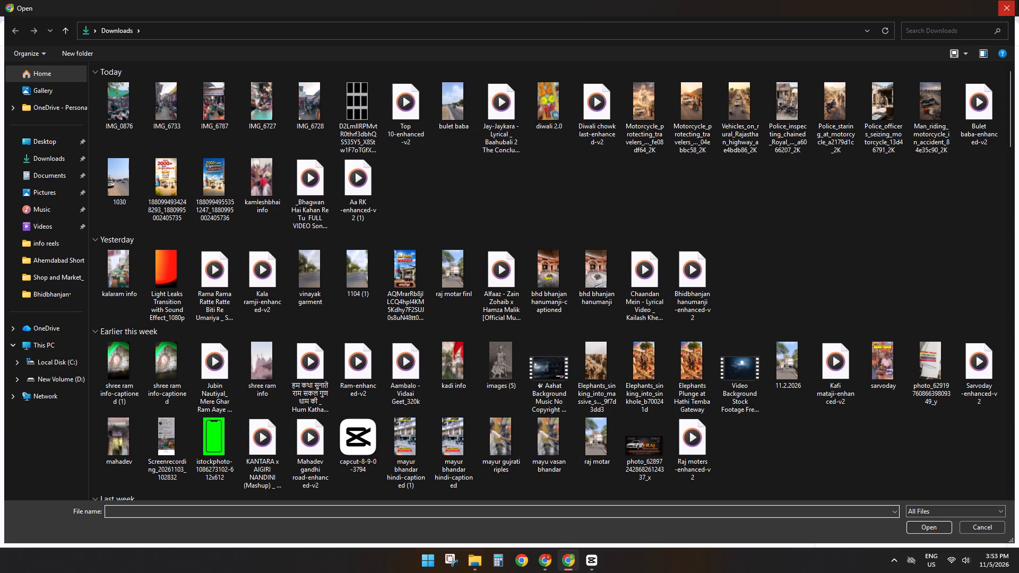
Dismiss the file chooser and create a Google Drive folder named JAHERATVALA INFO REELS.
{"action": "left_click", "coordinate": [1018, 0]}
{"action": "left_click", "coordinate": [46, 106]}
{"action": "left_click", "coordinate": [55, 100]}
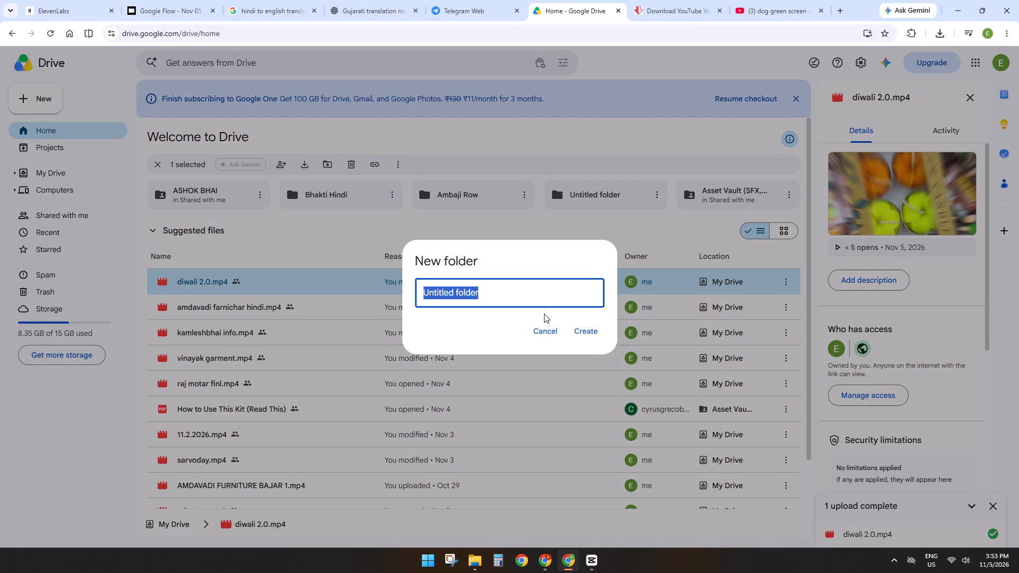
{"action": "type", "text": "JAHERATVALA"}
{"action": "key", "text": "space"}
{"action": "type", "text": "INFO REELS"}
{"action": "left_click", "coordinate": [590, 336]}
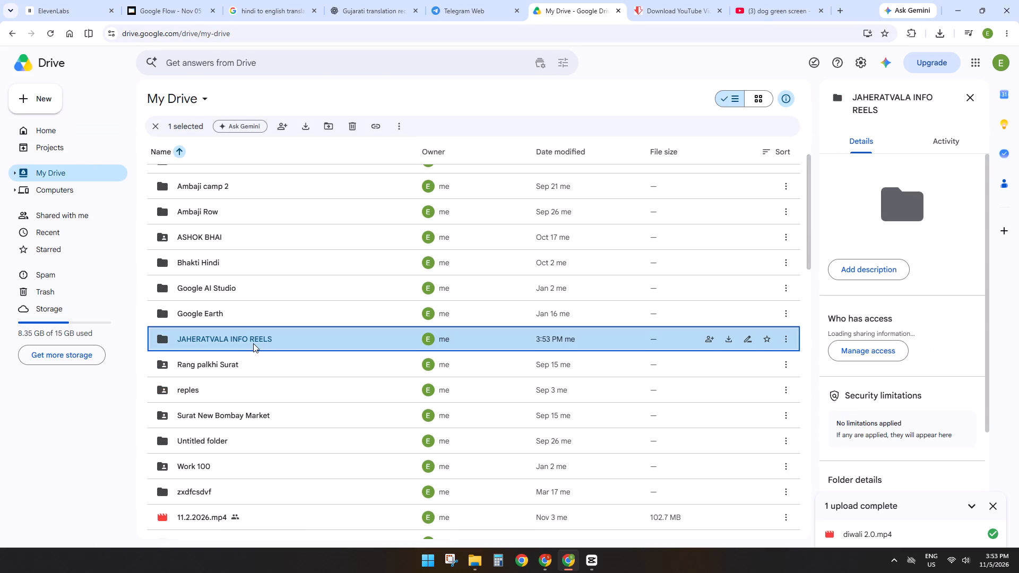
Upload all the videos in the desktop's info reels folder to the JAHERATVALA INFO REELS folder on Drive.
{"action": "double_click", "coordinate": [253, 343]}
{"action": "left_click", "coordinate": [50, 106]}
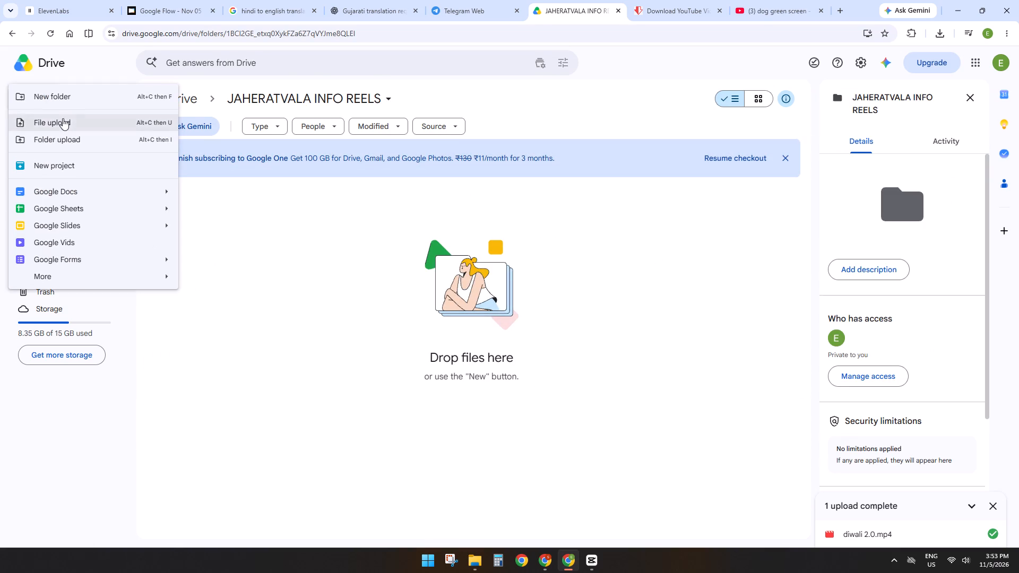
{"action": "left_click", "coordinate": [63, 118]}
{"action": "left_click", "coordinate": [45, 140]}
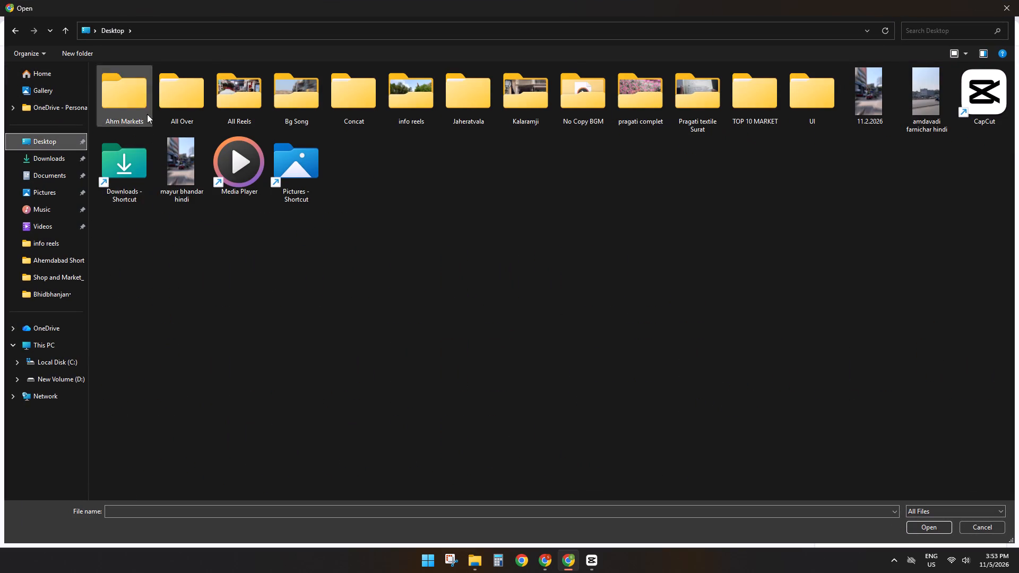
{"action": "left_click", "coordinate": [420, 93]}
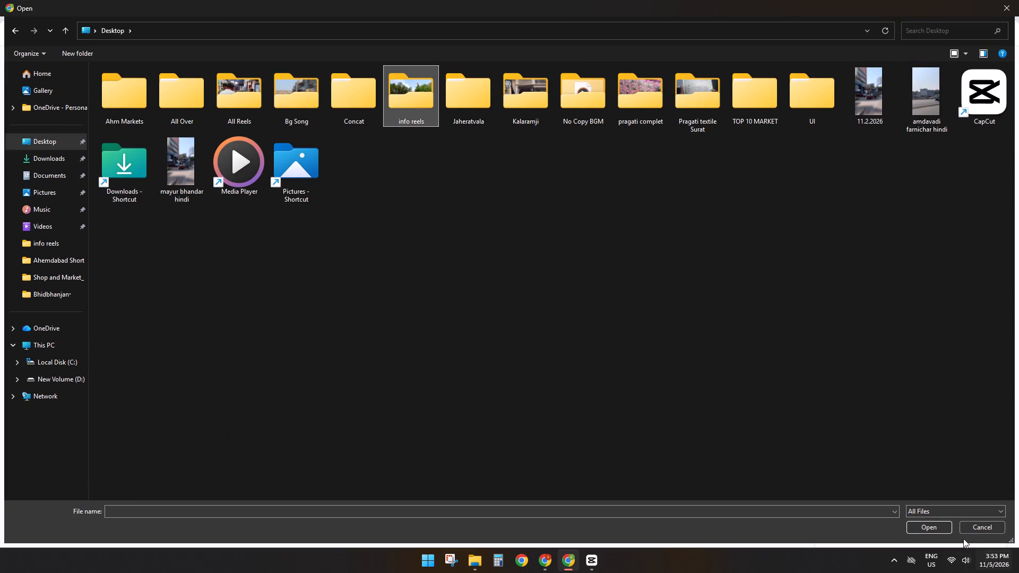
{"action": "left_click", "coordinate": [931, 528]}
{"action": "left_click_drag", "start_coordinate": [575, 171], "coordinate": [60, 113]}
{"action": "left_click", "coordinate": [917, 526]}
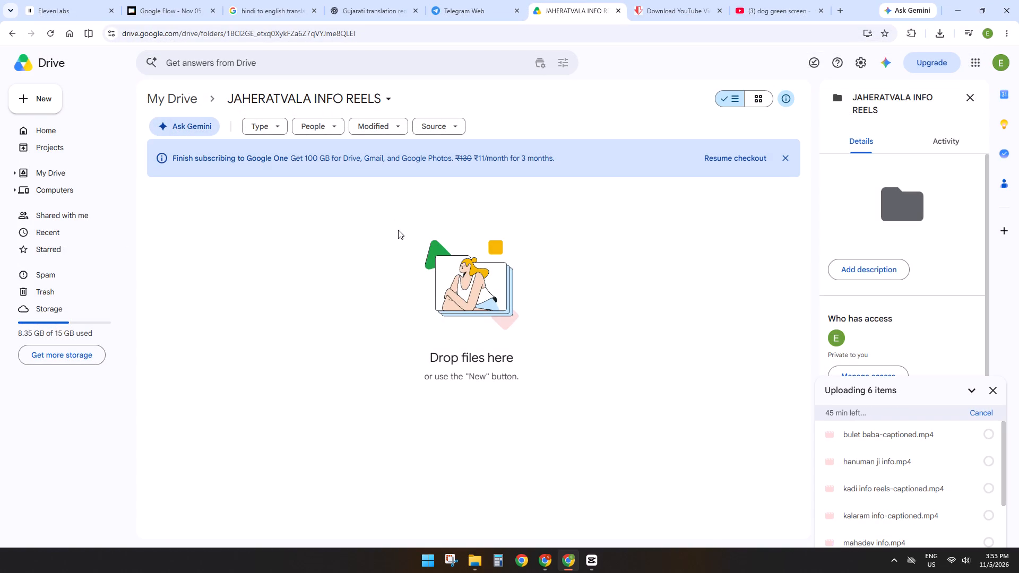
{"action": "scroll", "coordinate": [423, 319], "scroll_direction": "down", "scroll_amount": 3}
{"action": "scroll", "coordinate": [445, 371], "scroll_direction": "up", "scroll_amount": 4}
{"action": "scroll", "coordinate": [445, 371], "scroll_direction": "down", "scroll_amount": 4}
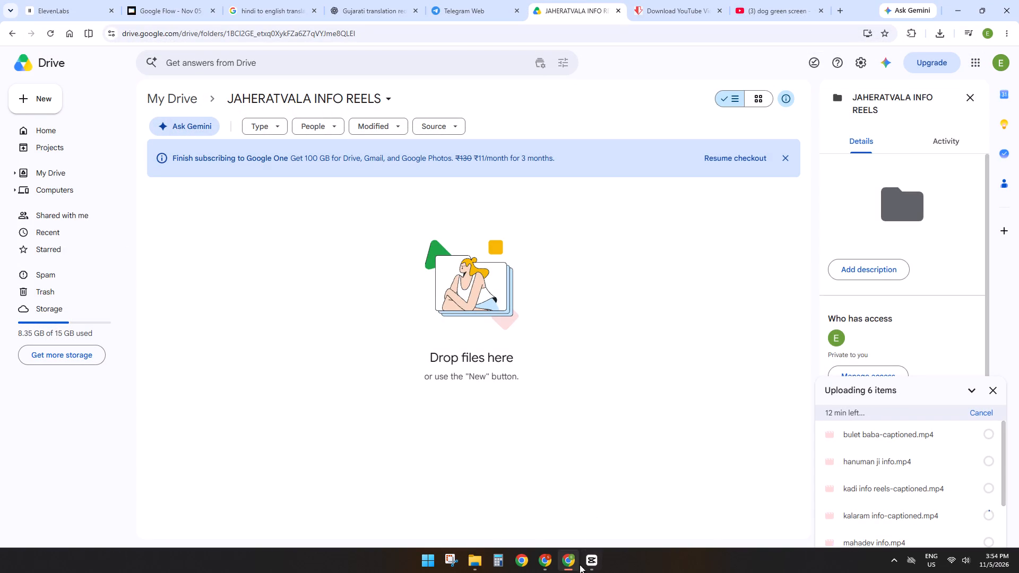
Close CapCut, the file explorer and the AutoCap editor window, and minimise the Drive browser window.
{"action": "left_click", "coordinate": [589, 561]}
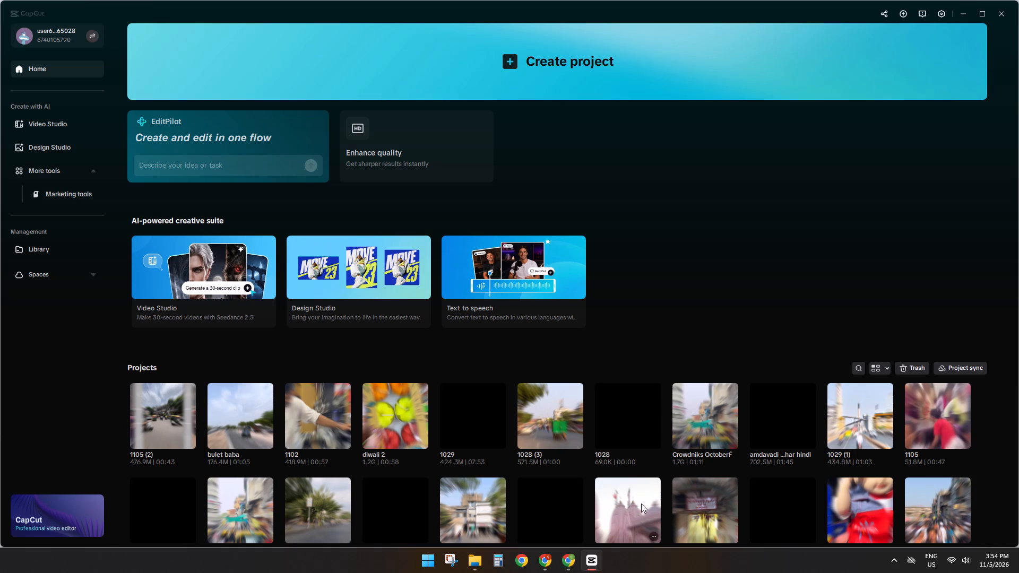
{"action": "left_click", "coordinate": [1007, 12]}
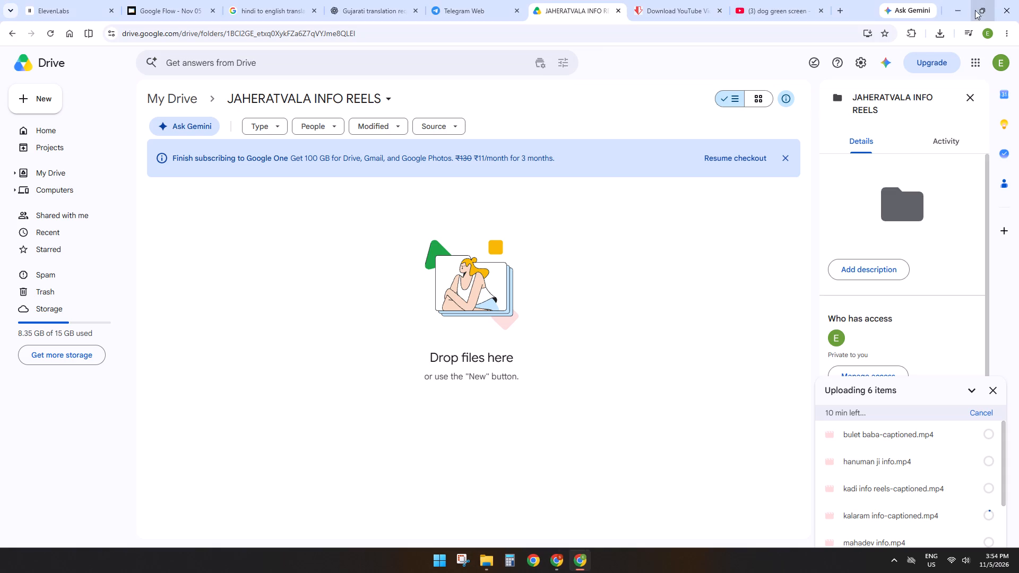
{"action": "left_click", "coordinate": [962, 8]}
{"action": "left_click", "coordinate": [1012, 5]}
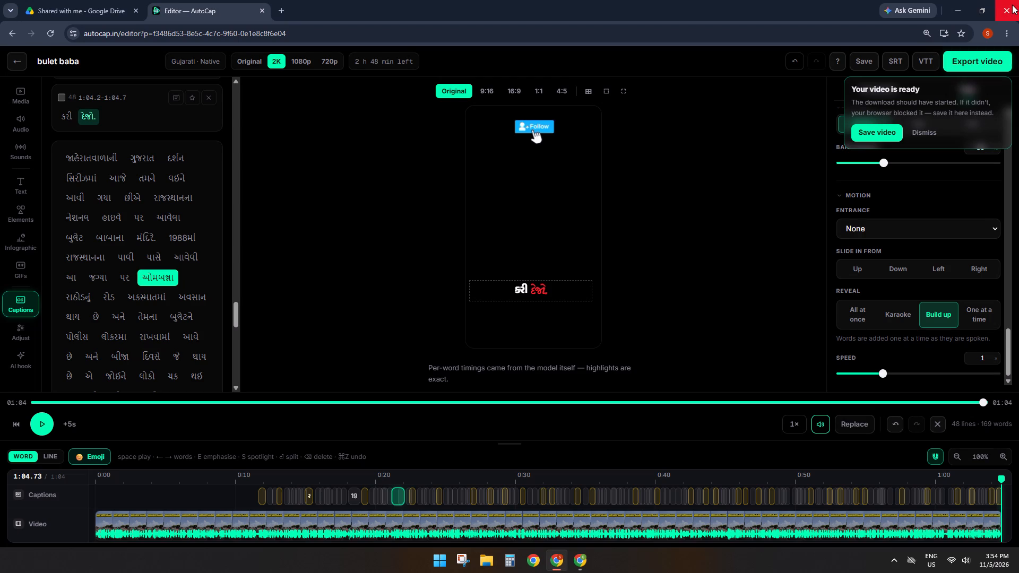
{"action": "left_click", "coordinate": [1004, 5]}
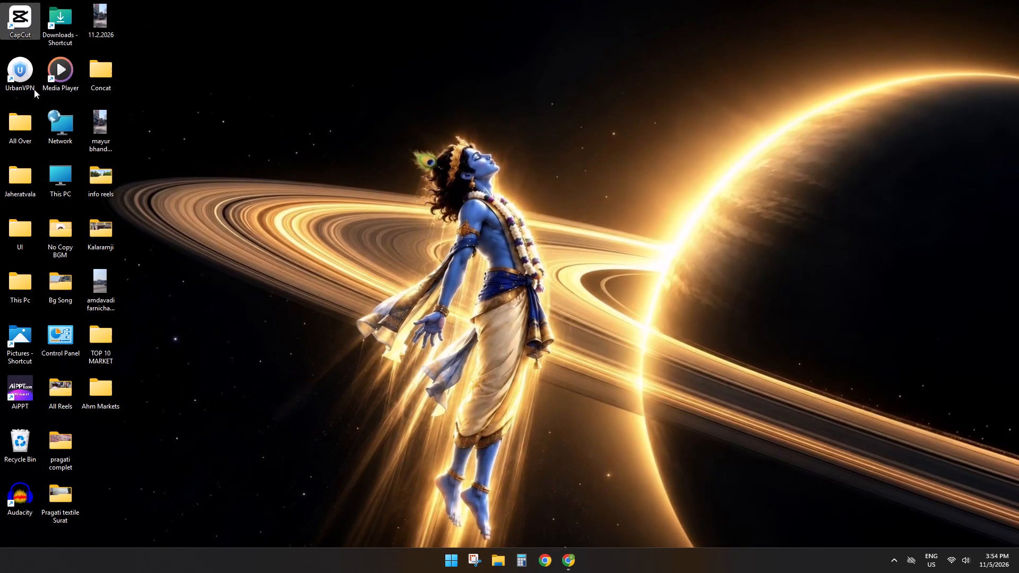
Start UrbanVPN in free mode, connect it to the United States, and minimise its window.
{"action": "double_click", "coordinate": [19, 77]}
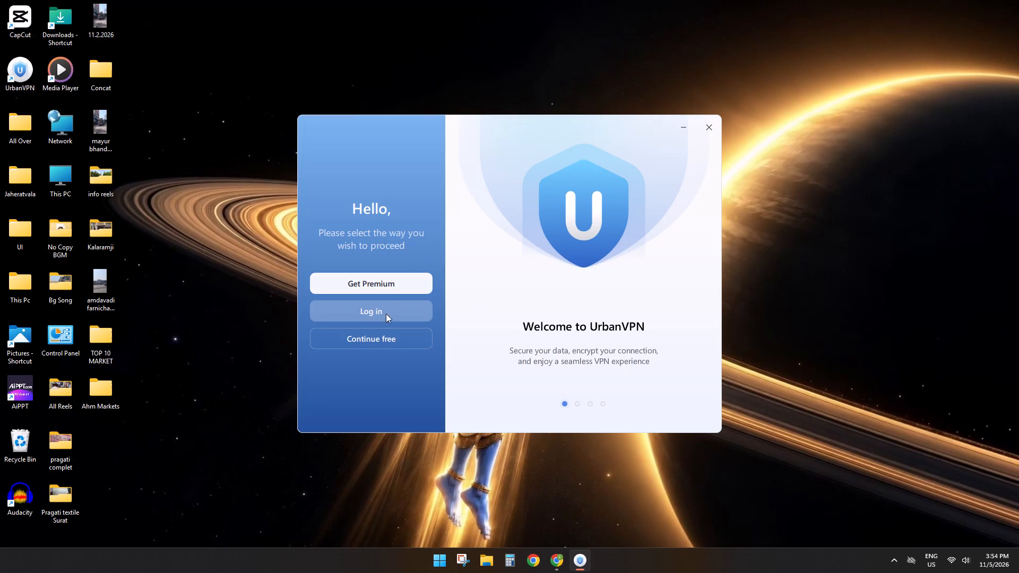
{"action": "left_click", "coordinate": [378, 341]}
{"action": "left_click", "coordinate": [443, 213]}
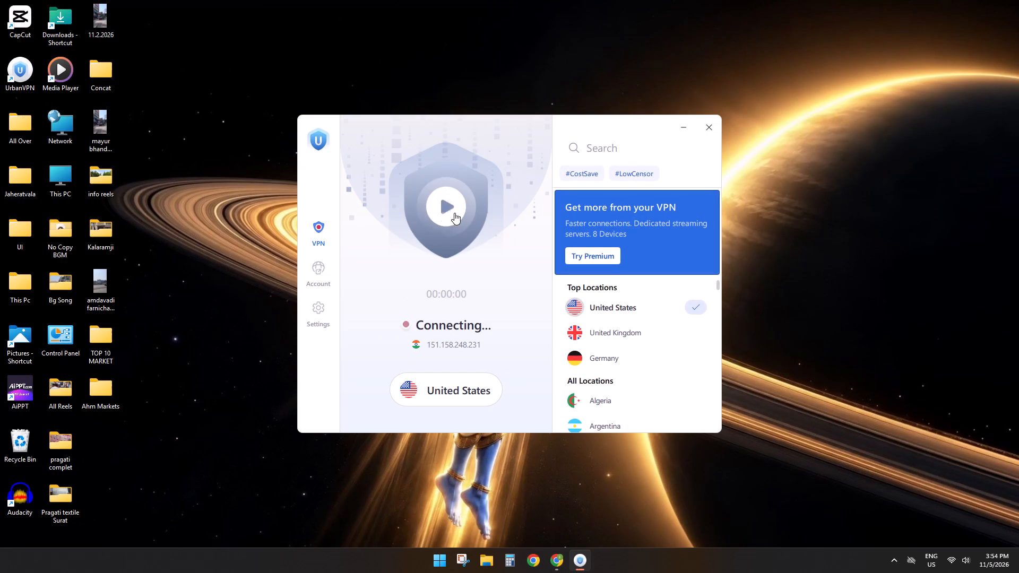
{"action": "left_click", "coordinate": [684, 128]}
Relaunch CapCut and open the 1105 (2) project.
{"action": "triple_click", "coordinate": [16, 24]}
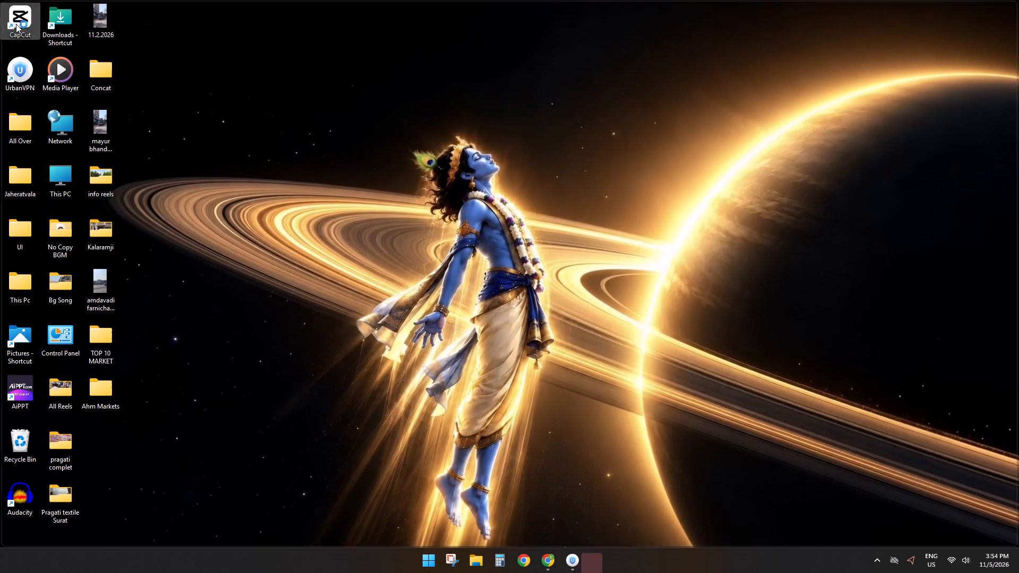
{"action": "left_click", "coordinate": [169, 427]}
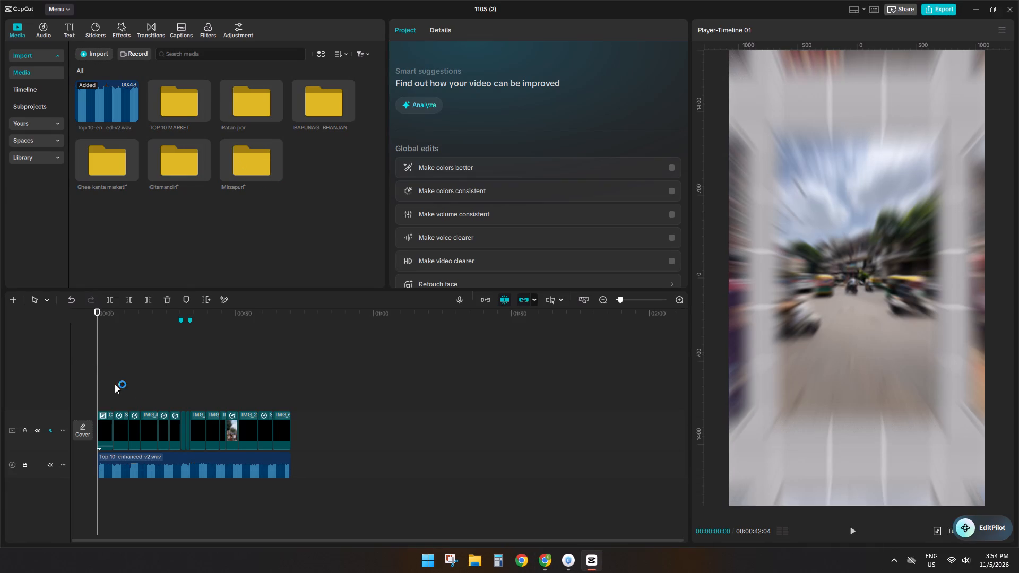
Play the opening compound clip from the start of the timeline.
{"action": "scroll", "coordinate": [143, 422], "scroll_direction": "up", "scroll_amount": 11, "text": "ctrl"}
{"action": "scroll", "coordinate": [150, 420], "scroll_direction": "down", "scroll_amount": 1, "text": "ctrl"}
{"action": "scroll", "coordinate": [150, 420], "scroll_direction": "up", "scroll_amount": 2, "text": "ctrl"}
{"action": "left_click", "coordinate": [146, 384]}
{"action": "left_click_drag", "start_coordinate": [146, 384], "coordinate": [69, 383]}
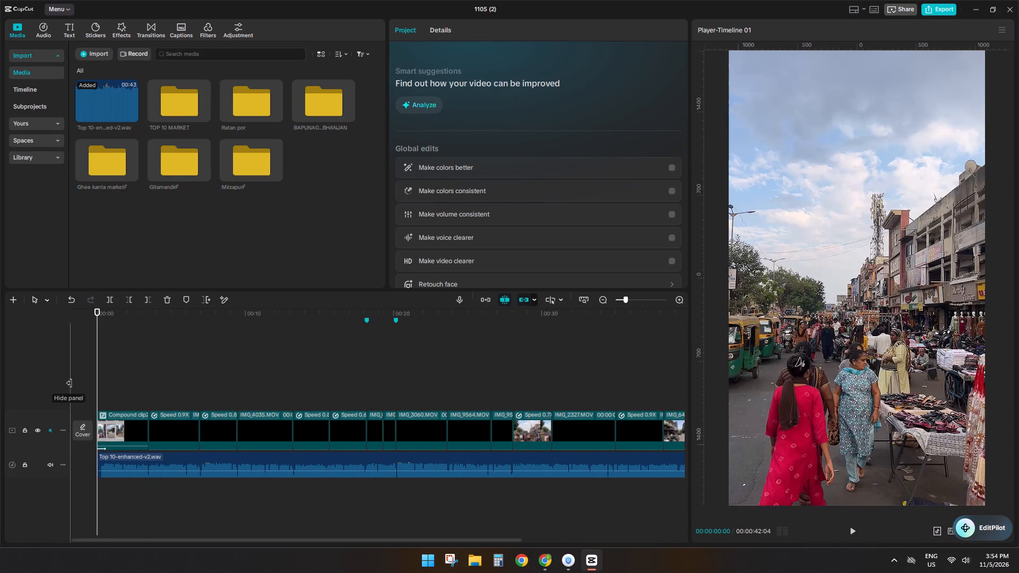
{"action": "key", "text": "space"}
{"action": "left_click", "coordinate": [134, 384]}
{"action": "left_click_drag", "start_coordinate": [134, 384], "coordinate": [17, 384]}
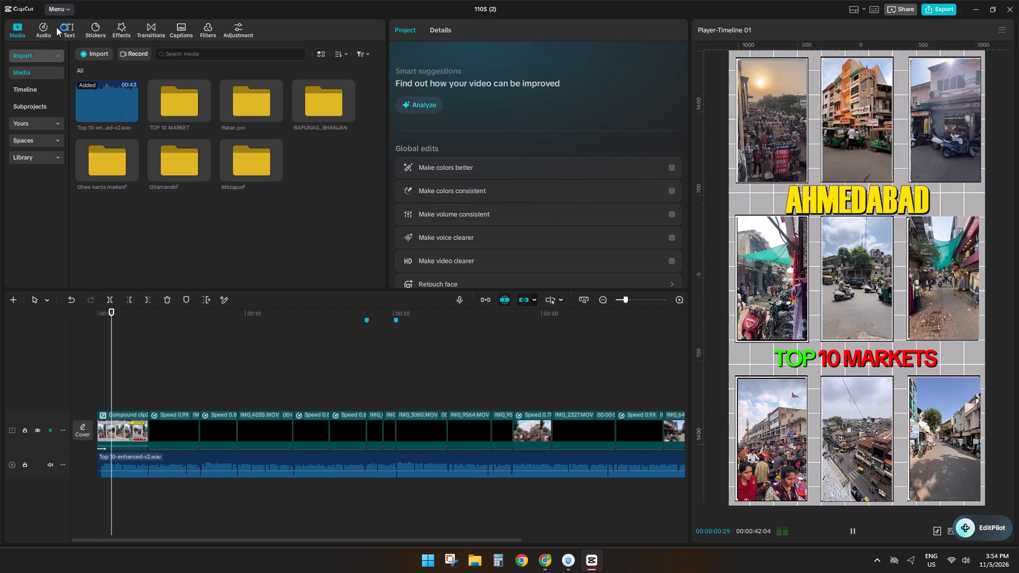
Add My presets20 from the saved presets above the main track at the timeline start and undo its compound clip.
{"action": "left_click", "coordinate": [25, 71]}
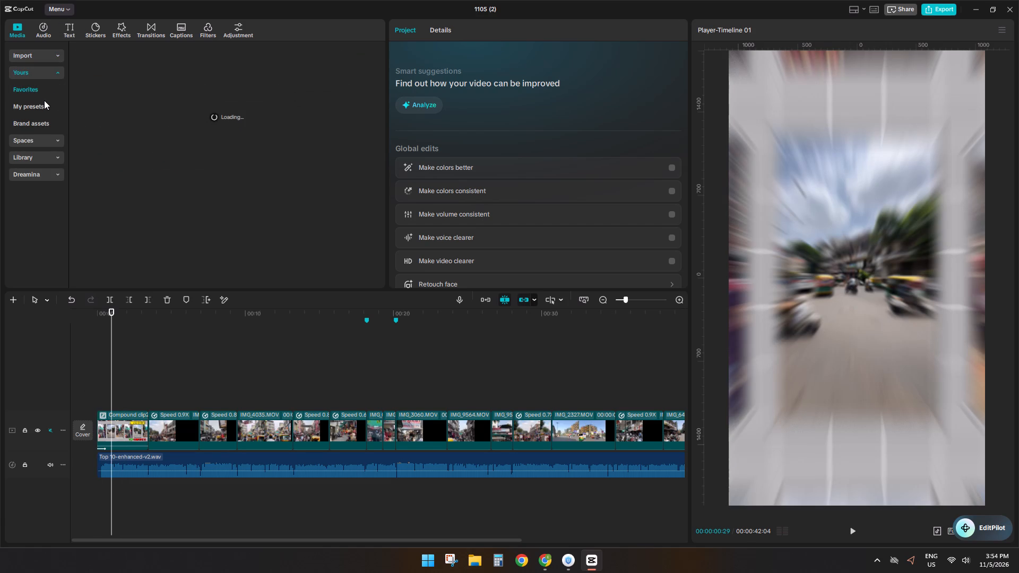
{"action": "left_click", "coordinate": [42, 102]}
{"action": "scroll", "coordinate": [165, 194], "scroll_direction": "down", "scroll_amount": 6}
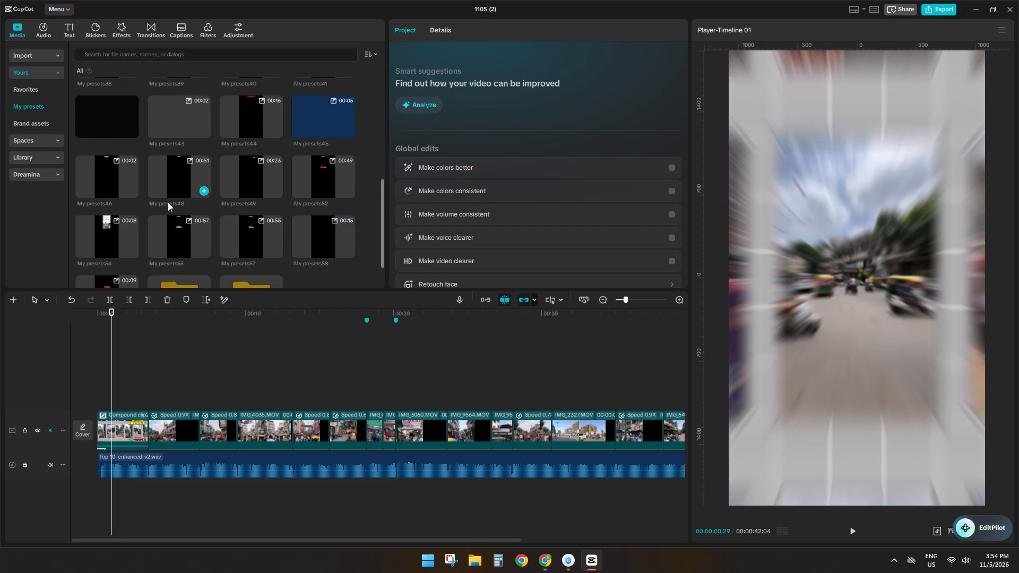
{"action": "scroll", "coordinate": [168, 202], "scroll_direction": "down", "scroll_amount": 3}
{"action": "double_click", "coordinate": [174, 255]}
{"action": "left_click", "coordinate": [244, 130]}
{"action": "left_click_drag", "start_coordinate": [244, 130], "coordinate": [77, 380]}
{"action": "right_click", "coordinate": [137, 390]}
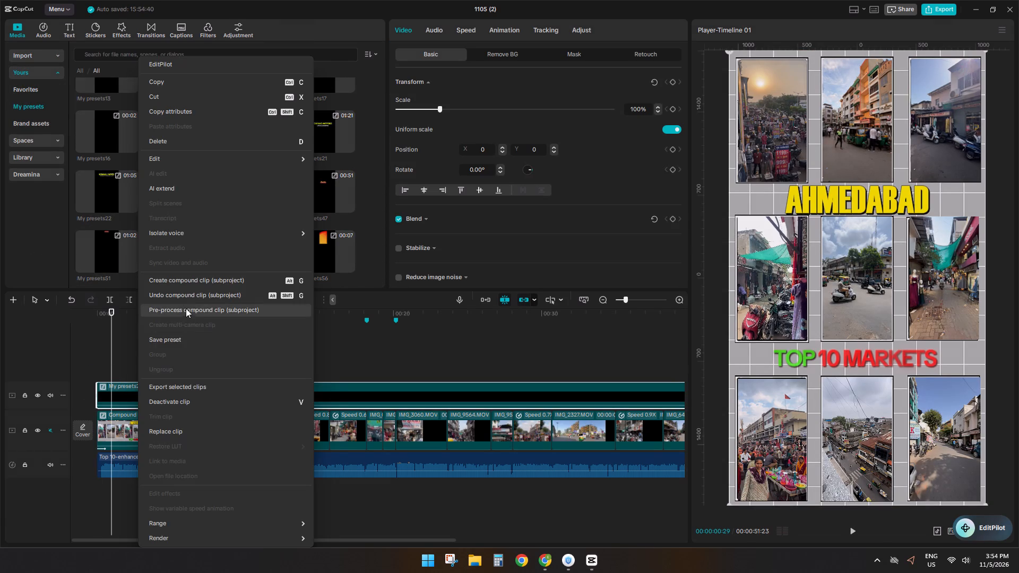
{"action": "left_click", "coordinate": [180, 301]}
Turn off Color match on the Adjust1 adjustment layer.
{"action": "scroll", "coordinate": [195, 365], "scroll_direction": "down", "scroll_amount": 8, "text": "ctrl"}
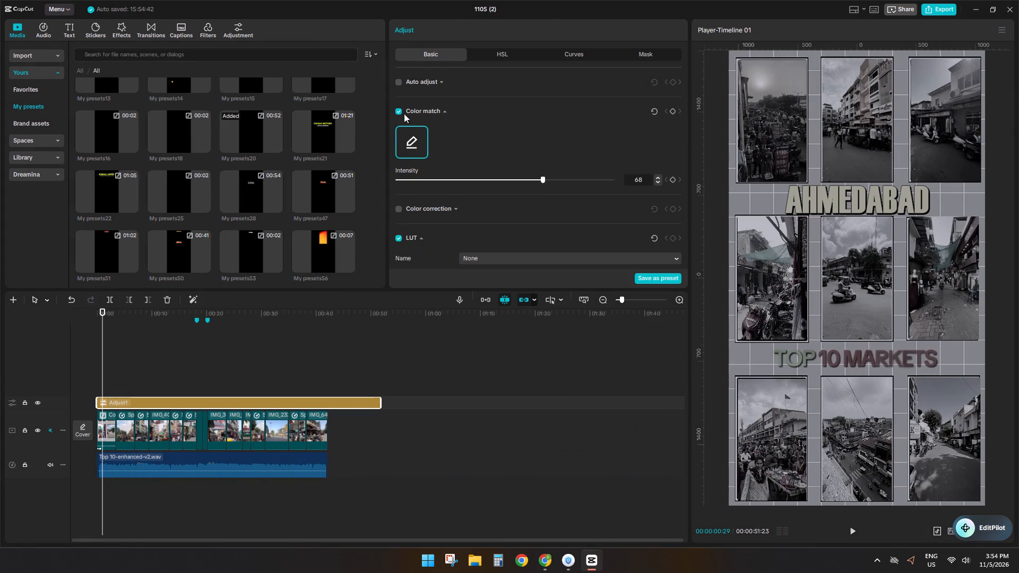
{"action": "left_click", "coordinate": [399, 113]}
Split the Adjust1 layer at the end of the last video clip, 00:00:42:04, and delete the excess.
{"action": "left_click", "coordinate": [325, 385]}
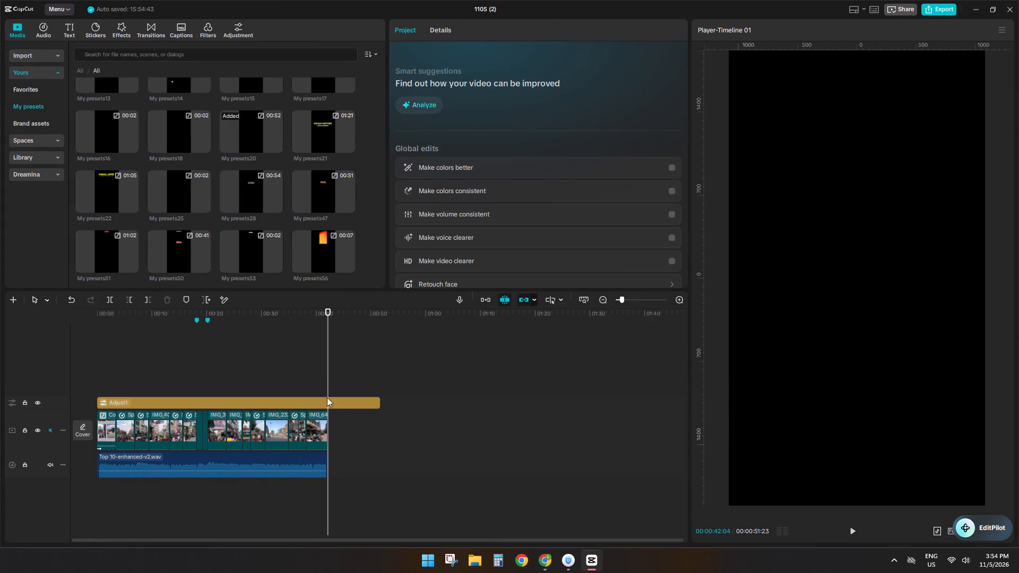
{"action": "left_click", "coordinate": [326, 401]}
{"action": "key", "text": "s"}
{"action": "key", "text": "d"}
Add the favourite Pull in transition between the opening compound clip and the first market clip, with a 0.8 s duration.
{"action": "left_click", "coordinate": [200, 374]}
{"action": "left_click_drag", "start_coordinate": [200, 374], "coordinate": [0, 383]}
{"action": "scroll", "coordinate": [200, 418], "scroll_direction": "up", "scroll_amount": 5, "text": "ctrl"}
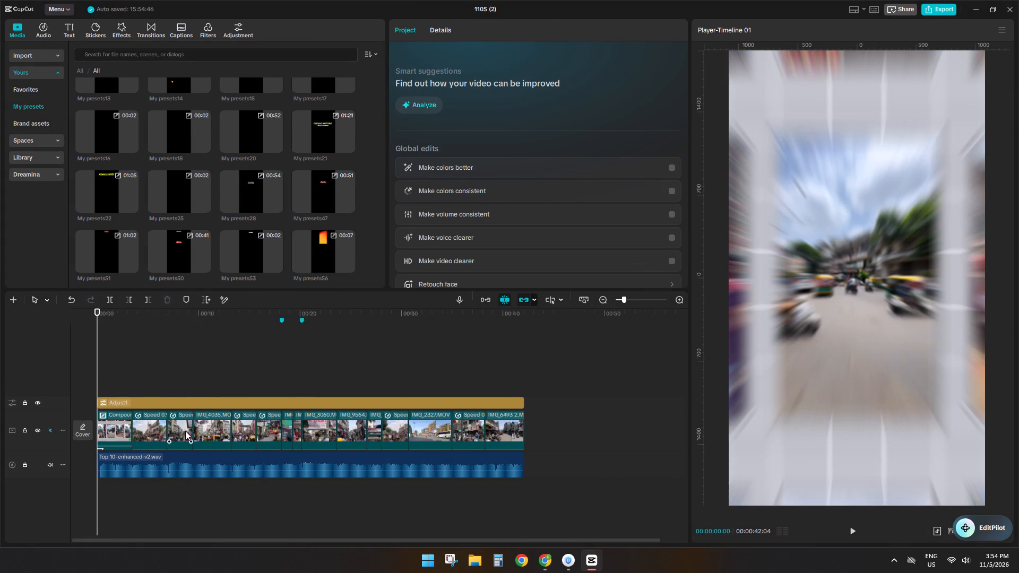
{"action": "scroll", "coordinate": [185, 431], "scroll_direction": "up", "scroll_amount": 2, "text": "ctrl"}
{"action": "left_click", "coordinate": [148, 30]}
{"action": "left_click", "coordinate": [49, 56]}
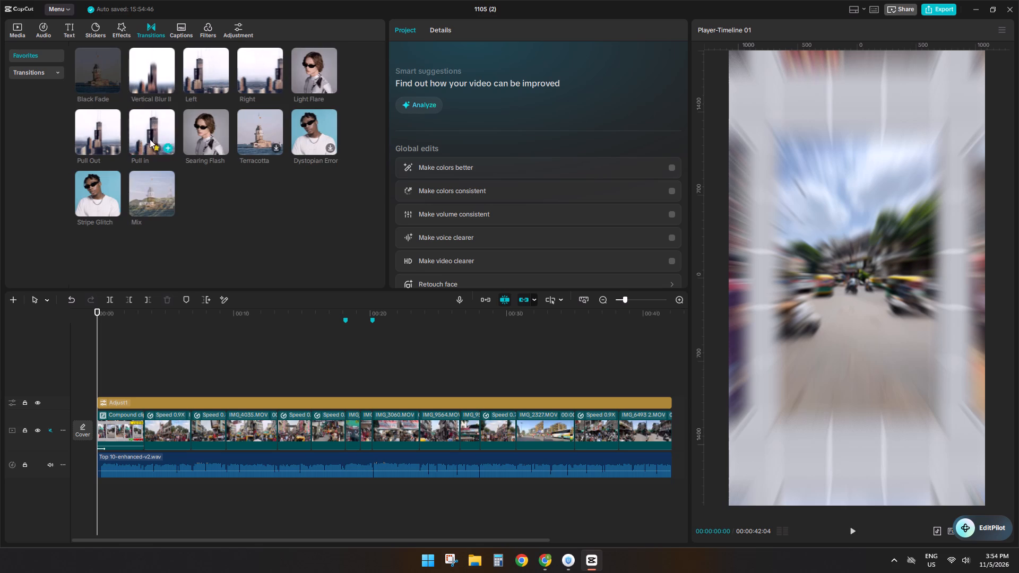
{"action": "left_click_drag", "start_coordinate": [146, 133], "coordinate": [139, 419]}
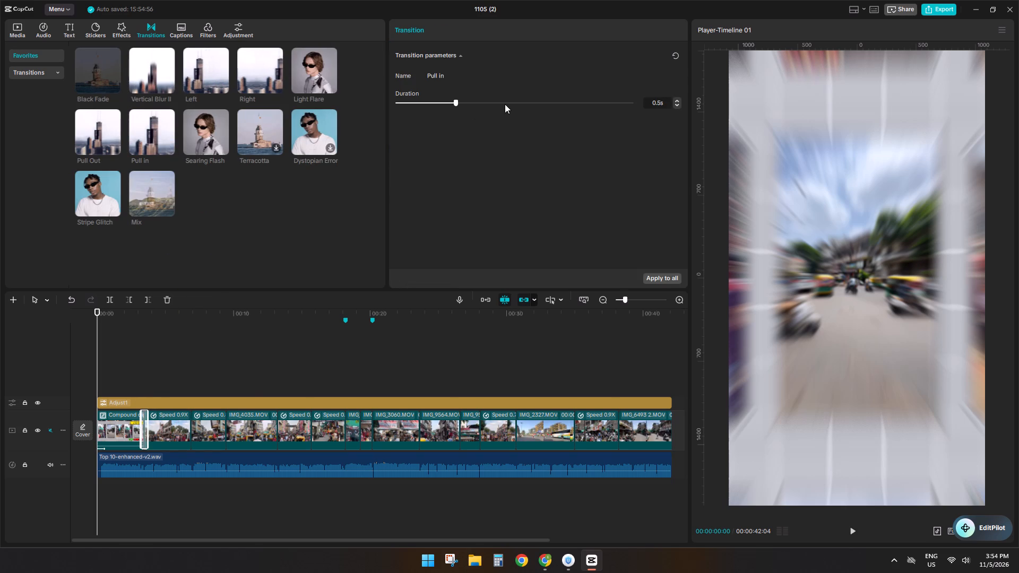
{"action": "left_click", "coordinate": [505, 104]}
Replace the transition after the opening compound clip with Light Flare and play across the cut.
{"action": "left_click_drag", "start_coordinate": [306, 68], "coordinate": [162, 422]}
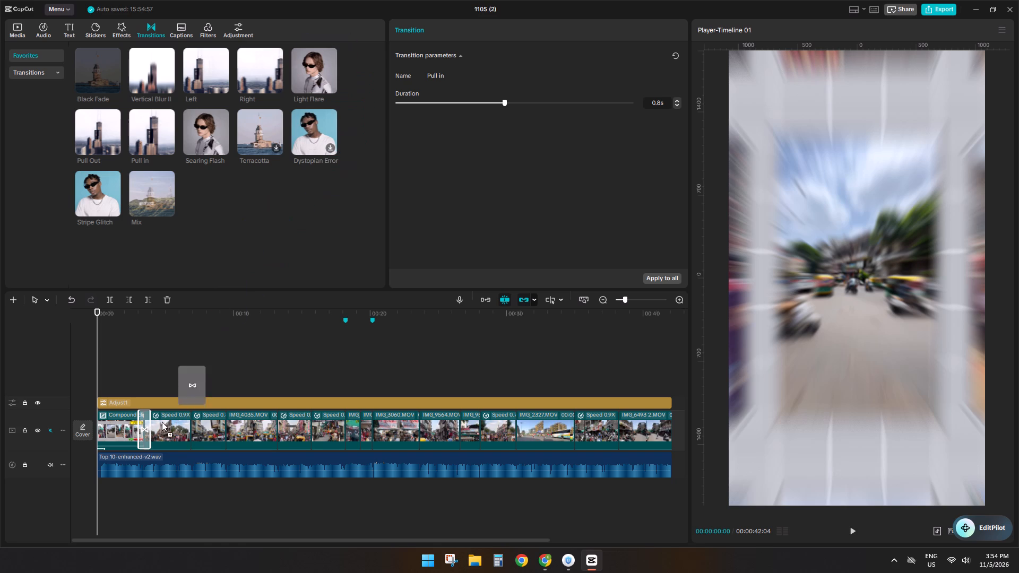
{"action": "left_click_drag", "start_coordinate": [162, 422], "coordinate": [139, 438]}
{"action": "left_click", "coordinate": [125, 385]}
{"action": "left_click", "coordinate": [584, 313]}
{"action": "key", "text": "space"}
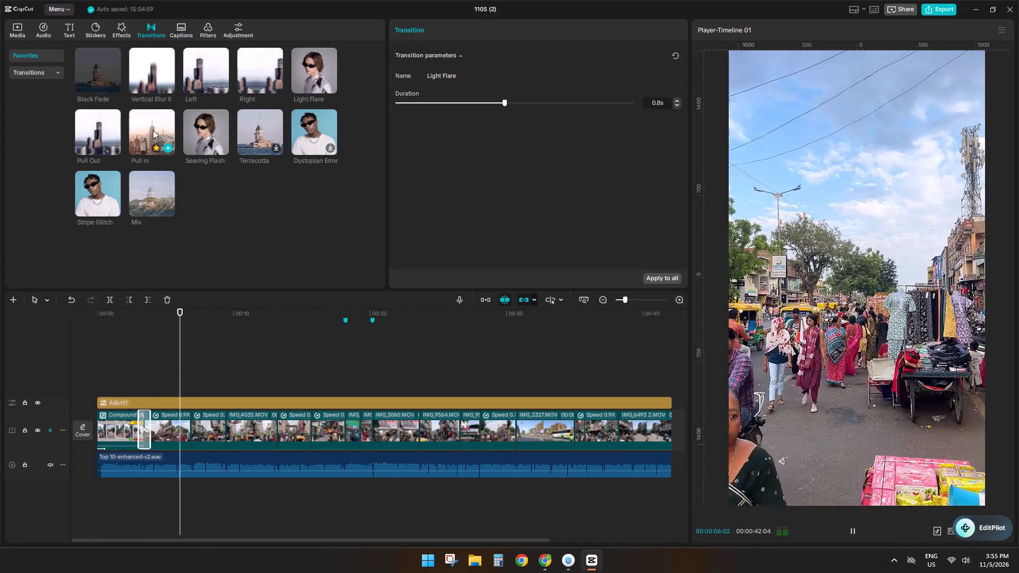
Add a Pull in transition at the cut before the first 0.8X clip, lengthen it, and play across the cut.
{"action": "left_click_drag", "start_coordinate": [151, 131], "coordinate": [191, 424]}
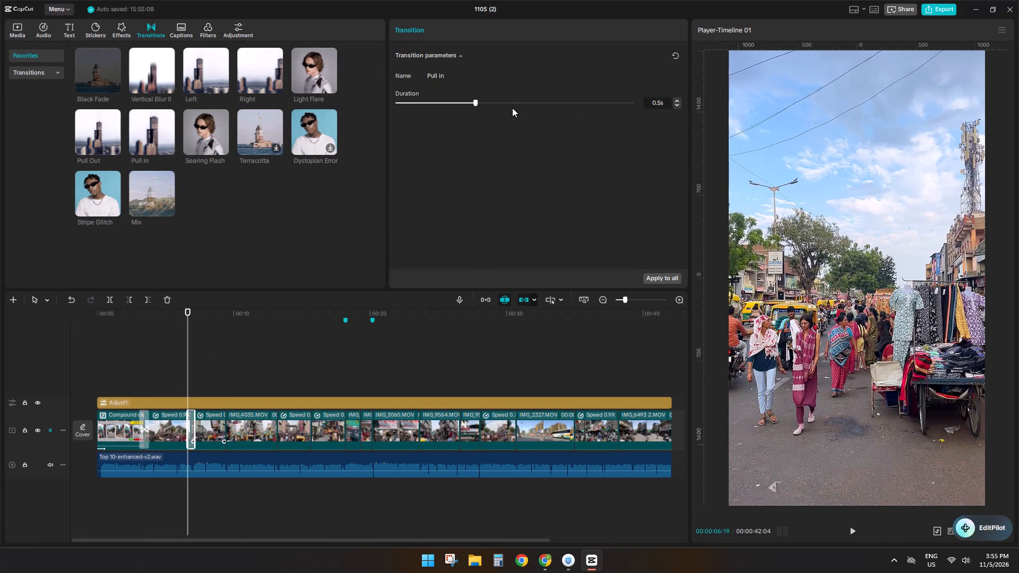
{"action": "left_click", "coordinate": [512, 106]}
{"action": "left_click", "coordinate": [176, 369]}
{"action": "key", "text": "space"}
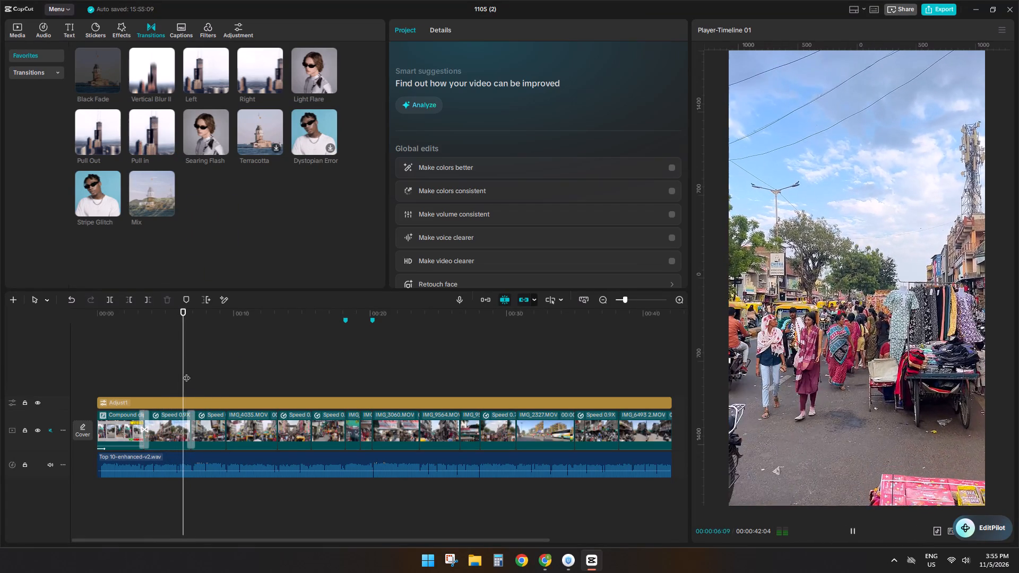
{"action": "scroll", "coordinate": [210, 387], "scroll_direction": "up", "scroll_amount": 5, "text": "ctrl"}
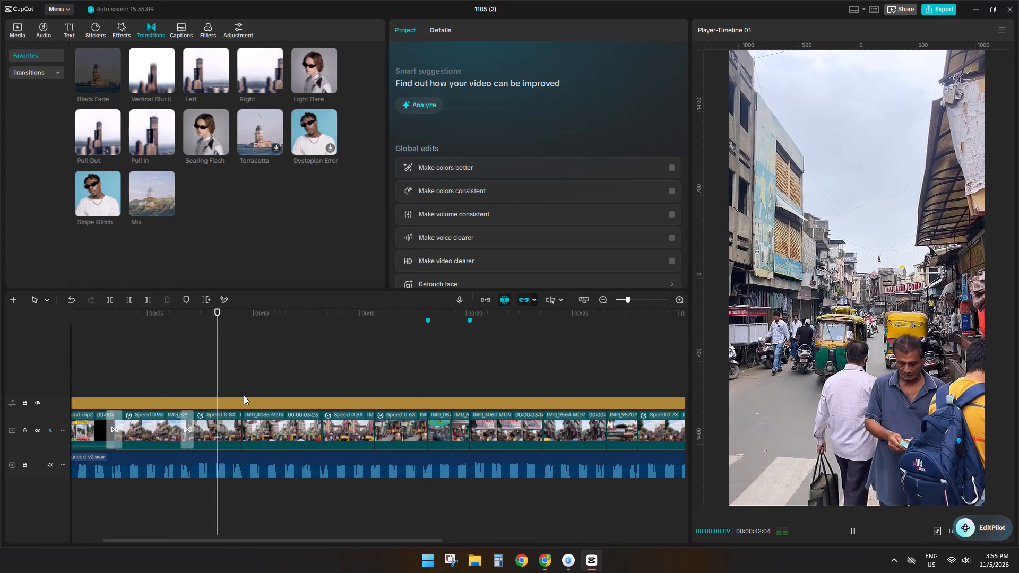
{"action": "key", "text": "space"}
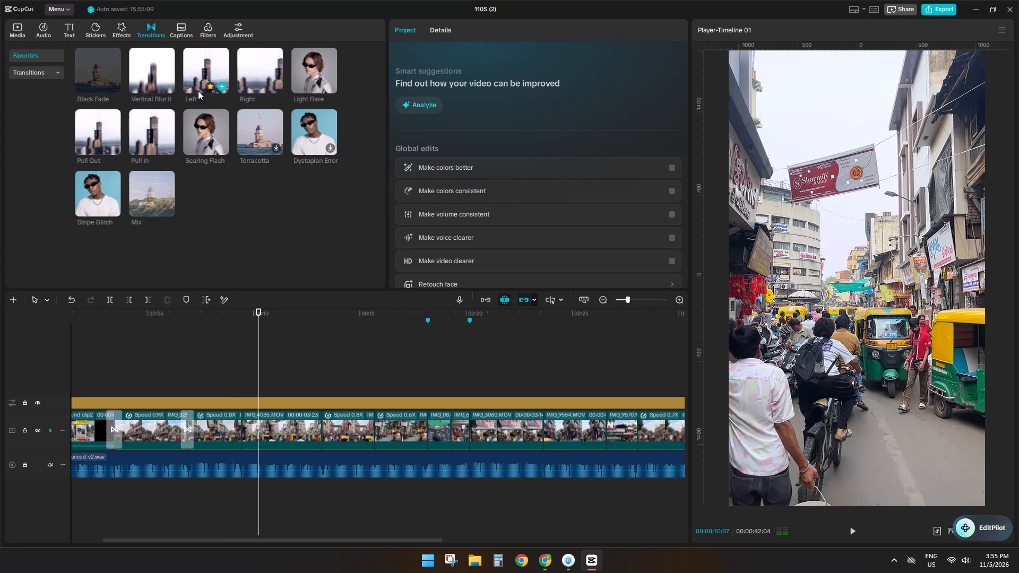
Add a Pull in transition at the cut before IMG_4035.MOV, lengthen it, and play from the preceding 0.8X clip.
{"action": "left_click_drag", "start_coordinate": [156, 128], "coordinate": [239, 428]}
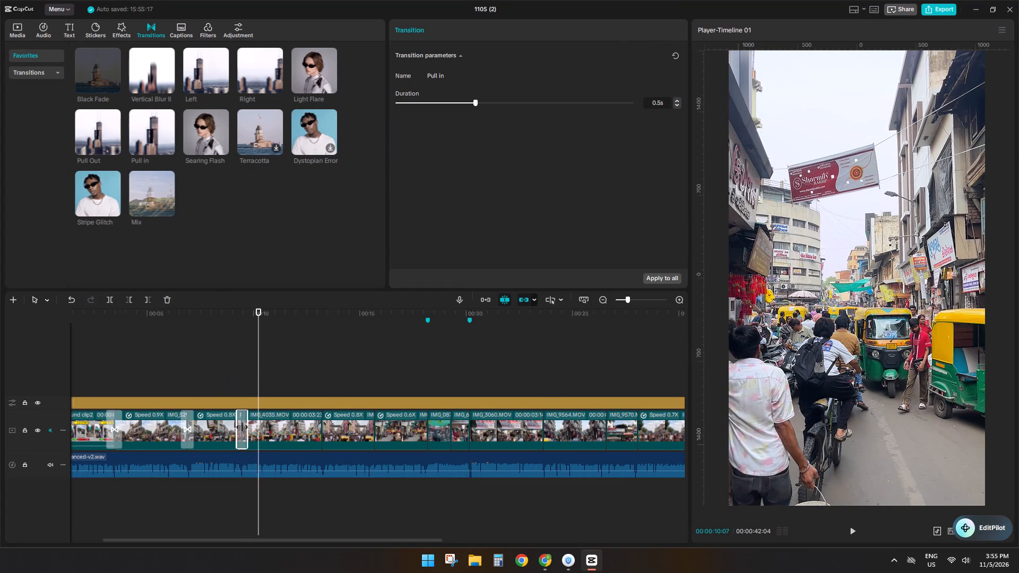
{"action": "left_click", "coordinate": [533, 106]}
{"action": "left_click", "coordinate": [218, 374]}
{"action": "key", "text": "space"}
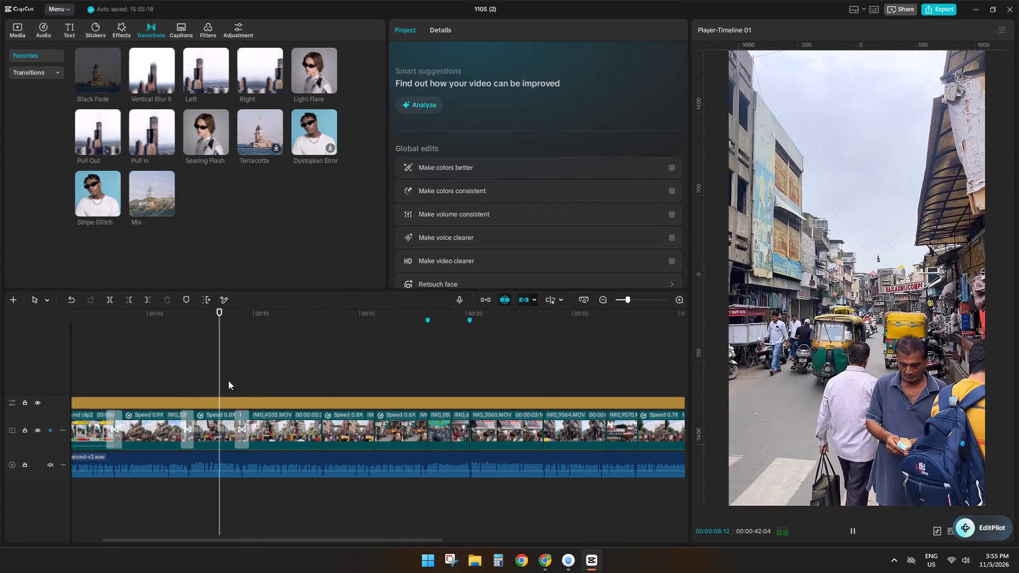
Add a Searing Flash transition at the cut after IMG_4035.MOV and play across the cut.
{"action": "left_click_drag", "start_coordinate": [239, 542], "coordinate": [309, 532]}
{"action": "left_click", "coordinate": [87, 383]}
{"action": "key", "text": "space"}
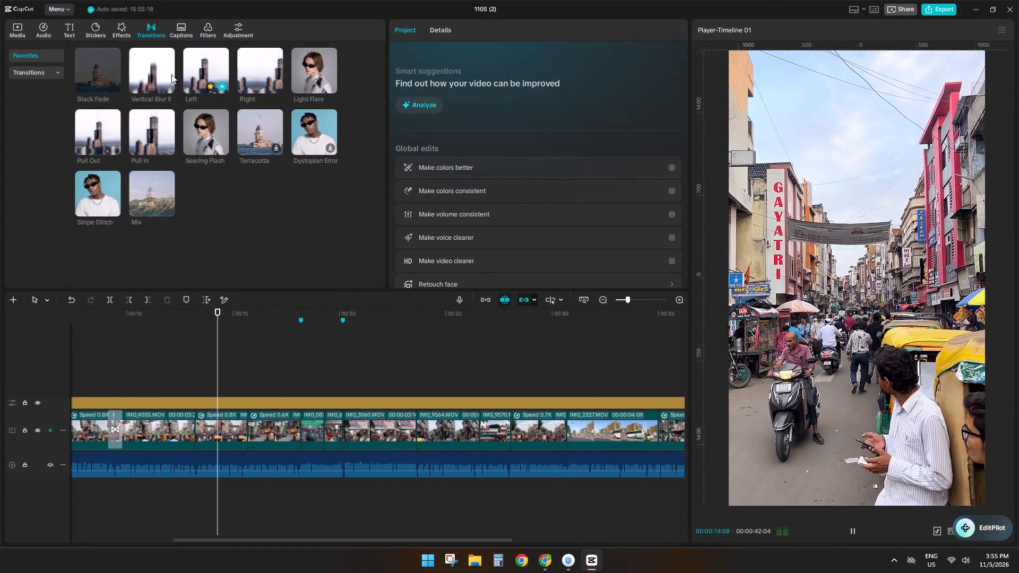
{"action": "key", "text": "space"}
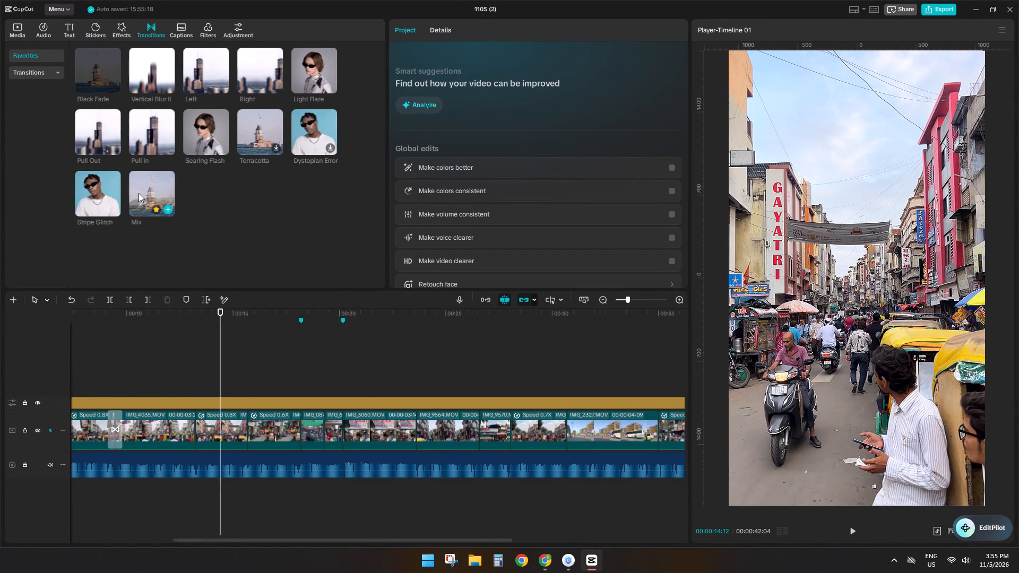
{"action": "left_click_drag", "start_coordinate": [205, 131], "coordinate": [186, 425]}
{"action": "left_click", "coordinate": [157, 376]}
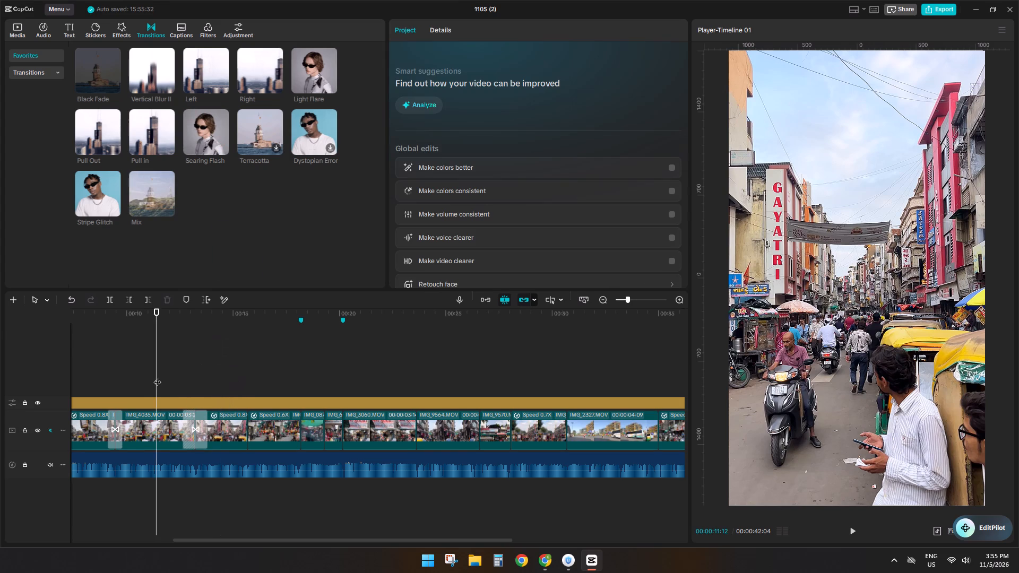
{"action": "key", "text": "space"}
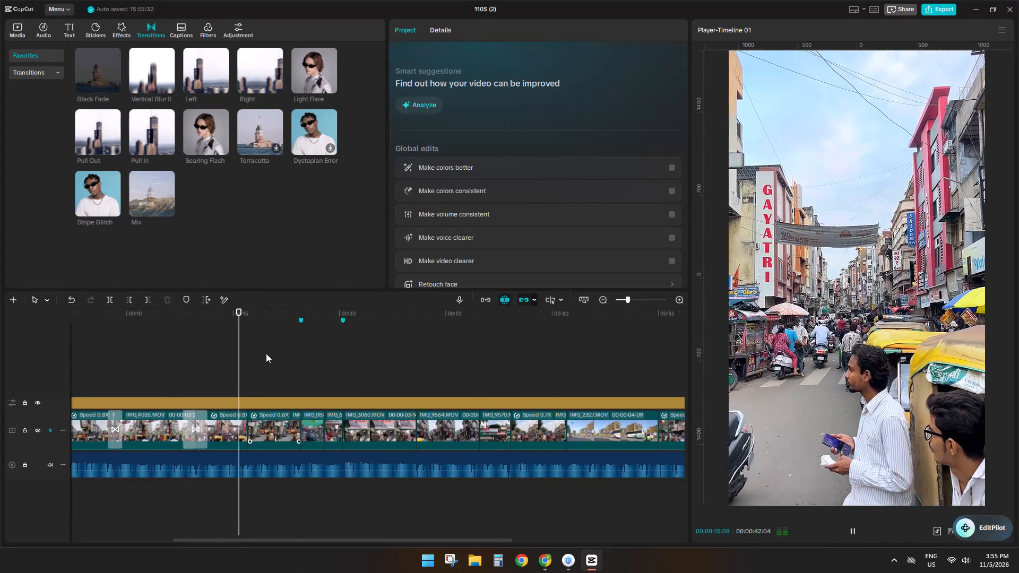
Add a Pull in transition at the cut before the 0.6X clip, set its duration to 0.7 s, and play across it.
{"action": "key", "text": "space"}
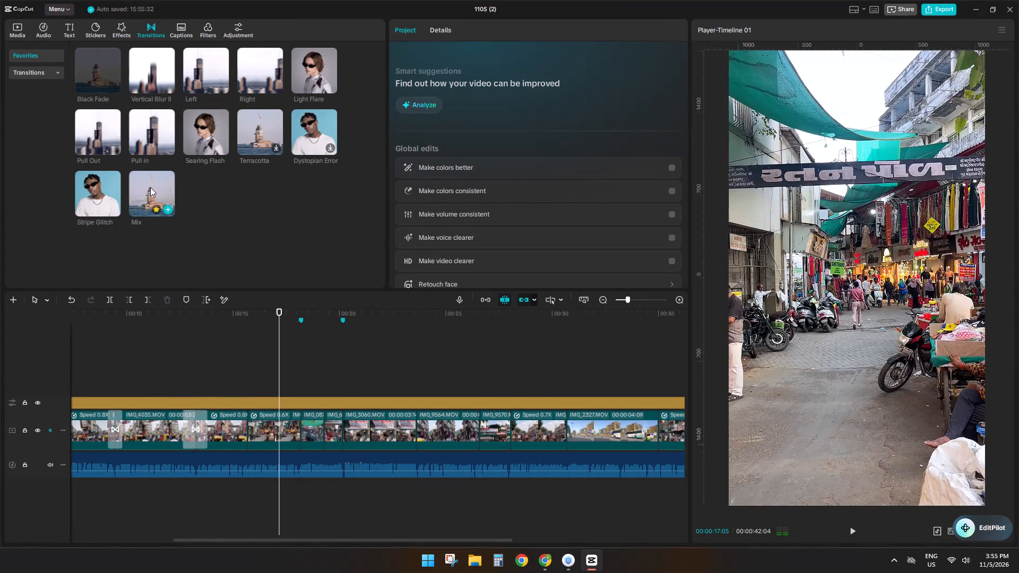
{"action": "left_click_drag", "start_coordinate": [150, 187], "coordinate": [173, 132]}
{"action": "left_click_drag", "start_coordinate": [159, 126], "coordinate": [246, 418]}
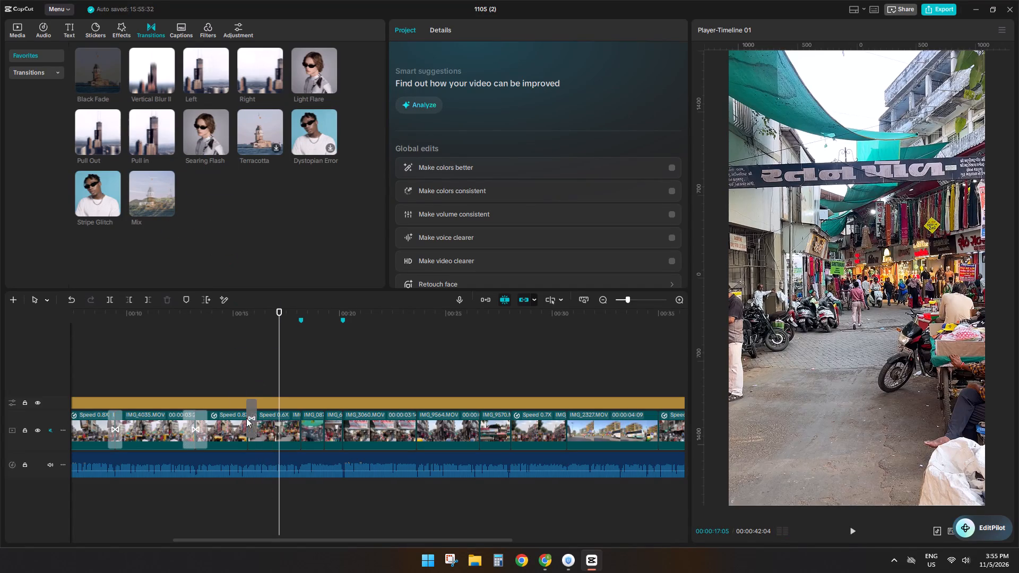
{"action": "left_click", "coordinate": [541, 102]}
{"action": "left_click", "coordinate": [528, 107]}
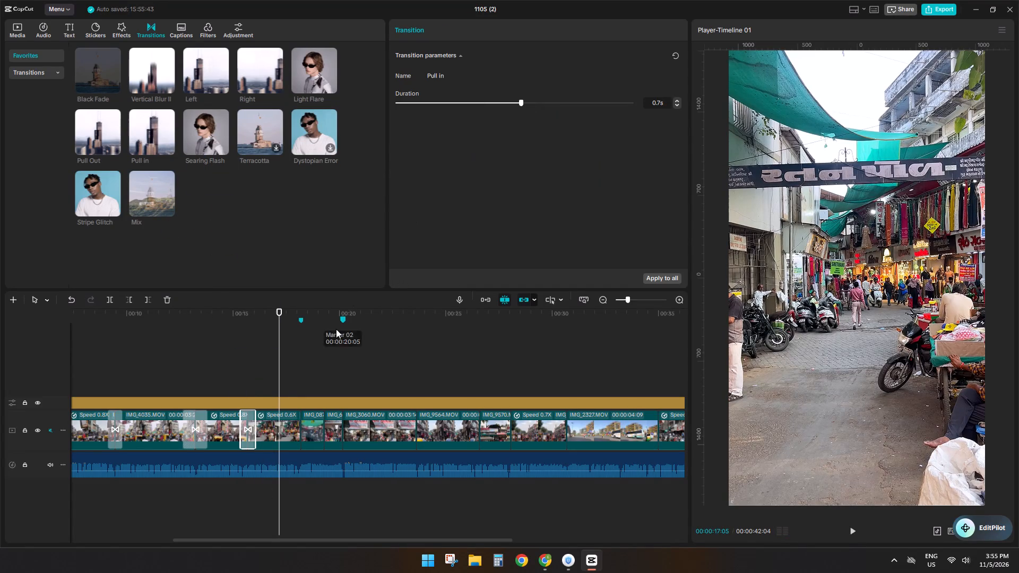
{"action": "left_click", "coordinate": [249, 353]}
{"action": "left_click", "coordinate": [224, 366]}
{"action": "key", "text": "space"}
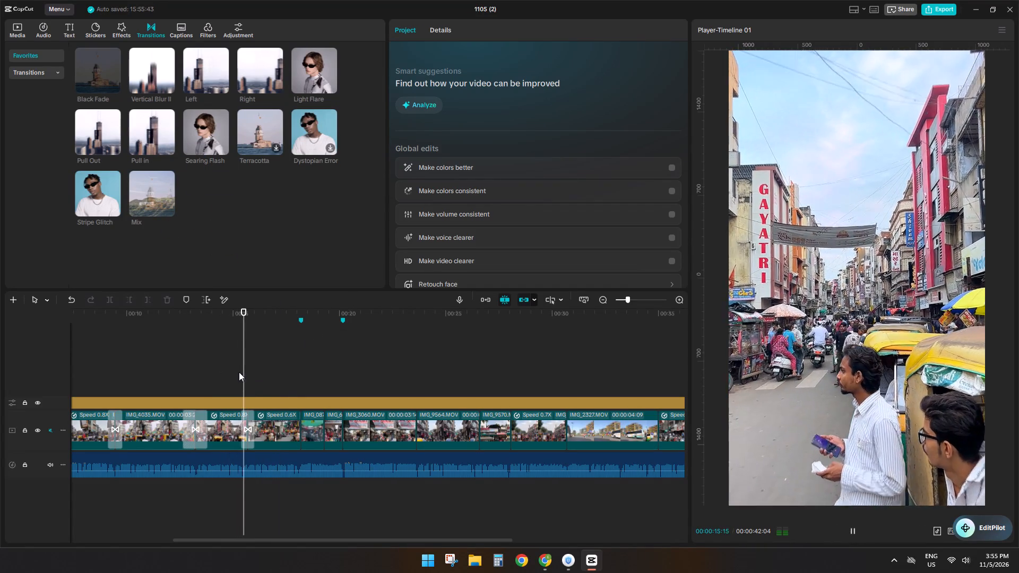
Add a Light Flare transition at the cut before IMG_0876.MOV, at the first timeline marker, and play across the cut.
{"action": "scroll", "coordinate": [255, 373], "scroll_direction": "up", "scroll_amount": 10, "text": "ctrl"}
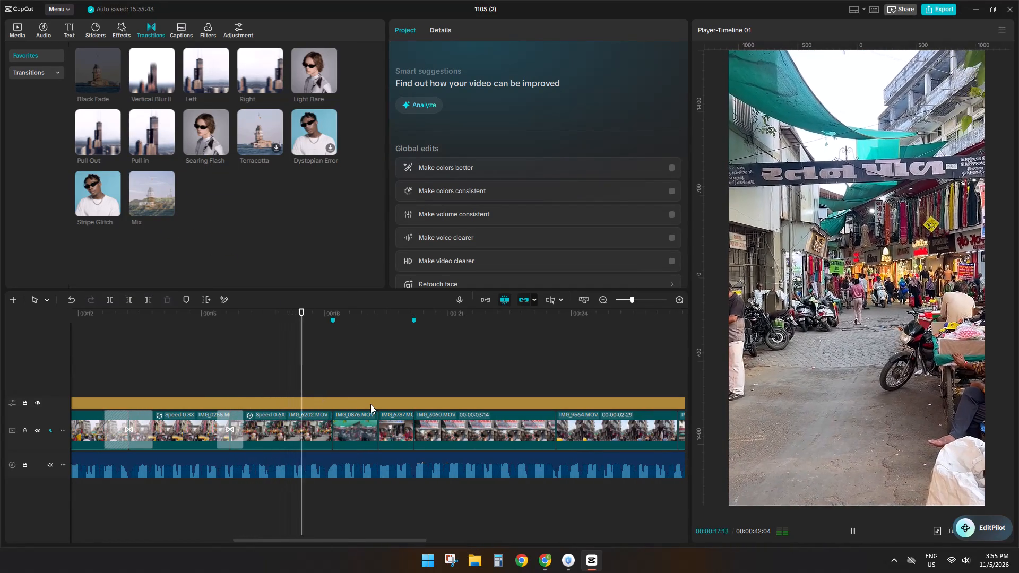
{"action": "scroll", "coordinate": [368, 404], "scroll_direction": "down", "scroll_amount": 4, "text": "ctrl"}
{"action": "key", "text": "space"}
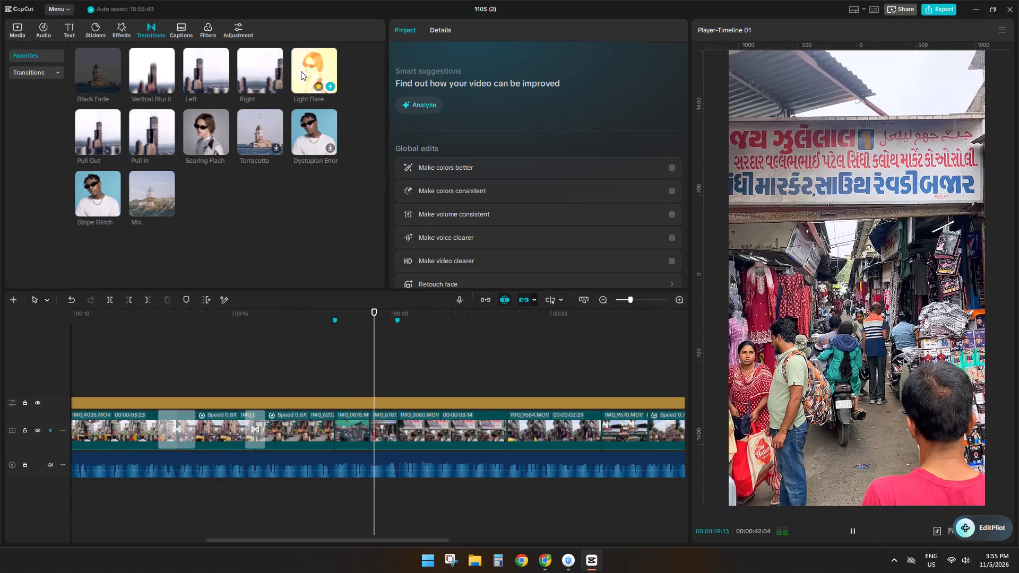
{"action": "left_click_drag", "start_coordinate": [301, 71], "coordinate": [326, 426]}
{"action": "left_click", "coordinate": [314, 385]}
{"action": "key", "text": "space"}
Add a Mix transition at the cut after IMG_0876.MOV and resume playback.
{"action": "key", "text": "space"}
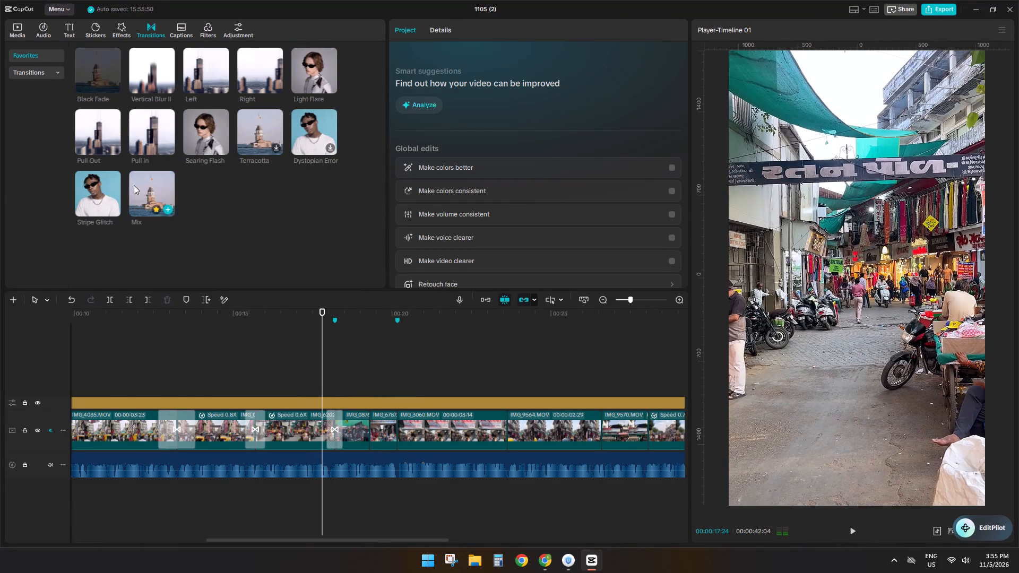
{"action": "left_click_drag", "start_coordinate": [134, 185], "coordinate": [358, 428]}
{"action": "key", "text": "space"}
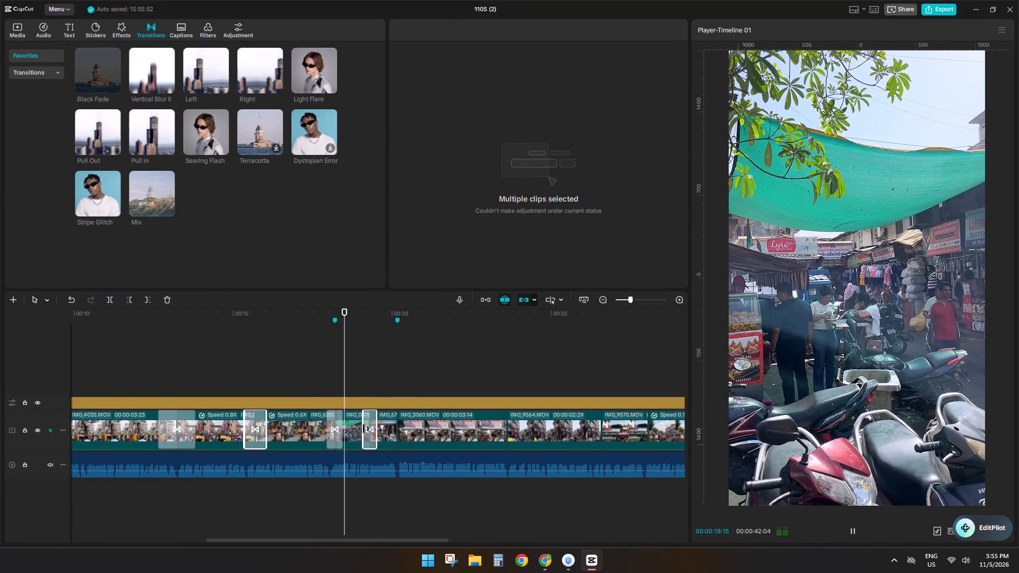
Add a Pull in transition at the cut before IMG_3060.MOV and play across the cut.
{"action": "left_click_drag", "start_coordinate": [367, 540], "coordinate": [392, 539]}
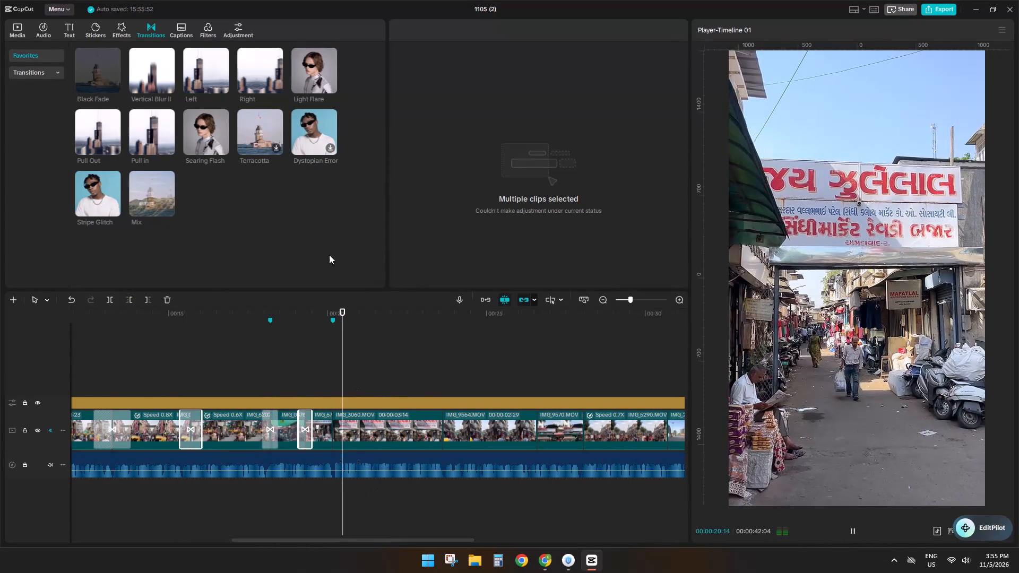
{"action": "left_click_drag", "start_coordinate": [154, 129], "coordinate": [332, 429]}
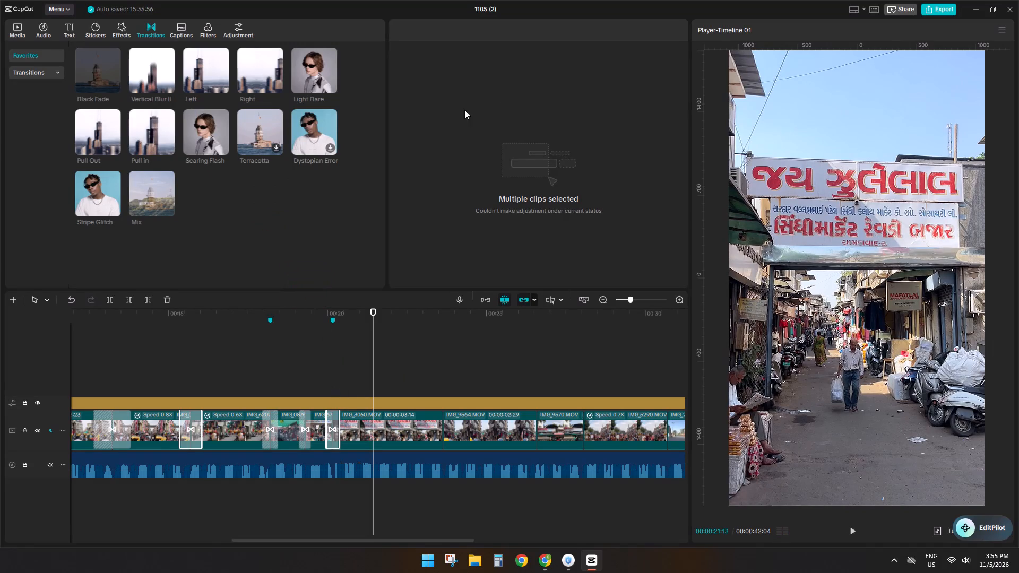
{"action": "left_click", "coordinate": [332, 424]}
{"action": "left_click", "coordinate": [325, 367]}
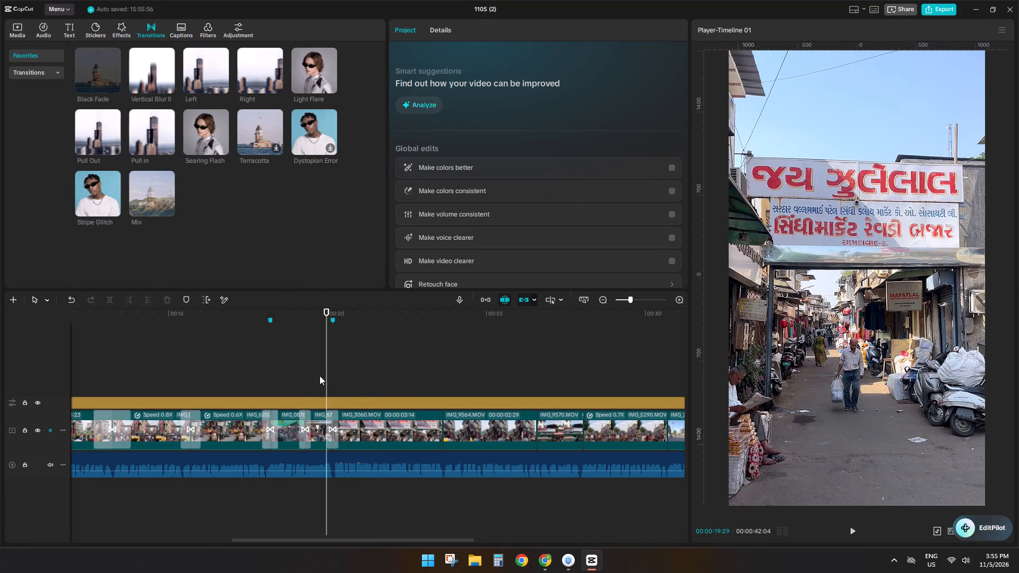
{"action": "left_click", "coordinate": [319, 376]}
{"action": "key", "text": "space"}
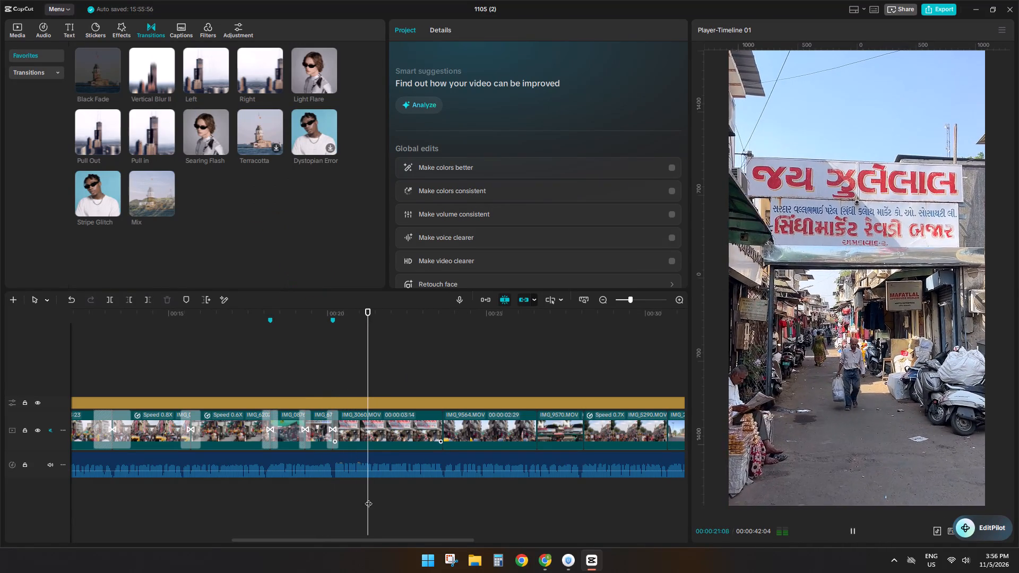
Add a Light Flare transition at the cut between IMG_3060.MOV and IMG_9564.MOV and play across the cut.
{"action": "left_click_drag", "start_coordinate": [361, 541], "coordinate": [419, 542]}
{"action": "left_click", "coordinate": [419, 542]}
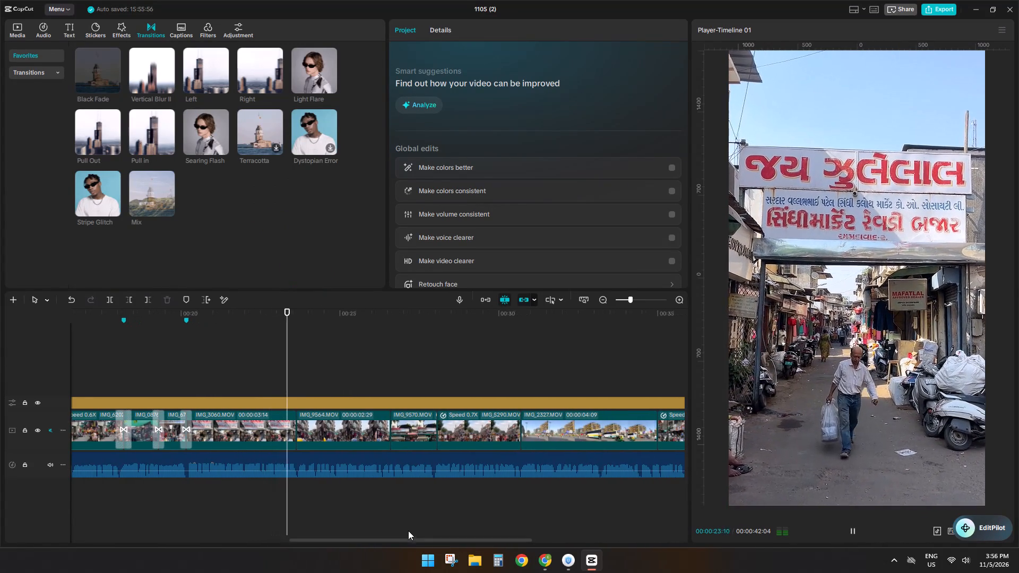
{"action": "key", "text": "space"}
{"action": "left_click_drag", "start_coordinate": [300, 69], "coordinate": [293, 429]}
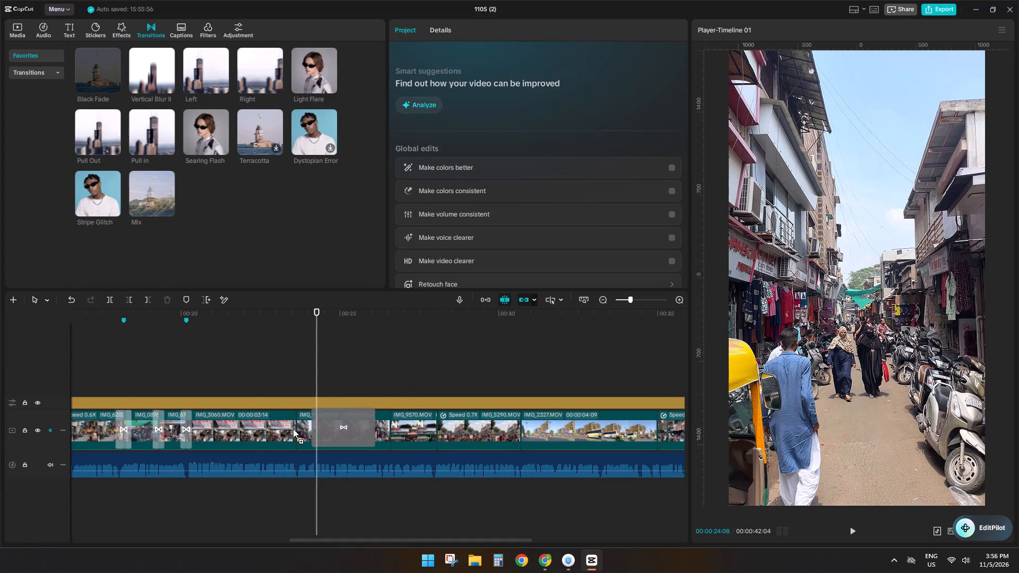
{"action": "left_click_drag", "start_coordinate": [293, 429], "coordinate": [292, 429]}
{"action": "left_click", "coordinate": [253, 345]}
{"action": "key", "text": "space"}
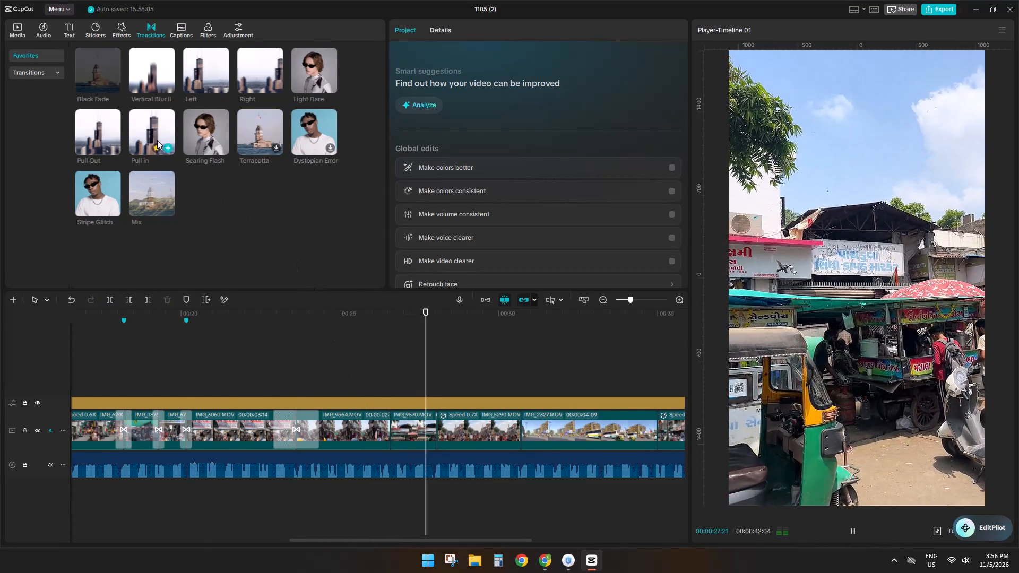
Add a Mix transition at the cut between IMG_9564.MOV and IMG_9570.MOV.
{"action": "key", "text": "space"}
{"action": "left_click_drag", "start_coordinate": [161, 190], "coordinate": [390, 426]}
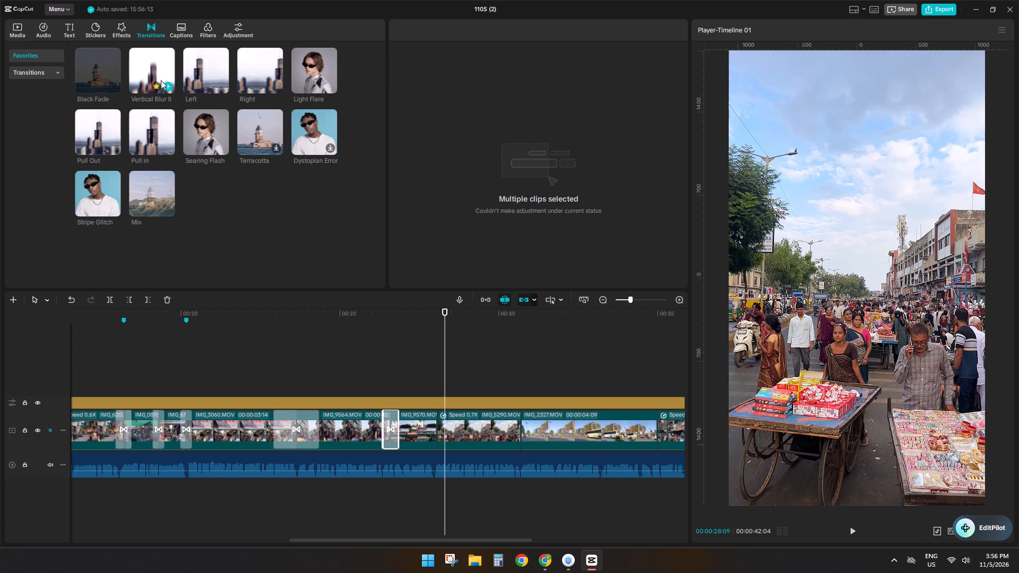
Add a Pull in transition at the cut before the 0.7X clip, set its duration to 0.6 s, and play across it.
{"action": "left_click_drag", "start_coordinate": [145, 112], "coordinate": [437, 439]}
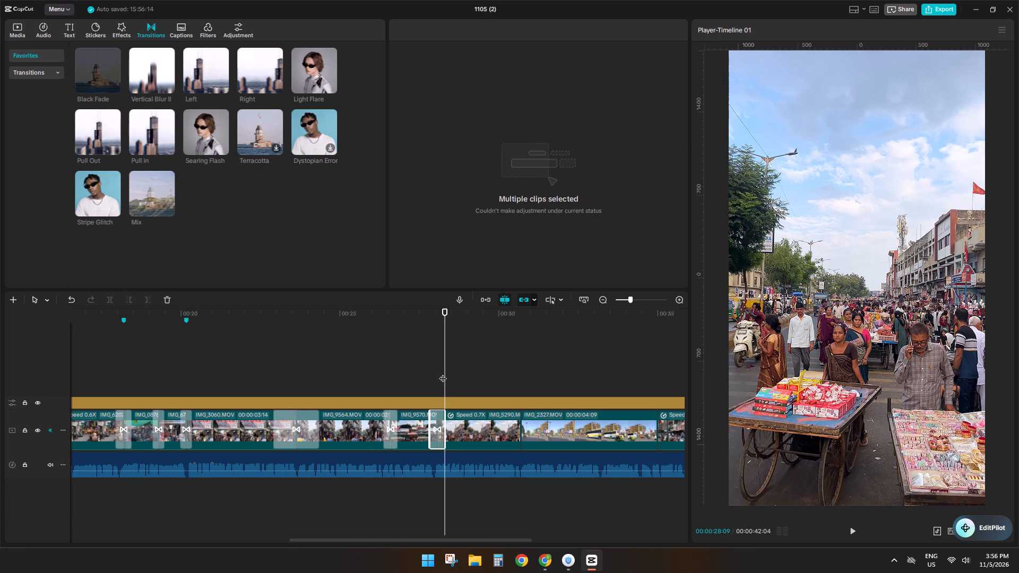
{"action": "left_click", "coordinate": [440, 399]}
{"action": "left_click", "coordinate": [437, 418]}
{"action": "left_click", "coordinate": [576, 104]}
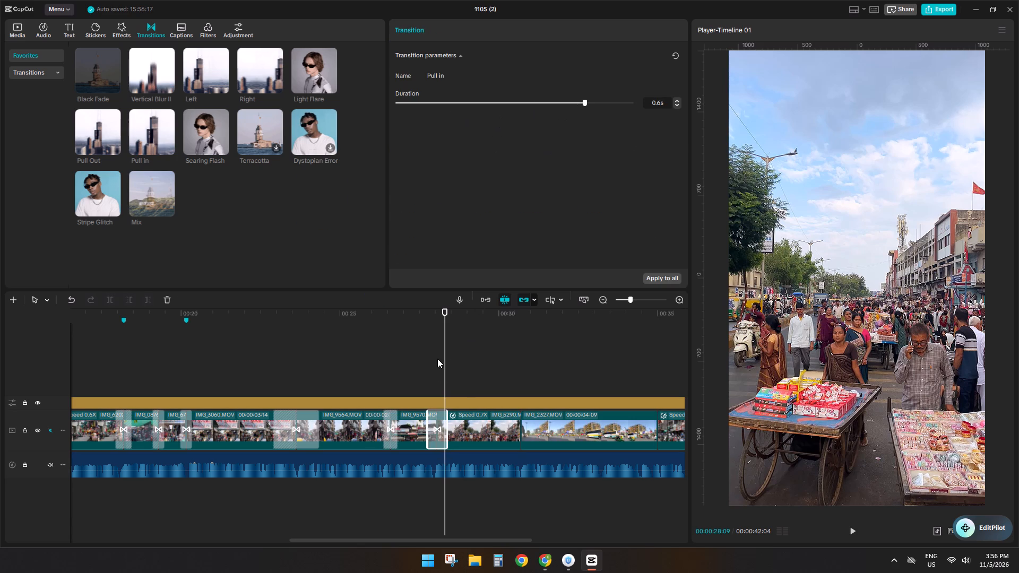
{"action": "left_click", "coordinate": [422, 377]}
{"action": "key", "text": "space"}
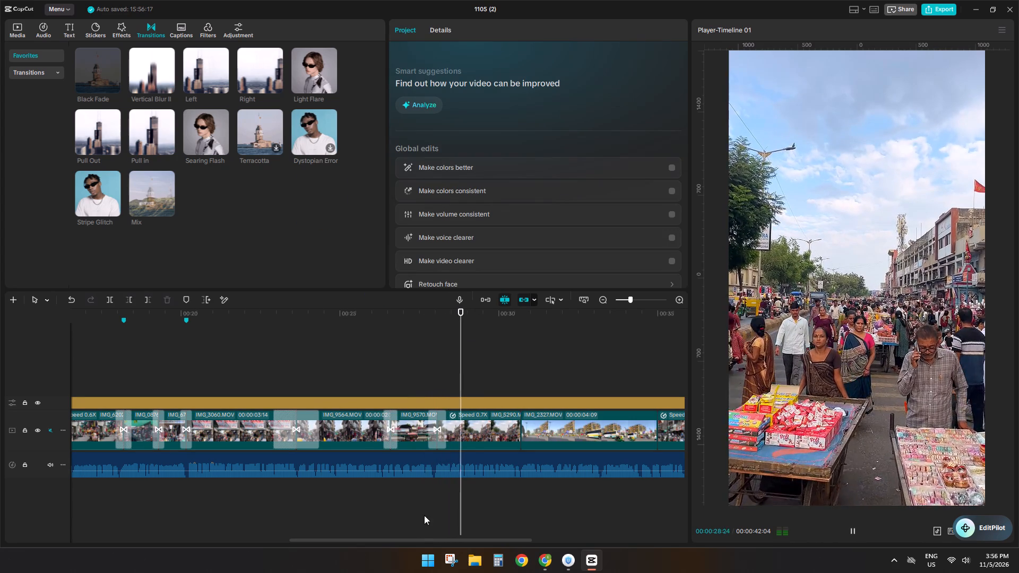
Add a Pull in transition at the cut before IMG_2327.MOV, lengthen it, and play across the cut.
{"action": "left_click_drag", "start_coordinate": [426, 540], "coordinate": [500, 539]}
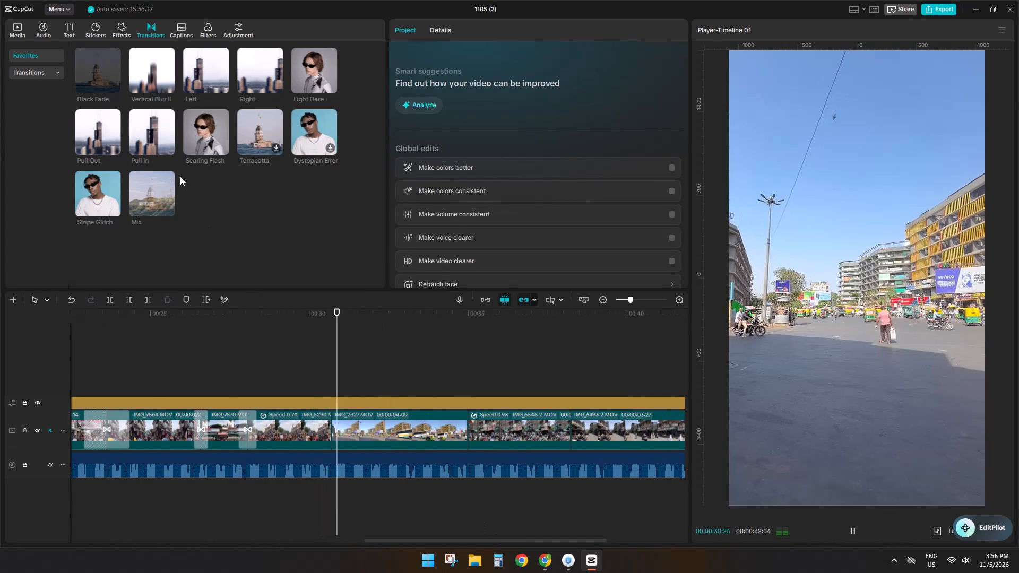
{"action": "key", "text": "space"}
{"action": "left_click_drag", "start_coordinate": [148, 131], "coordinate": [326, 426]}
{"action": "left_click", "coordinate": [326, 428]}
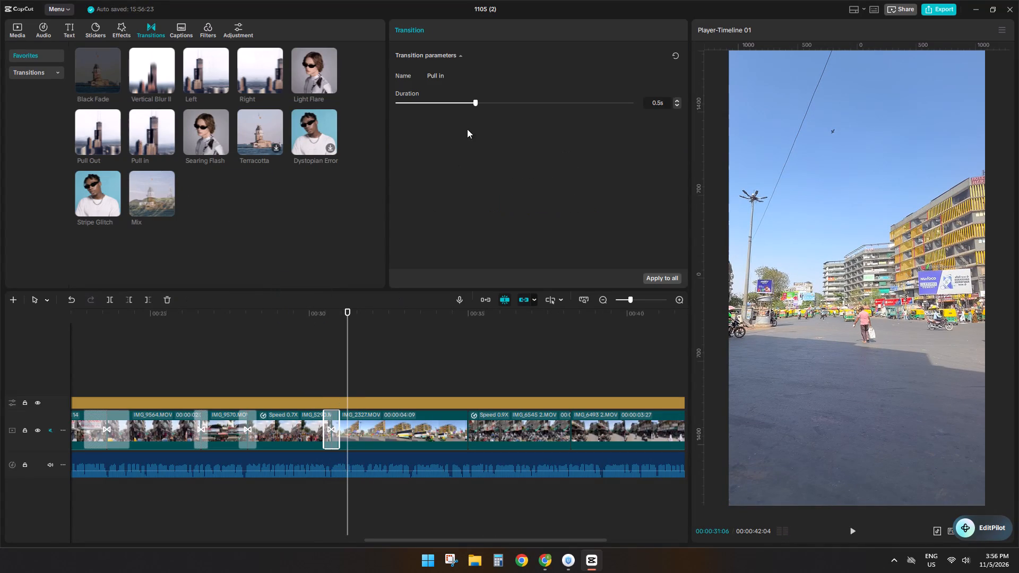
{"action": "left_click", "coordinate": [518, 102]}
{"action": "left_click", "coordinate": [316, 350]}
{"action": "key", "text": "space"}
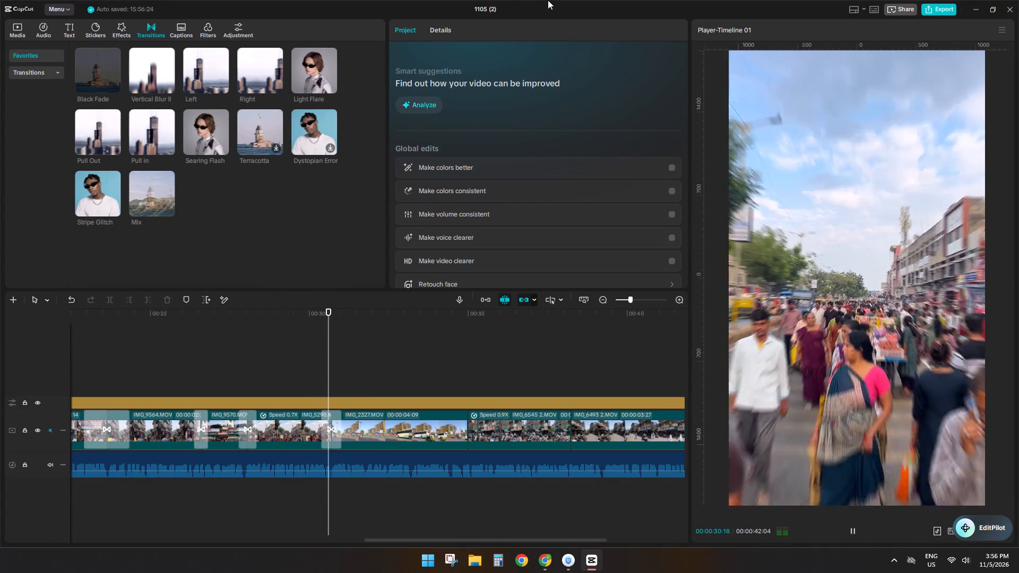
Add a Searing Flash transition at the cut between IMG_2327.MOV and the 0.9X clip, shorten it, and play across the cut.
{"action": "left_click_drag", "start_coordinate": [461, 537], "coordinate": [476, 539]}
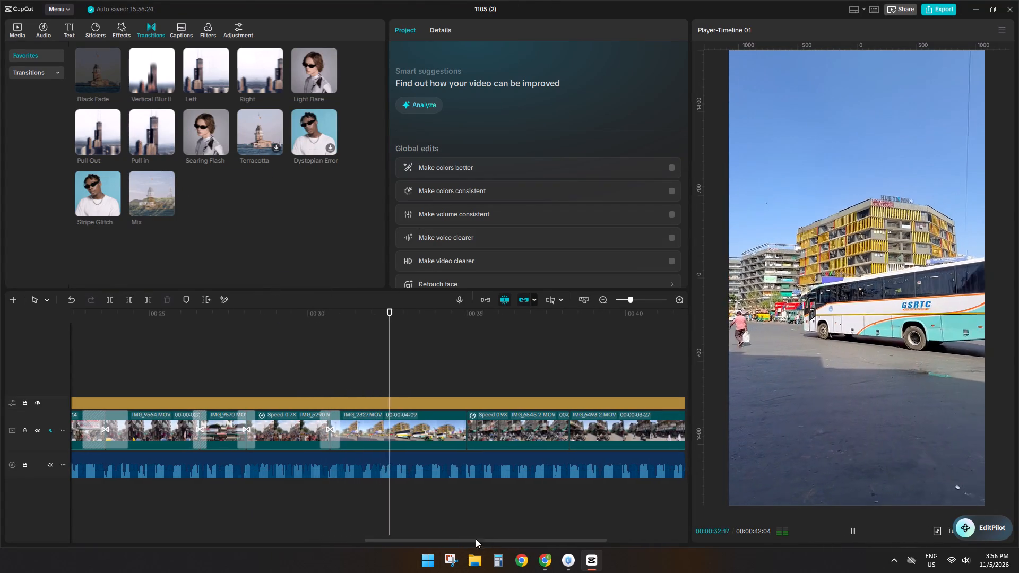
{"action": "left_click_drag", "start_coordinate": [476, 539], "coordinate": [499, 539]}
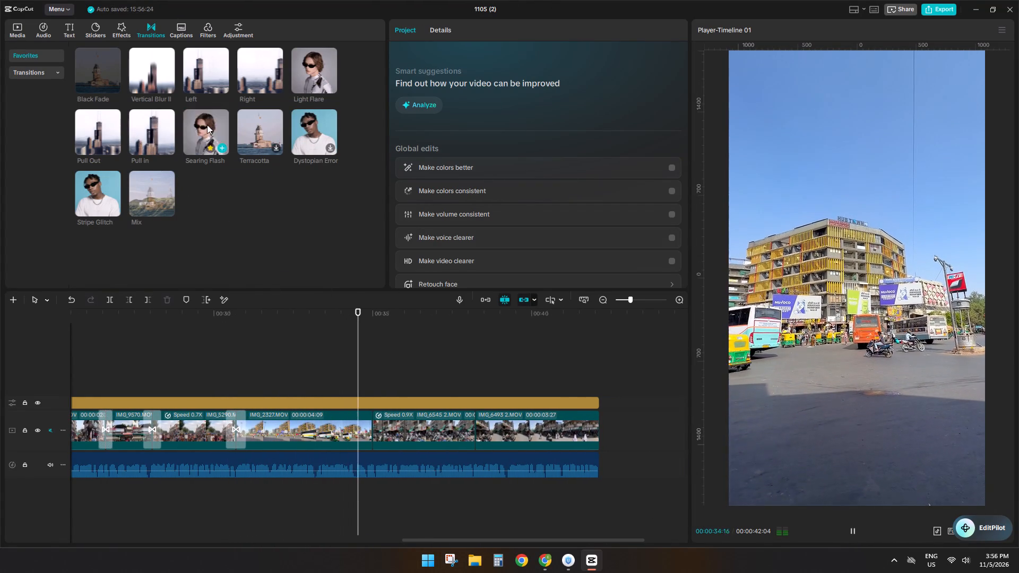
{"action": "left_click_drag", "start_coordinate": [207, 125], "coordinate": [364, 424]}
{"action": "left_click", "coordinate": [339, 372]}
{"action": "key", "text": "space"}
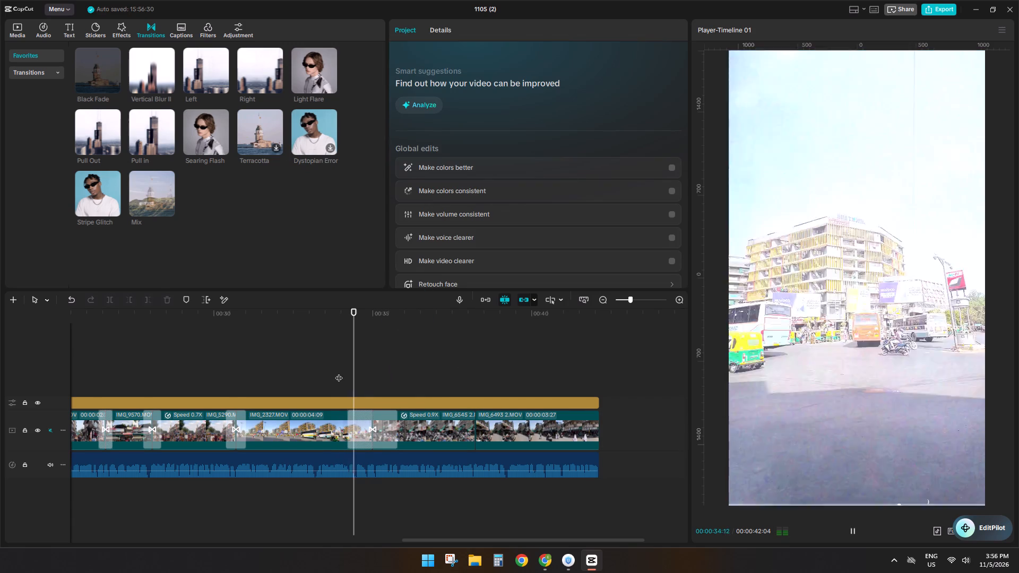
{"action": "left_click", "coordinate": [391, 423]}
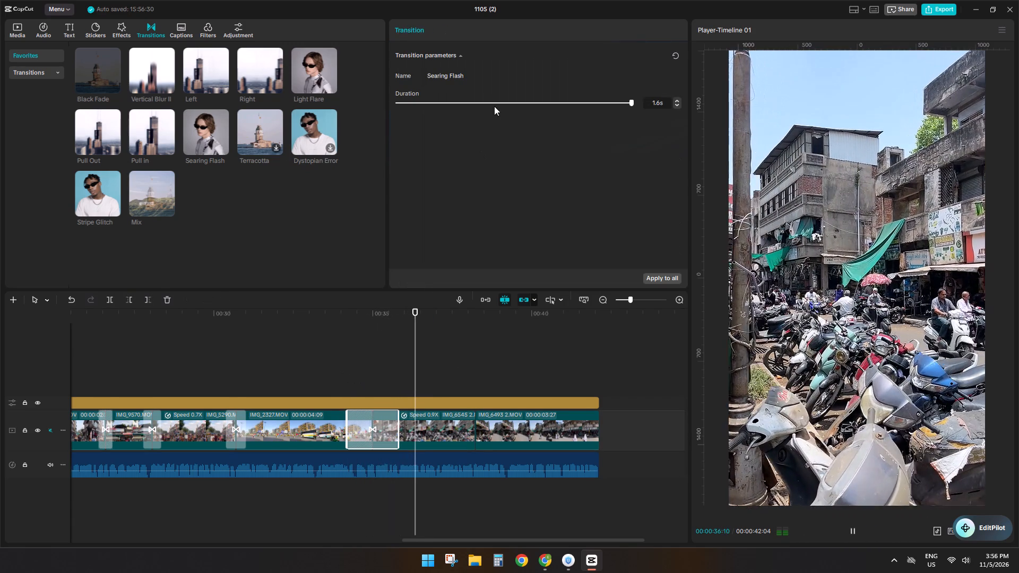
{"action": "key", "text": "space"}
{"action": "left_click", "coordinate": [517, 98]}
{"action": "left_click", "coordinate": [517, 98]}
{"action": "left_click", "coordinate": [342, 363]}
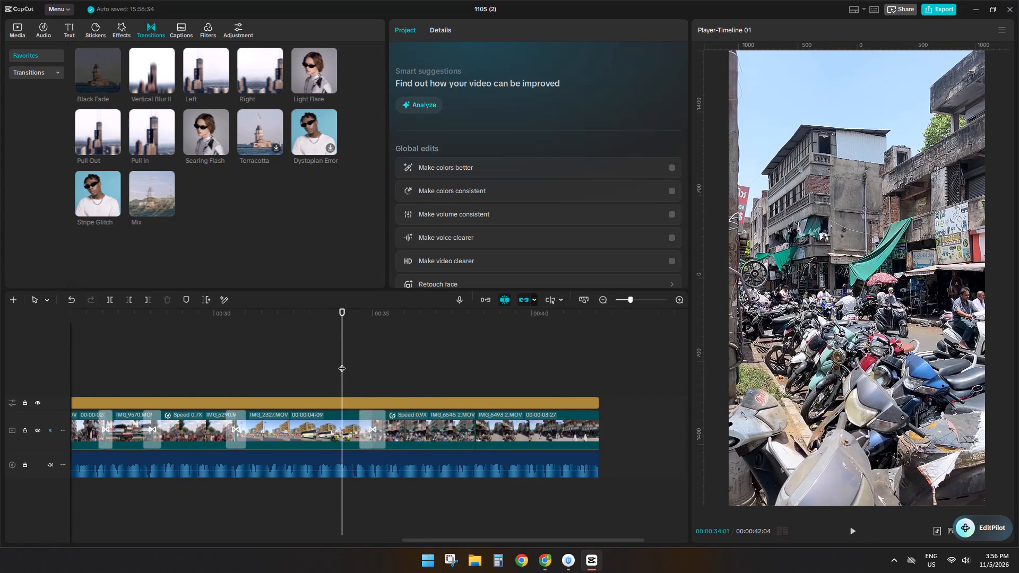
{"action": "key", "text": "space"}
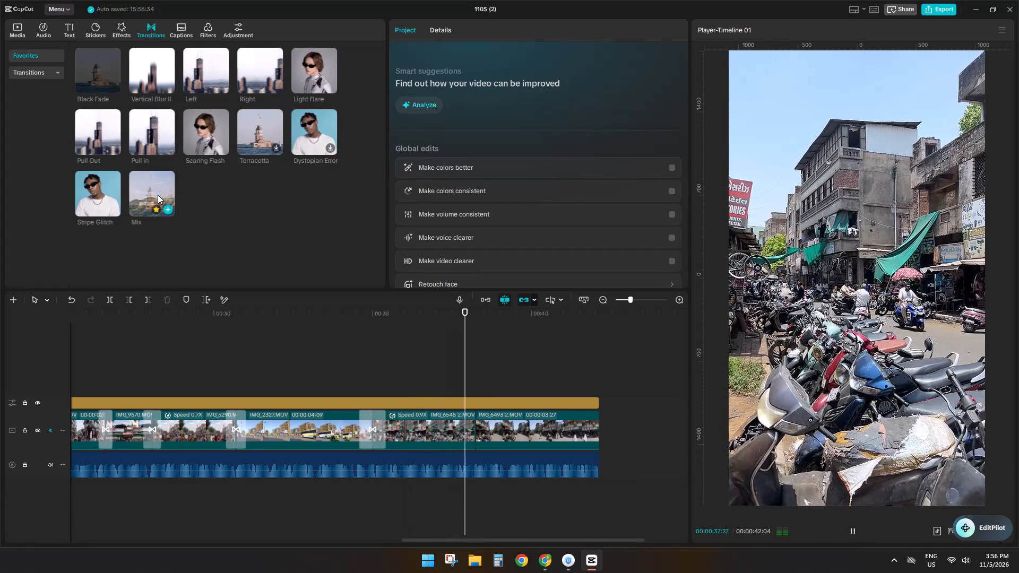
Add a Mix transition at the cut before IMG_6493 2.MOV and play across the cut.
{"action": "left_click_drag", "start_coordinate": [157, 194], "coordinate": [470, 427]}
{"action": "left_click", "coordinate": [464, 394]}
{"action": "key", "text": "space"}
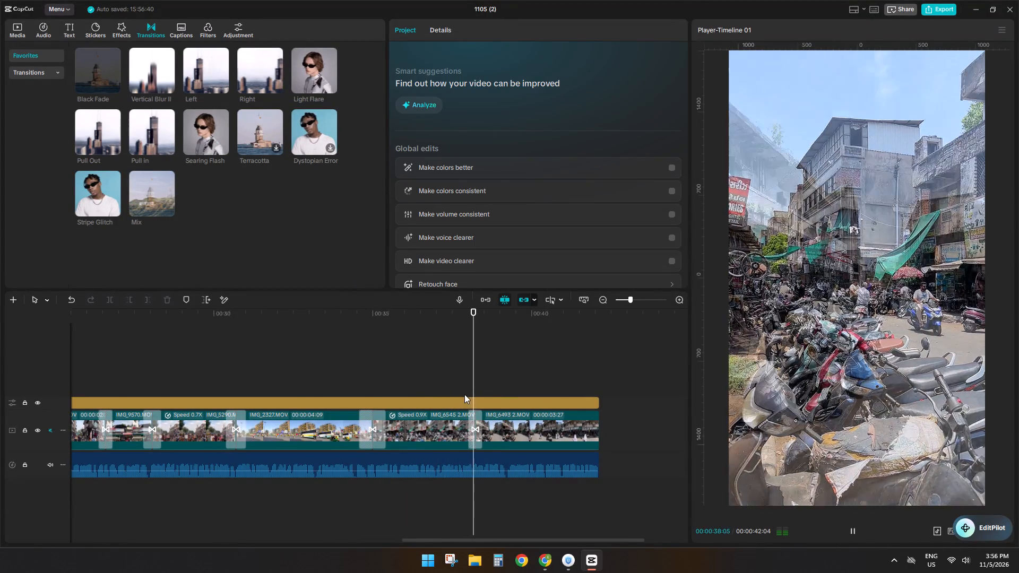
Play the whole video from the beginning to review all the transitions.
{"action": "scroll", "coordinate": [474, 405], "scroll_direction": "down", "scroll_amount": 14, "text": "ctrl"}
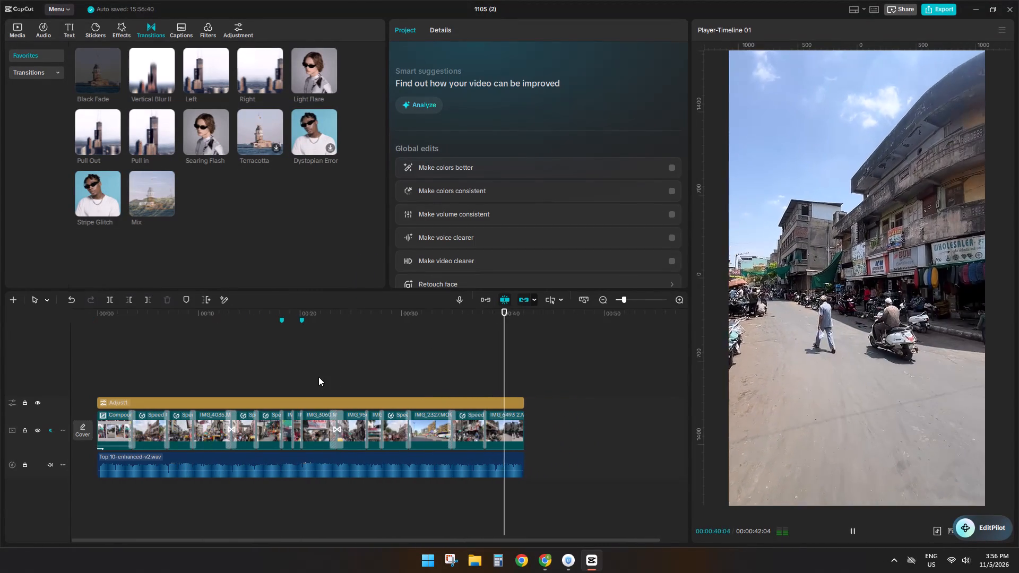
{"action": "left_click", "coordinate": [318, 377], "text": "ctrl"}
{"action": "left_click_drag", "start_coordinate": [318, 377], "coordinate": [0, 379], "text": "ctrl"}
{"action": "key", "text": "space"}
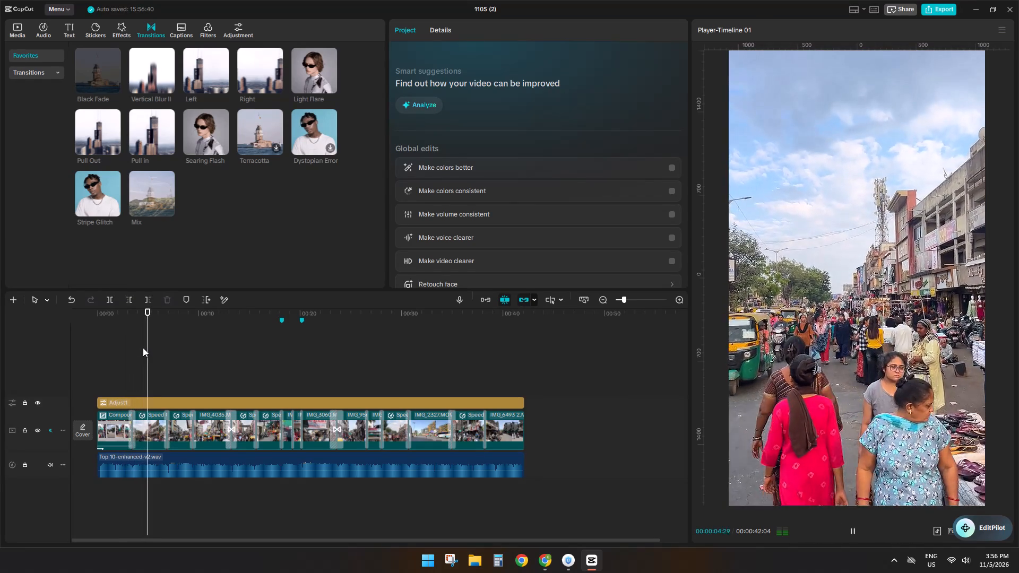
Place the saved title preset My presets13 above the main video where the titled grid opening ends.
{"action": "left_click", "coordinate": [134, 354]}
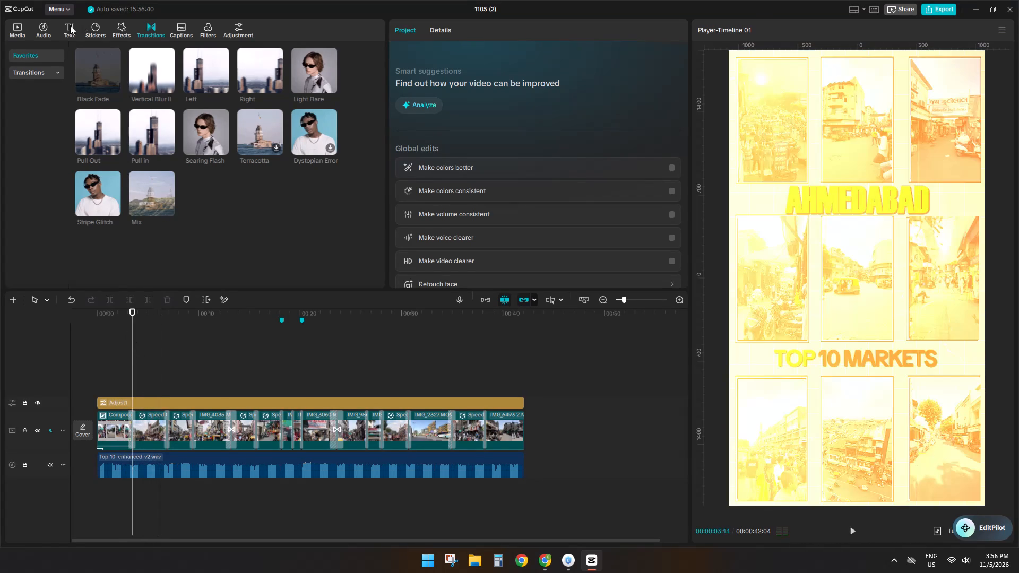
{"action": "left_click", "coordinate": [24, 27]}
{"action": "scroll", "coordinate": [123, 140], "scroll_direction": "down", "scroll_amount": 6}
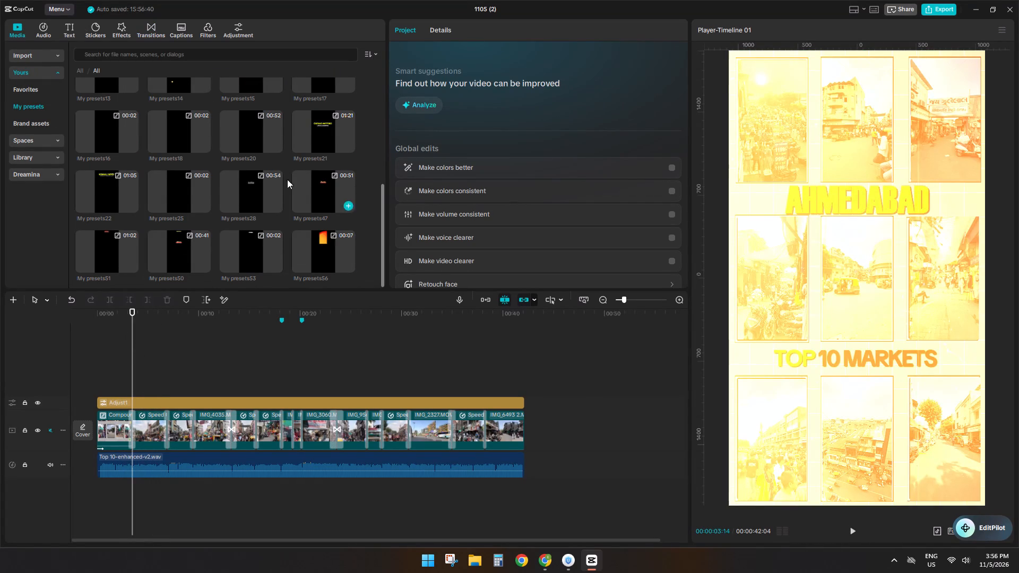
{"action": "left_click", "coordinate": [187, 139]}
{"action": "left_click", "coordinate": [111, 192]}
{"action": "scroll", "coordinate": [296, 149], "scroll_direction": "up", "scroll_amount": 1}
{"action": "left_click", "coordinate": [113, 115]}
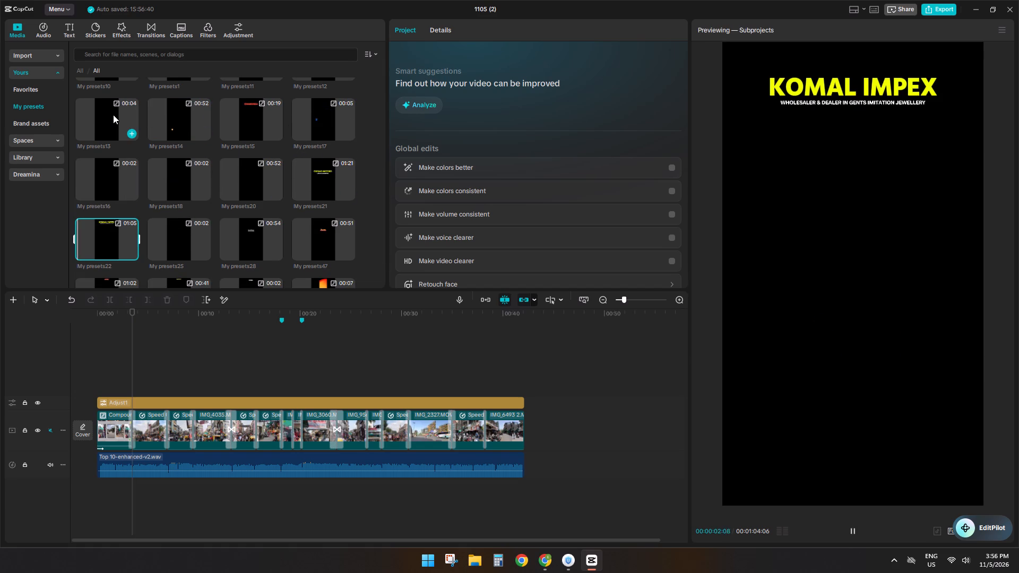
{"action": "left_click_drag", "start_coordinate": [113, 115], "coordinate": [131, 398]}
Move the adjustment layer to the track above My presets13 and align its start with the beginning of the video.
{"action": "left_click_drag", "start_coordinate": [137, 402], "coordinate": [144, 359]}
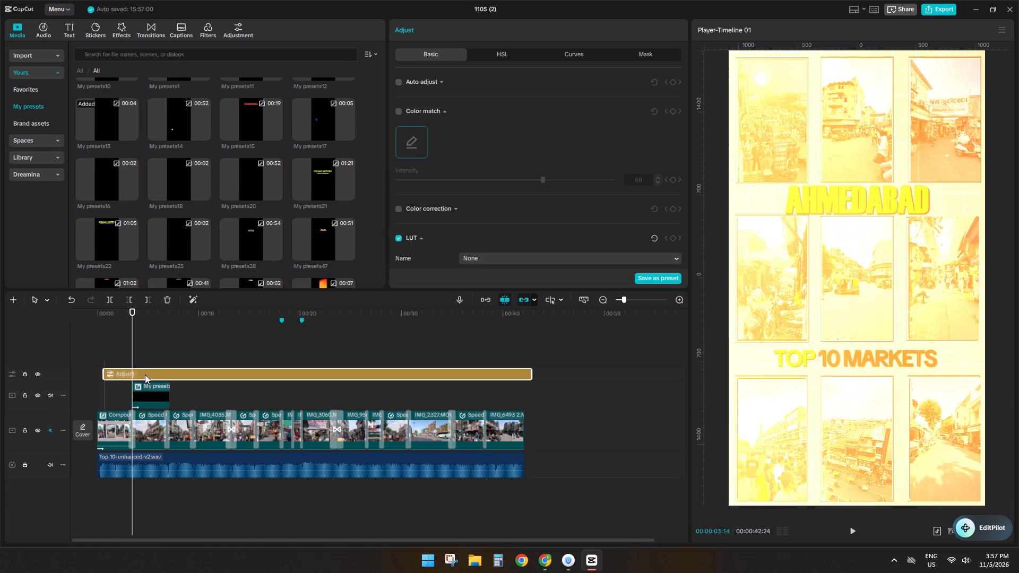
{"action": "left_click_drag", "start_coordinate": [145, 375], "coordinate": [129, 372]}
Trim the end of My presets13 to the cut at the end of the IMG_5292 clip.
{"action": "left_click", "coordinate": [157, 407]}
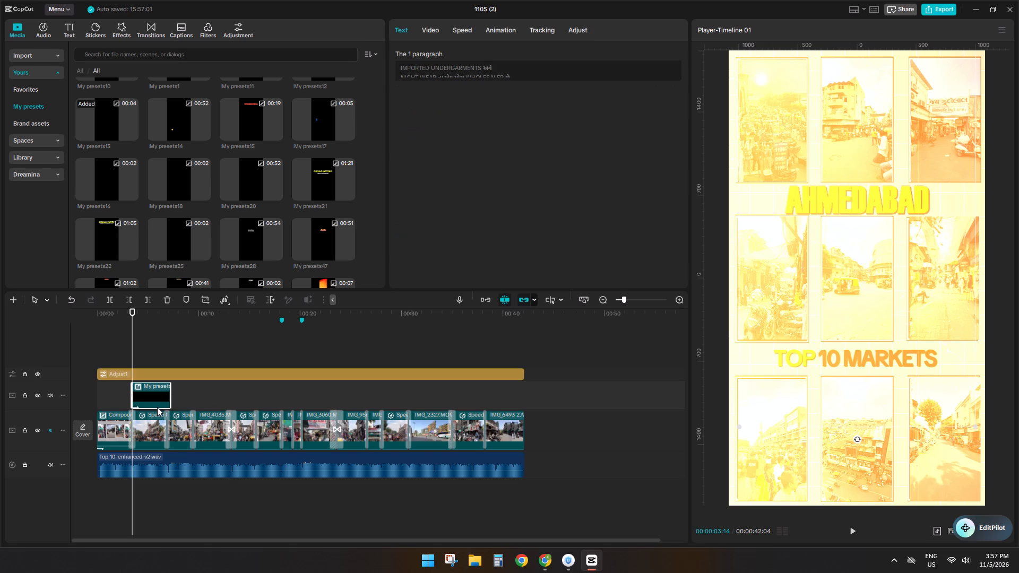
{"action": "scroll", "coordinate": [172, 404], "scroll_direction": "up", "scroll_amount": 12, "text": "ctrl"}
{"action": "left_click", "coordinate": [228, 356]}
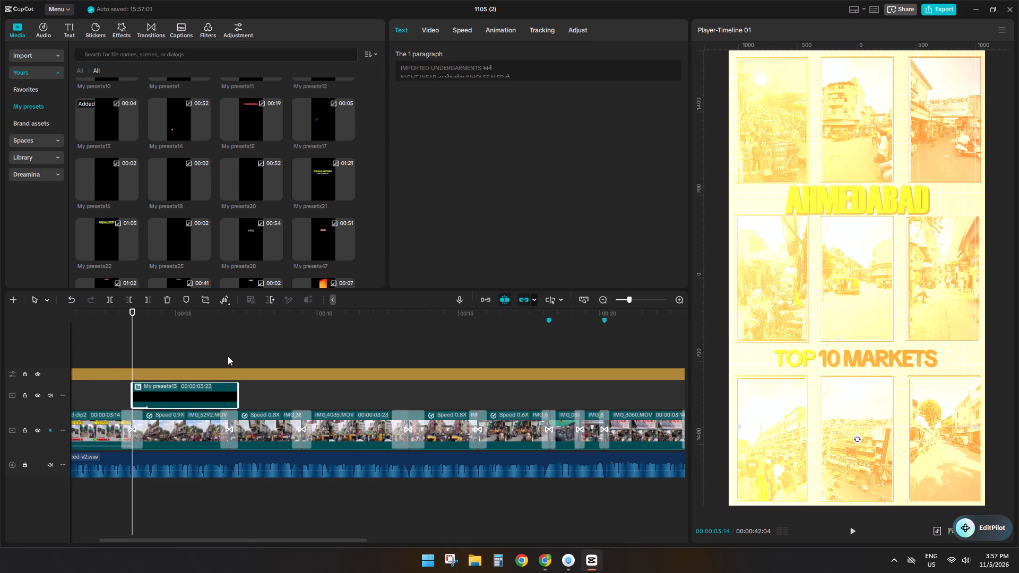
{"action": "left_click", "coordinate": [228, 388]}
{"action": "key", "text": "s"}
{"action": "key", "text": "d"}
{"action": "left_click", "coordinate": [158, 346]}
{"action": "left_click", "coordinate": [167, 394]}
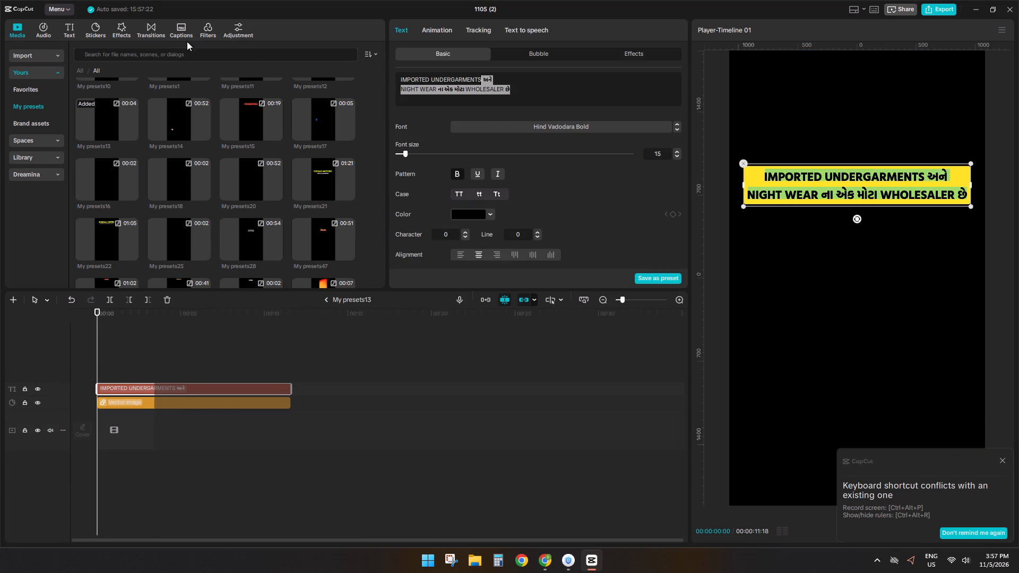
{"action": "left_click_drag", "start_coordinate": [187, 41], "coordinate": [176, 34]}
{"action": "key", "text": "ctrl+v"}
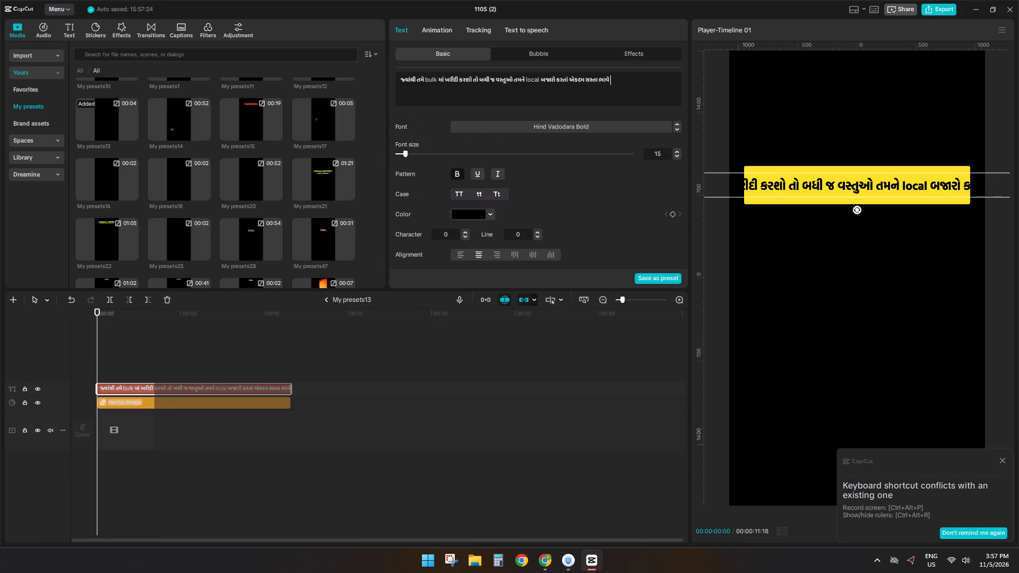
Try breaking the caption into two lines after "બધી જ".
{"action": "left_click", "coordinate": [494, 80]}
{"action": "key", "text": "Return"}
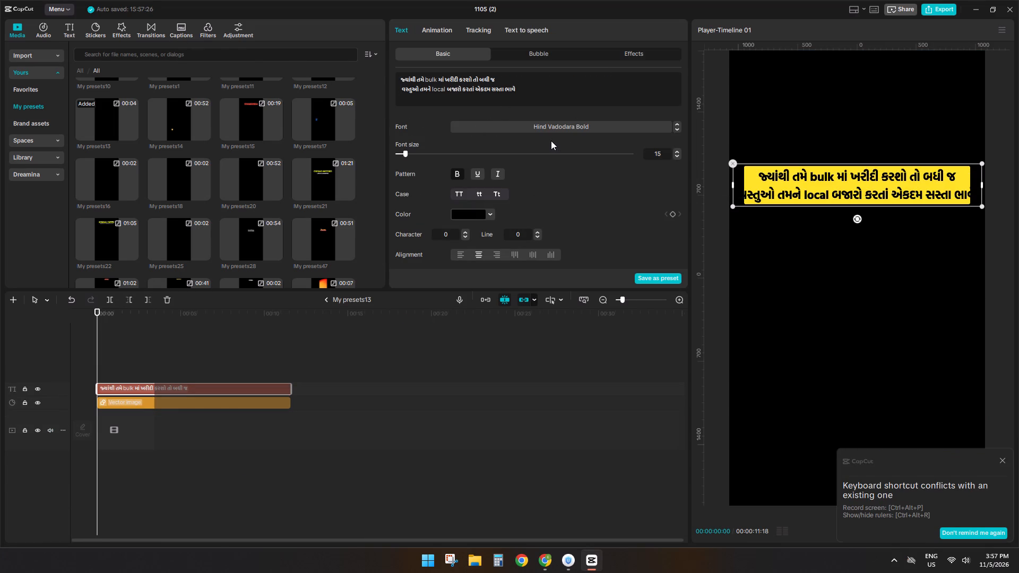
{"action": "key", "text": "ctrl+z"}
Return to the main timeline and play the captioned section to check the text against the voice-over.
{"action": "left_click", "coordinate": [324, 299]}
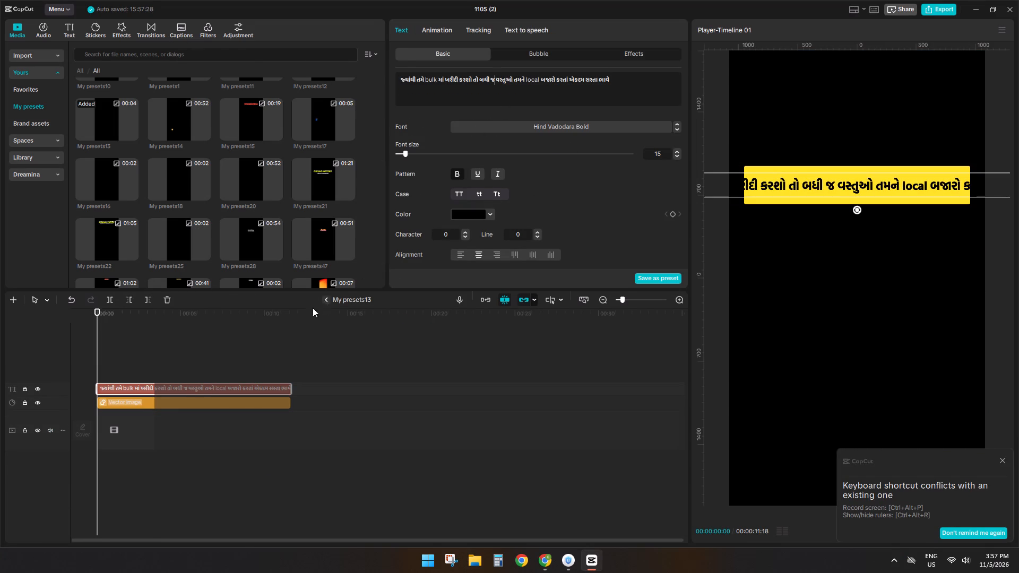
{"action": "left_click", "coordinate": [129, 362]}
{"action": "key", "text": "space"}
{"action": "key", "text": "space"}
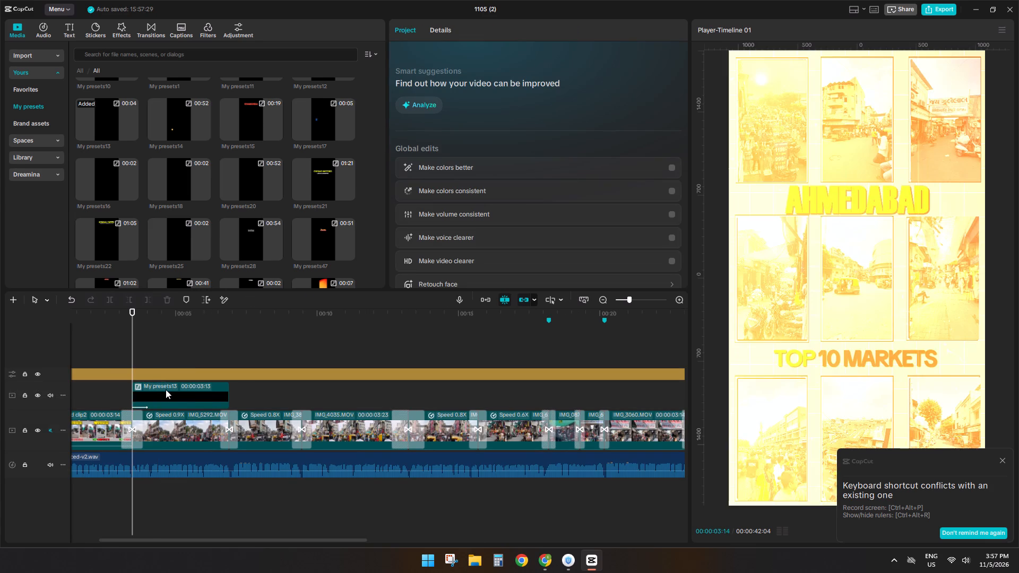
{"action": "key", "text": "space"}
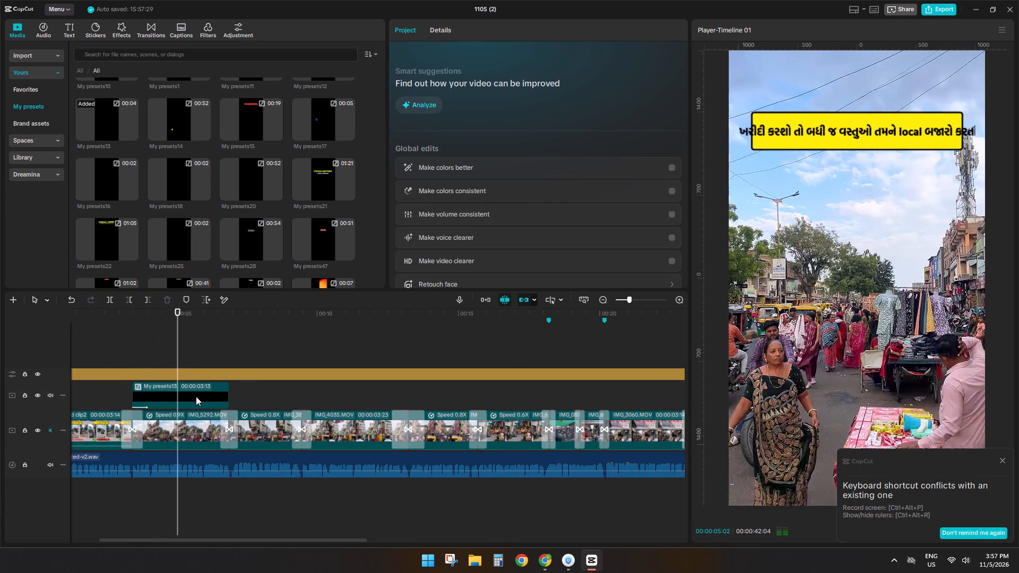
{"action": "key", "text": "space"}
Shorten the My presets13 caption so it ends at "local બજારો", and break it into two lines after "બધી".
{"action": "double_click", "coordinate": [187, 395]}
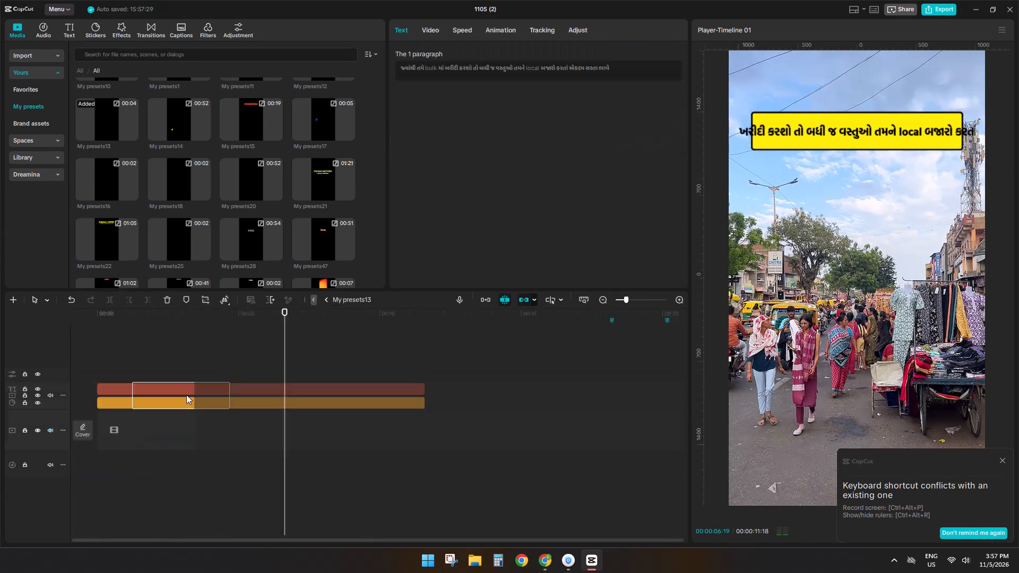
{"action": "left_click", "coordinate": [179, 388]}
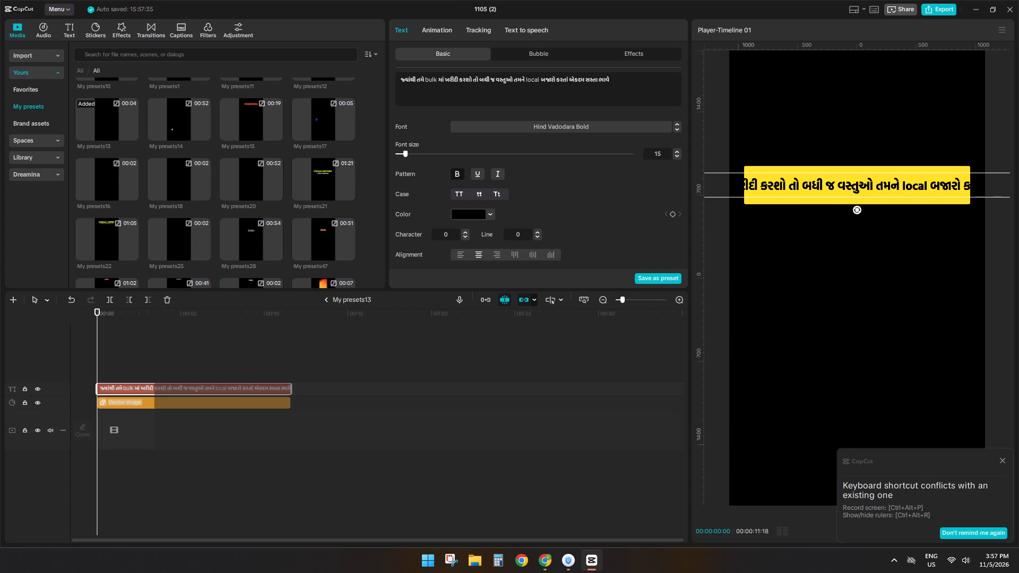
{"action": "left_click_drag", "start_coordinate": [556, 79], "coordinate": [641, 76]}
{"action": "key", "text": "BackSpace"}
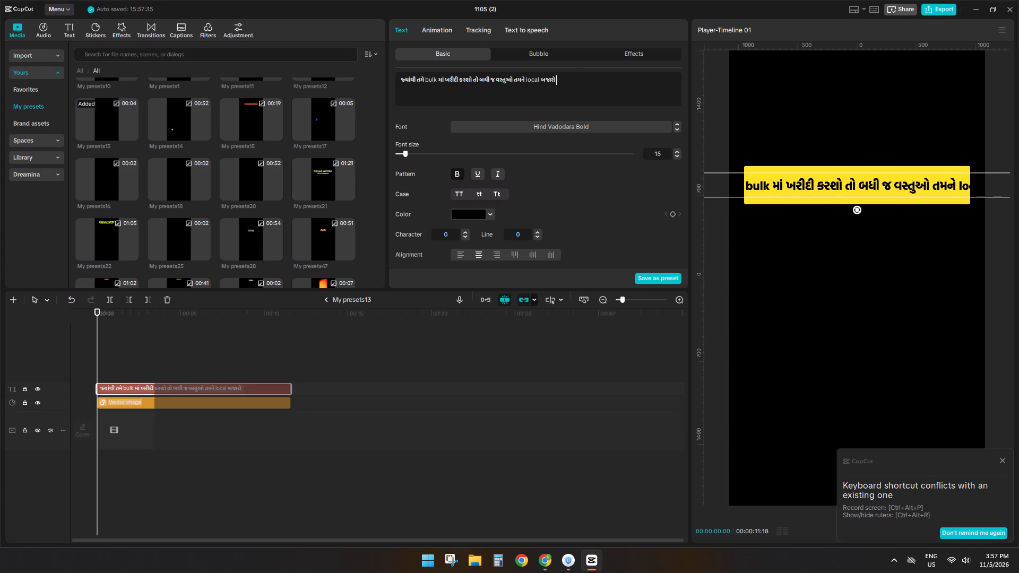
{"action": "left_click", "coordinate": [492, 77]}
{"action": "key", "text": "Return"}
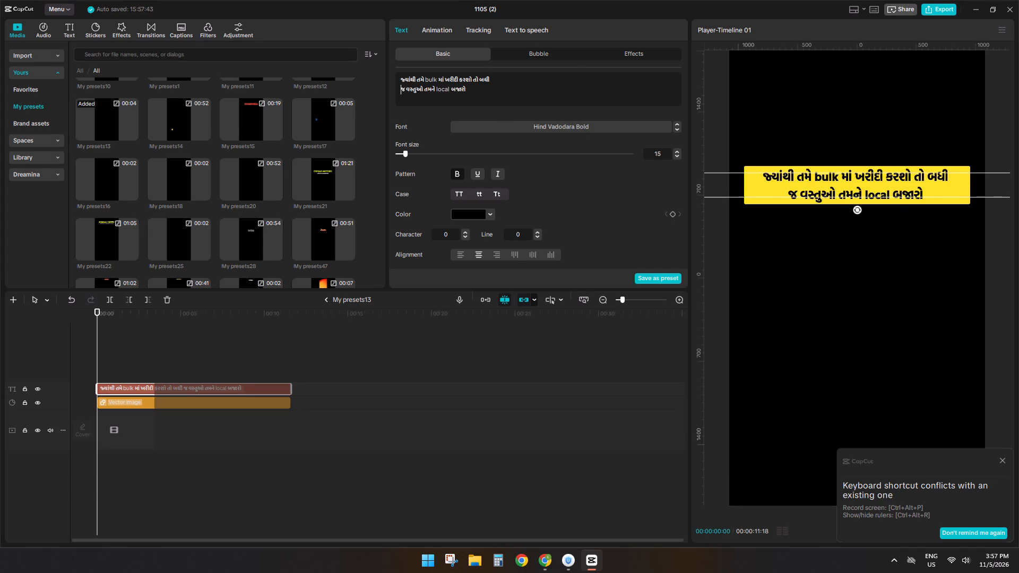
Format the caption in all caps, enlarge it to nearly fill the yellow box, and set line spacing to -3.
{"action": "left_click", "coordinate": [454, 193]}
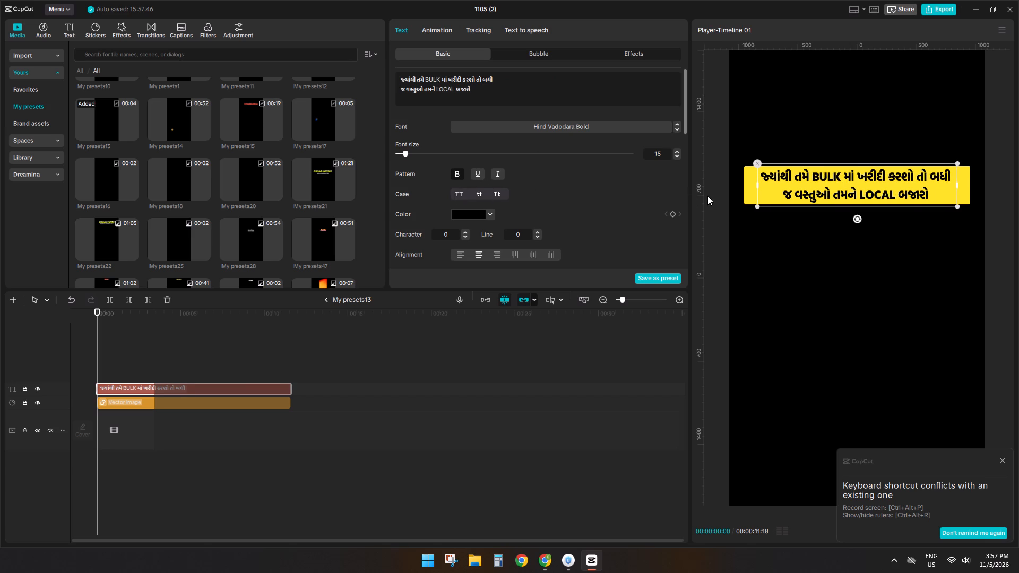
{"action": "left_click_drag", "start_coordinate": [757, 206], "coordinate": [738, 207]}
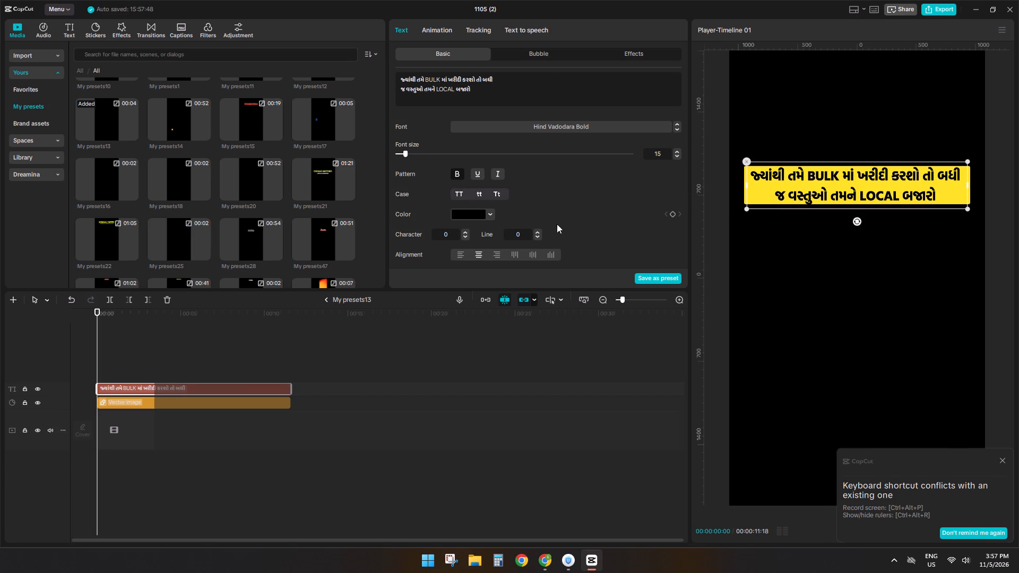
{"action": "double_click", "coordinate": [538, 237]}
{"action": "left_click", "coordinate": [538, 237]}
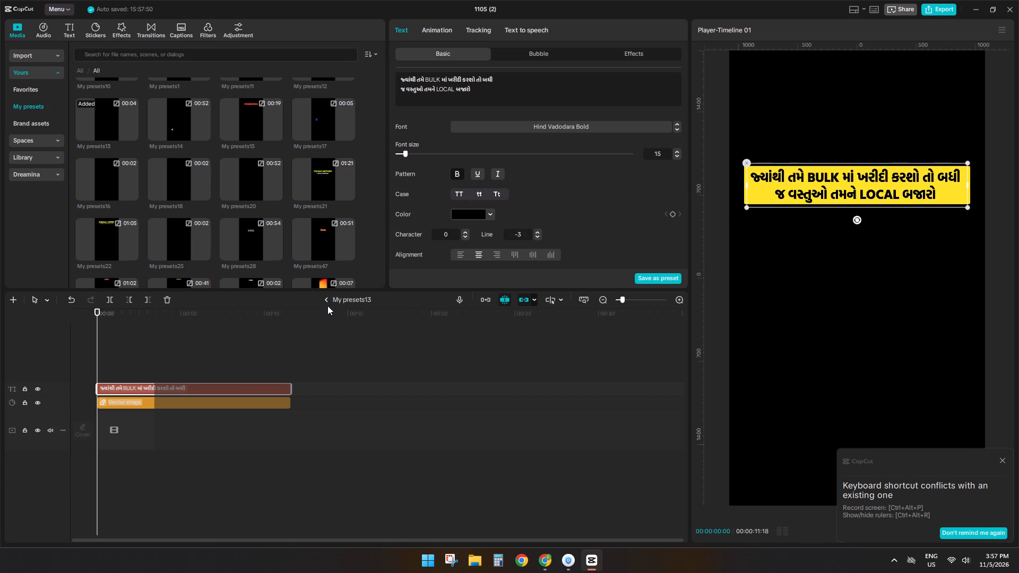
Return to the main timeline, play from just before the caption, and unmute the main video track.
{"action": "left_click", "coordinate": [326, 299]}
{"action": "left_click", "coordinate": [93, 346]}
{"action": "key", "text": "space"}
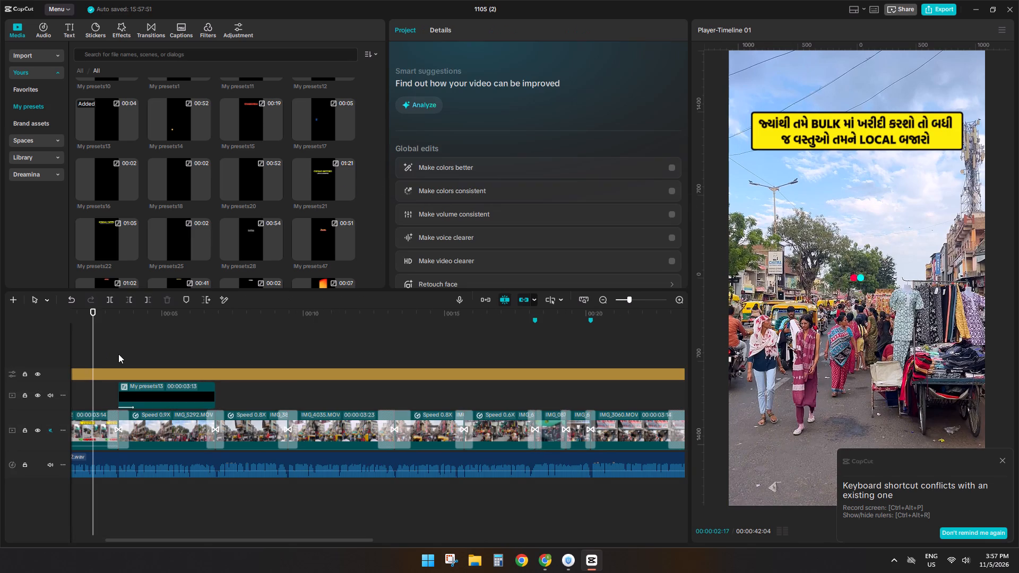
{"action": "key", "text": "space"}
{"action": "key", "text": "space"}
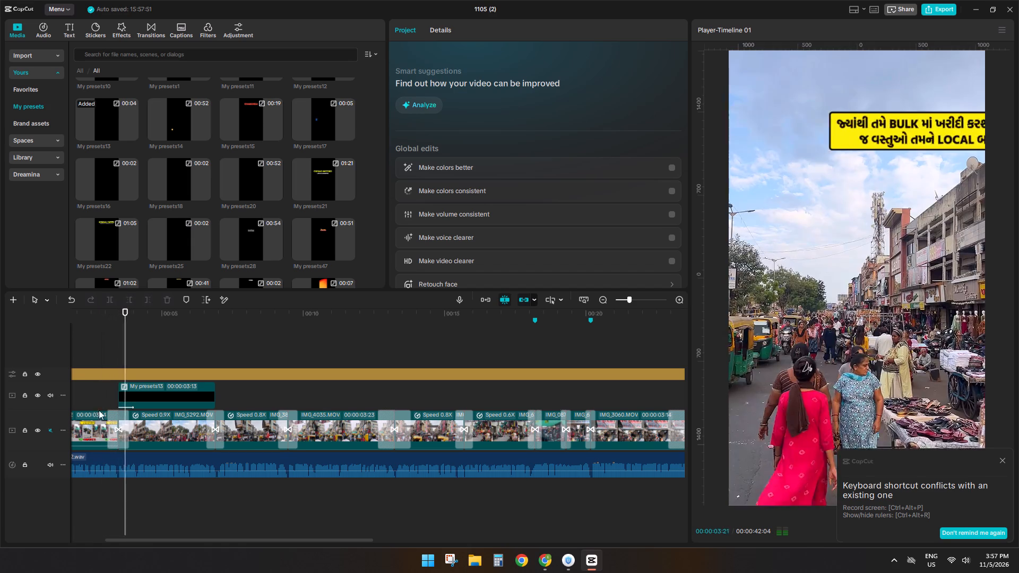
{"action": "left_click", "coordinate": [50, 429]}
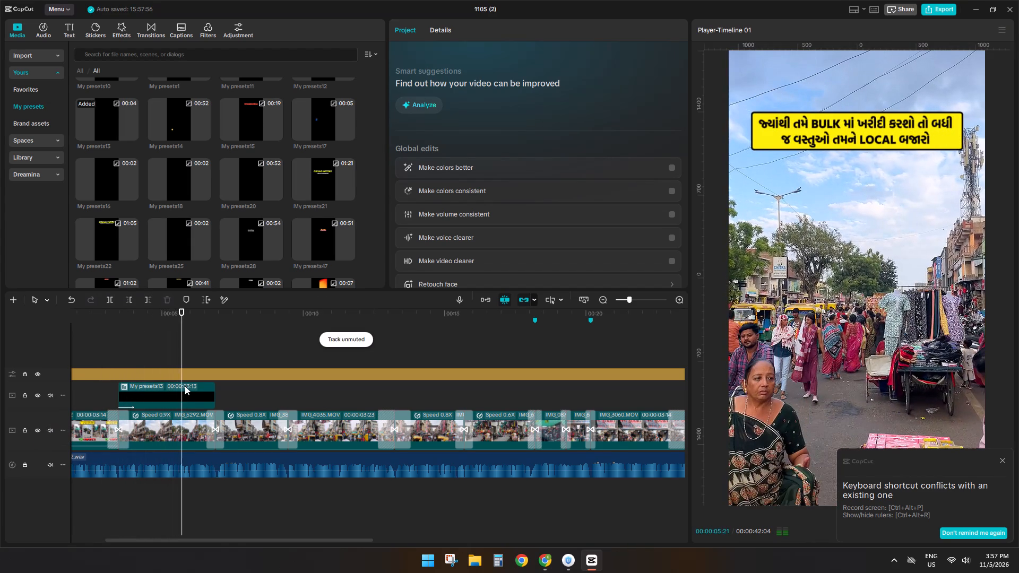
{"action": "key", "text": "space"}
Move the My presets13 caption slightly higher in the frame and play on past its end.
{"action": "left_click", "coordinate": [178, 386]}
{"action": "left_click_drag", "start_coordinate": [913, 120], "coordinate": [912, 109]}
{"action": "key", "text": "space"}
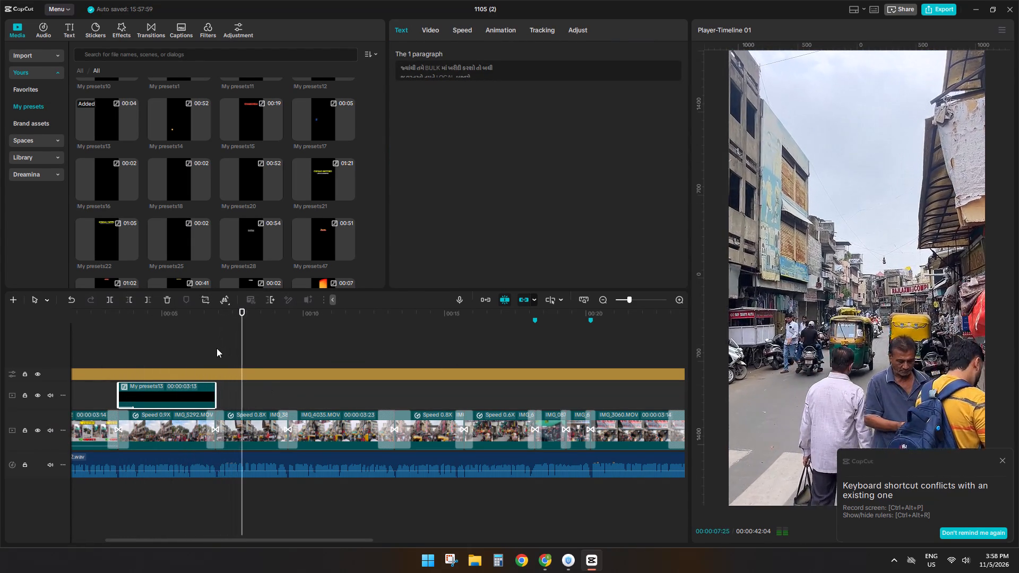
Add a default text layer starting at the end of My presets13, at about 00:00:06:27.
{"action": "left_click", "coordinate": [216, 348]}
{"action": "left_click", "coordinate": [73, 38]}
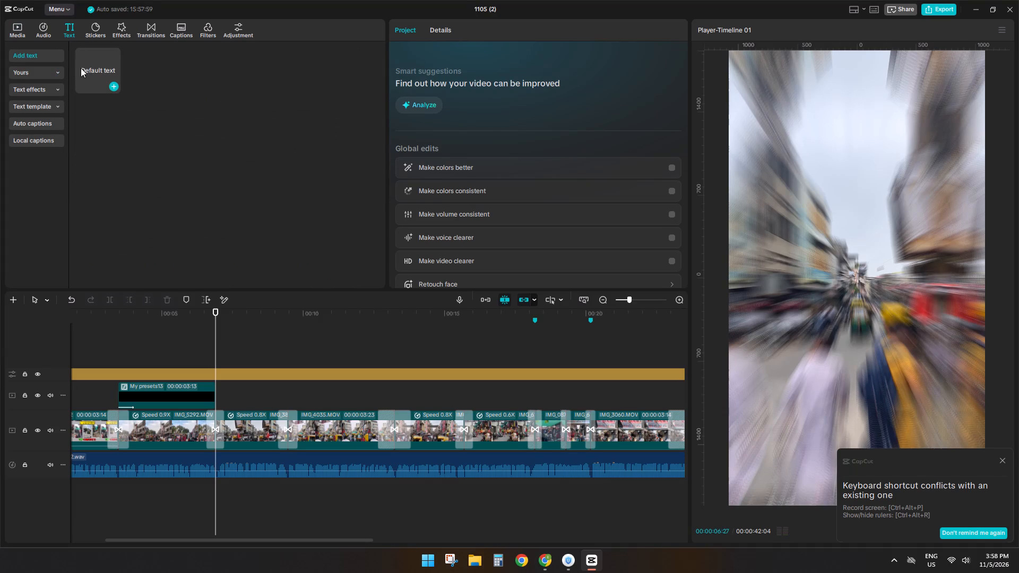
{"action": "left_click_drag", "start_coordinate": [81, 68], "coordinate": [213, 386]}
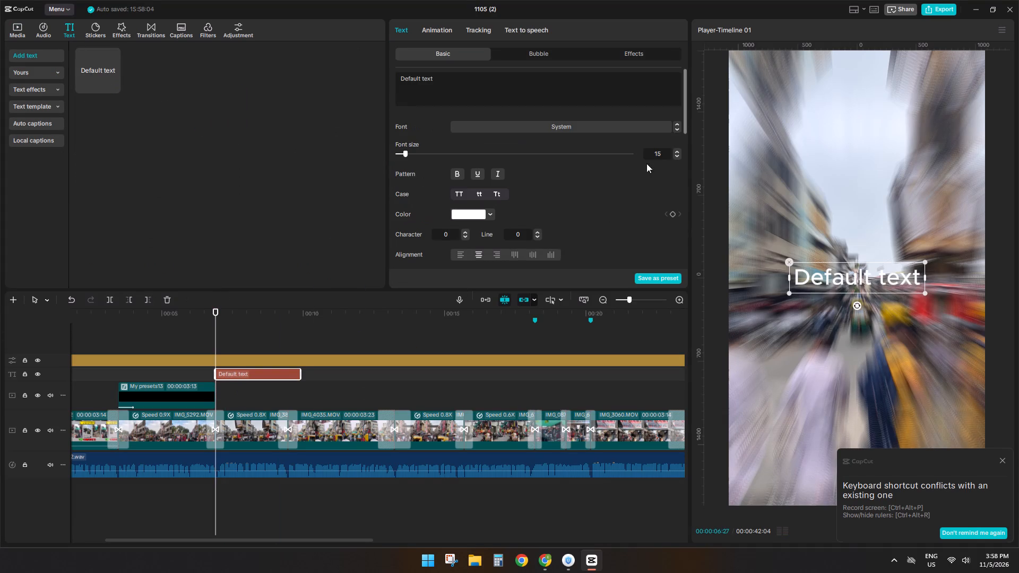
Copy the market name "ઘીકાંટા market" from the ElevenLabs transcript in Chrome and use it as the new text layer's content in CapCut.
{"action": "left_click", "coordinate": [540, 560]}
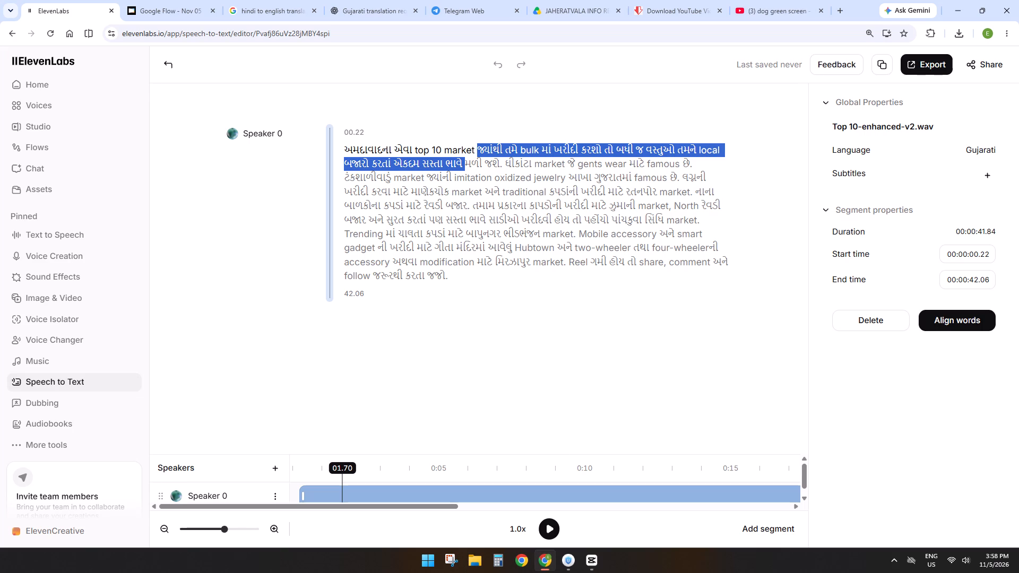
{"action": "left_click_drag", "start_coordinate": [506, 161], "coordinate": [566, 160]}
{"action": "key", "text": "ctrl+c"}
{"action": "left_click", "coordinate": [589, 561]}
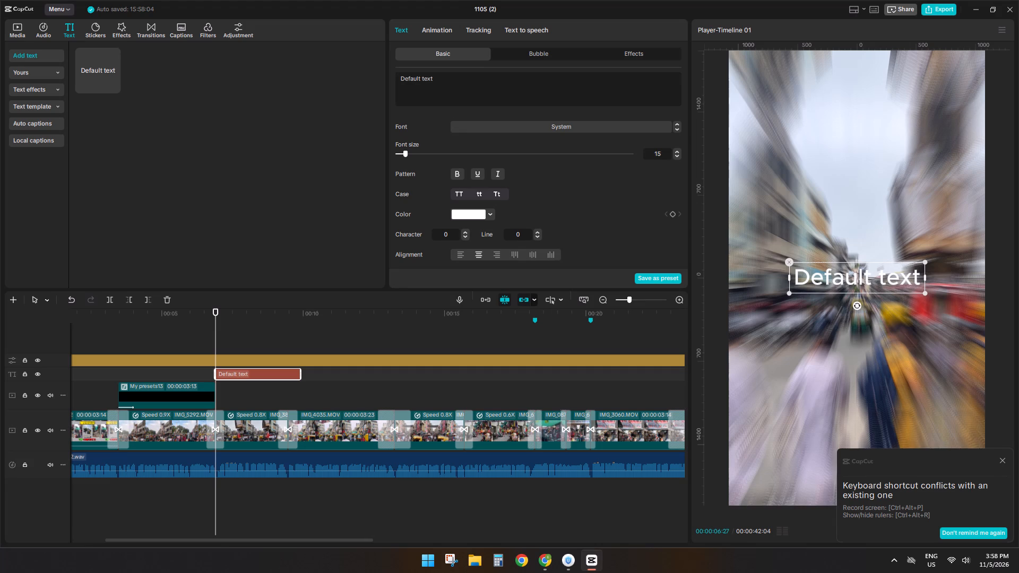
{"action": "left_click_drag", "start_coordinate": [469, 76], "coordinate": [336, 71]}
{"action": "key", "text": "ctrl+v"}
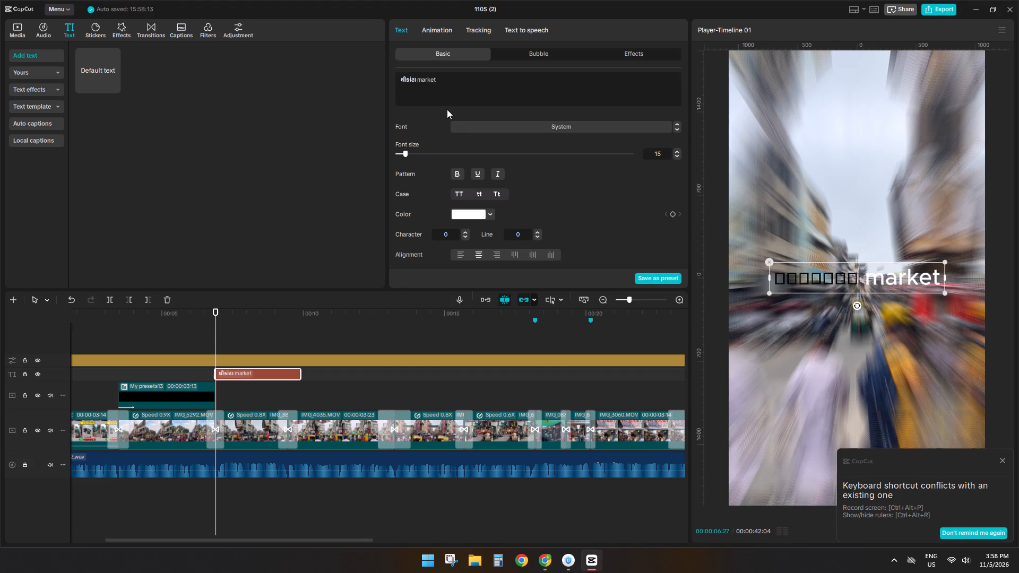
Set the "ઘીકાંટા market" text's font to Hind Vadodara Bold and move it near the top of the frame, centred.
{"action": "left_click", "coordinate": [490, 131]}
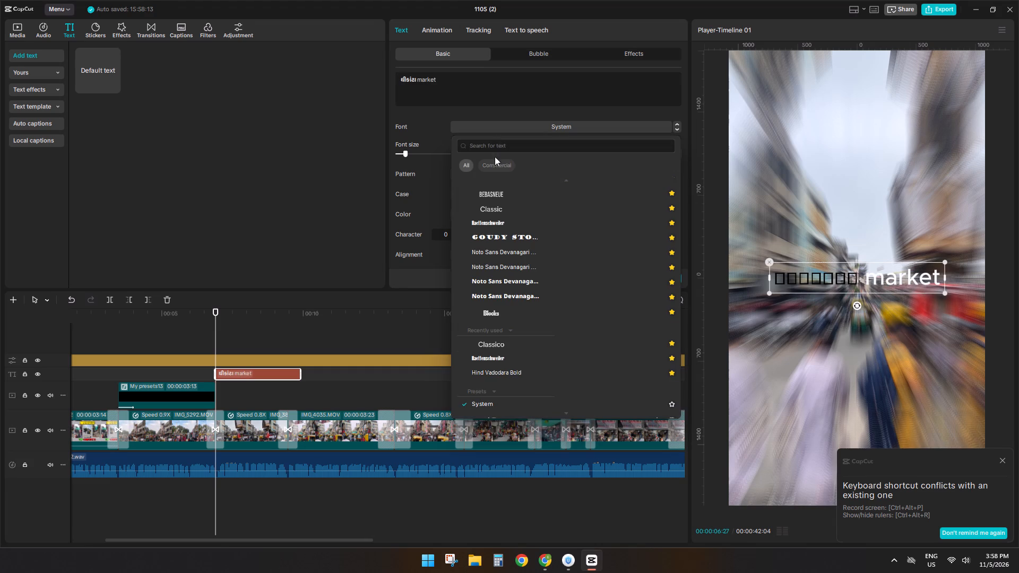
{"action": "scroll", "coordinate": [500, 211], "scroll_direction": "up", "scroll_amount": 4}
{"action": "left_click", "coordinate": [496, 203]}
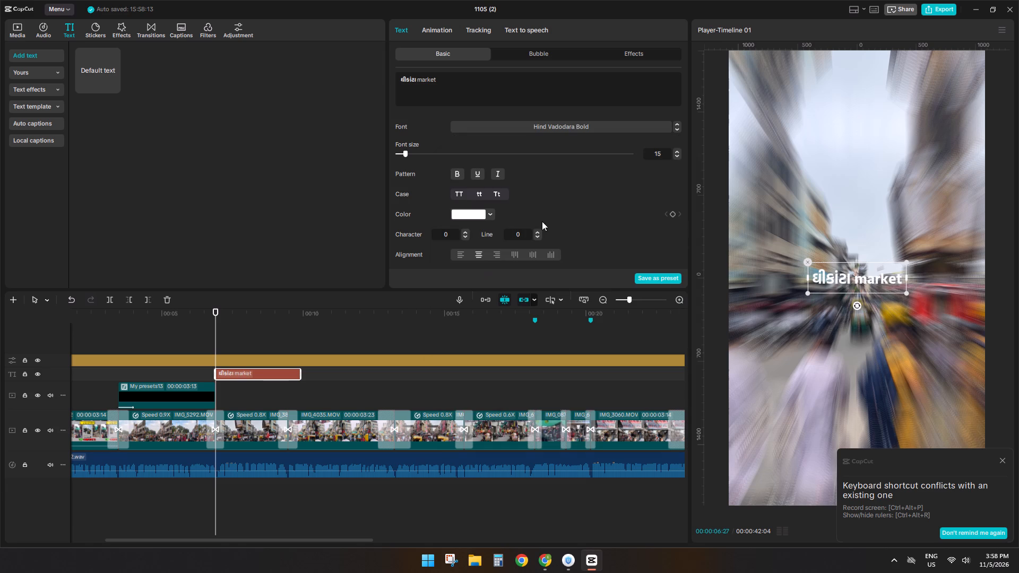
{"action": "left_click_drag", "start_coordinate": [871, 277], "coordinate": [871, 98]}
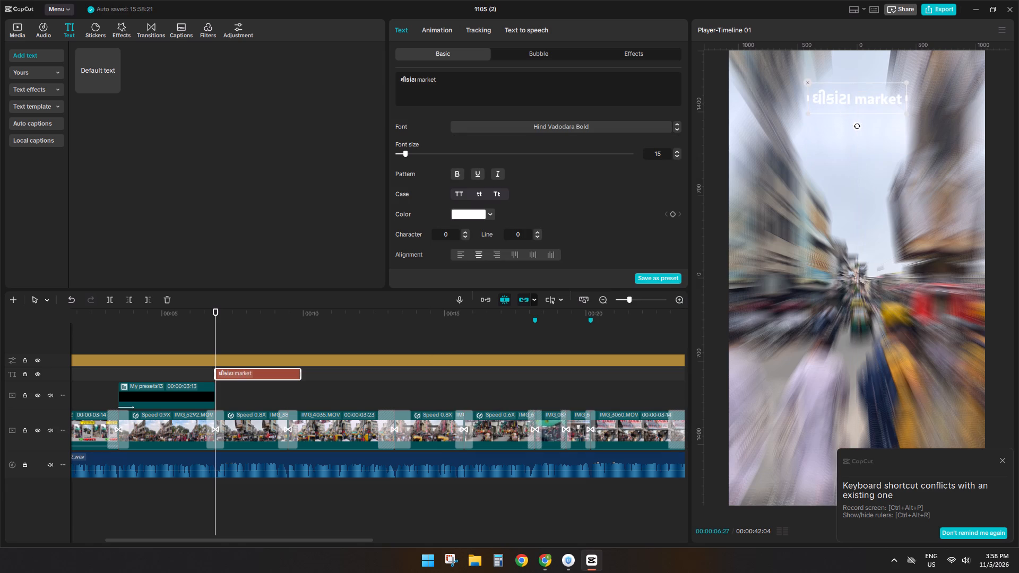
Break the title onto two lines after "ઘીકાંટા" and tighten its line spacing to -10.
{"action": "left_click", "coordinate": [417, 80]}
{"action": "key", "text": "Return"}
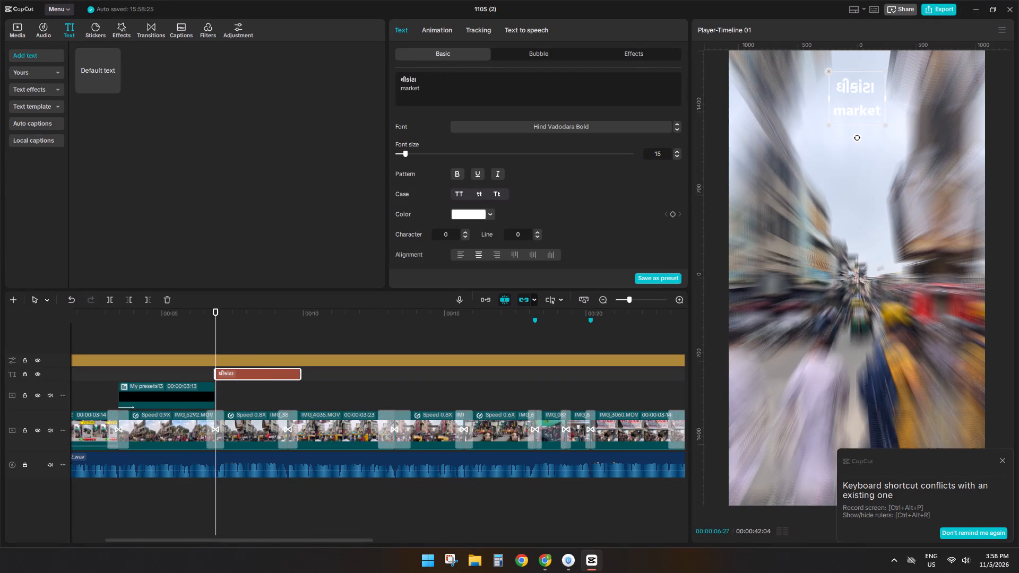
{"action": "double_click", "coordinate": [537, 233]}
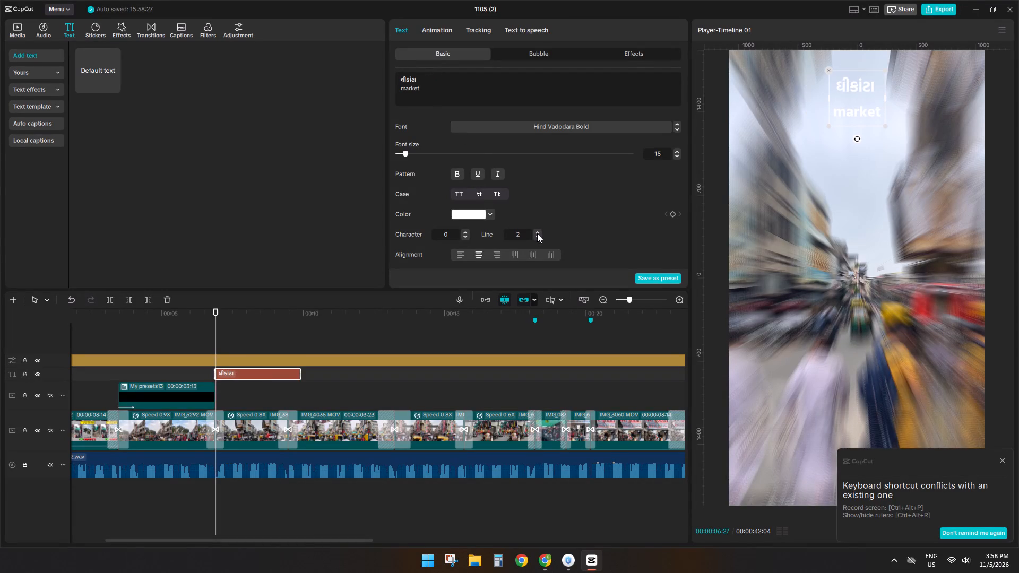
{"action": "left_click", "coordinate": [537, 232]}
{"action": "double_click", "coordinate": [536, 232]}
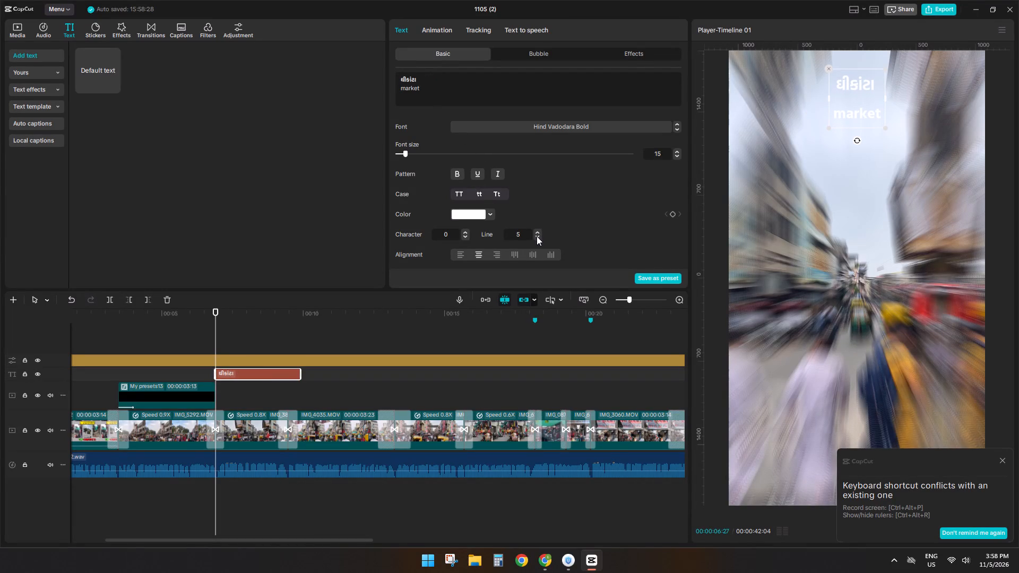
{"action": "triple_click", "coordinate": [537, 236]}
{"action": "triple_click", "coordinate": [537, 236]}
{"action": "left_click", "coordinate": [537, 236]}
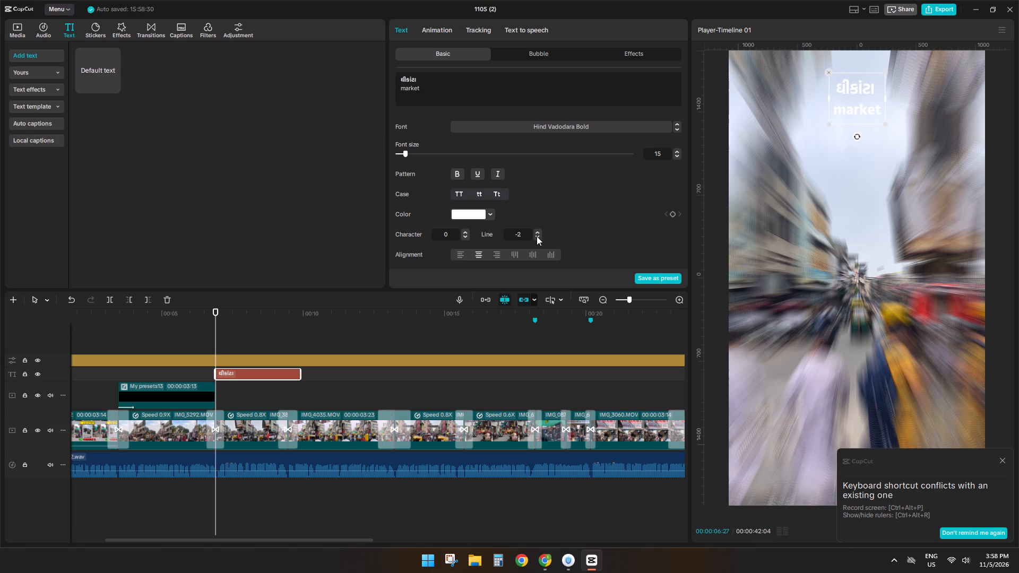
{"action": "triple_click", "coordinate": [537, 236]}
{"action": "left_click", "coordinate": [537, 236]}
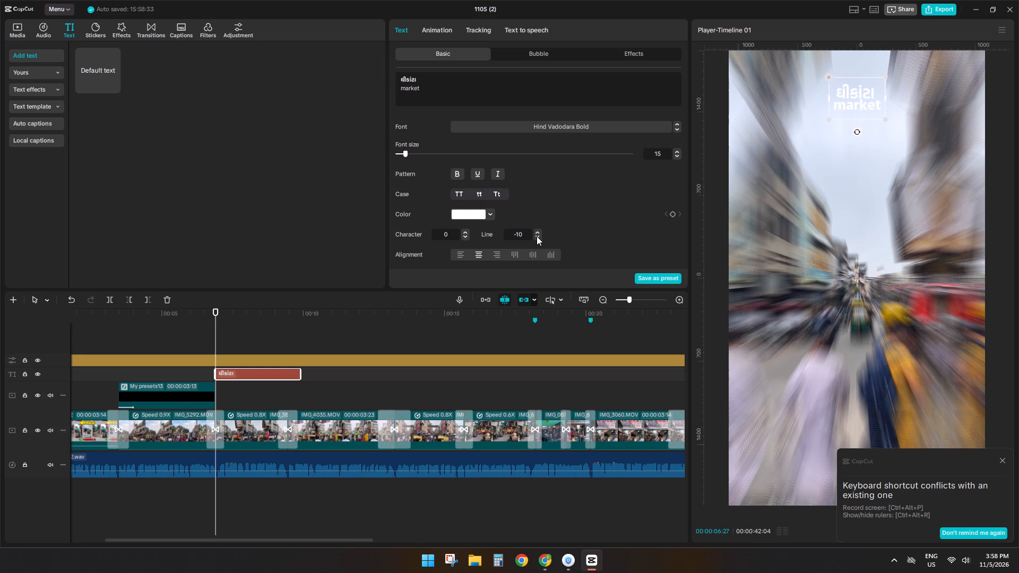
Make the title bold and all uppercase, and set its line spacing to -9.
{"action": "left_click", "coordinate": [458, 195]}
{"action": "left_click", "coordinate": [457, 172]}
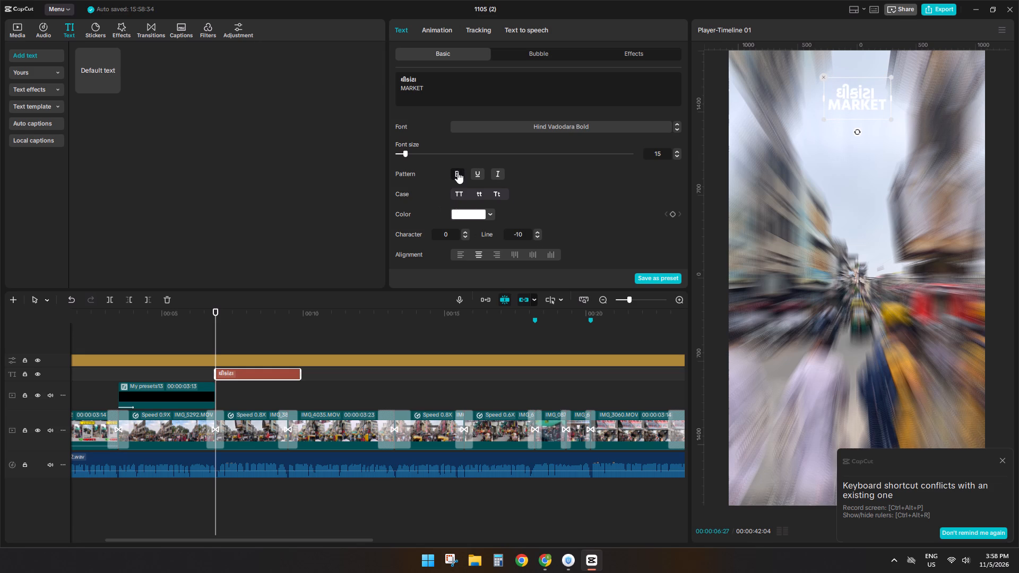
{"action": "left_click", "coordinate": [539, 231]}
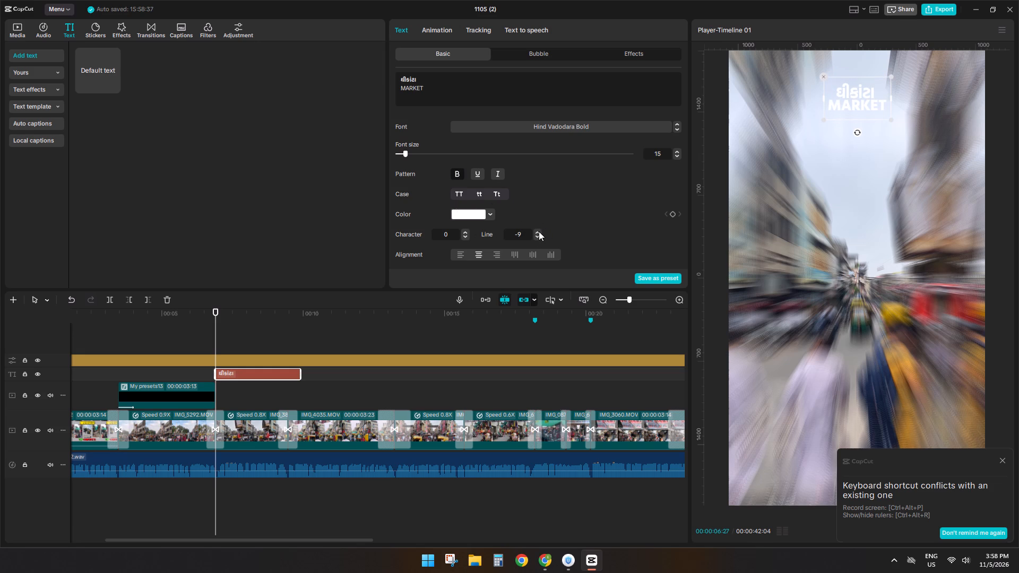
{"action": "left_click", "coordinate": [539, 231]}
{"action": "left_click", "coordinate": [537, 237]}
Apply the favourited yellow text effect with black outline to the title, enlarge it moderately, and set its line spacing to -8.
{"action": "left_click", "coordinate": [640, 60]}
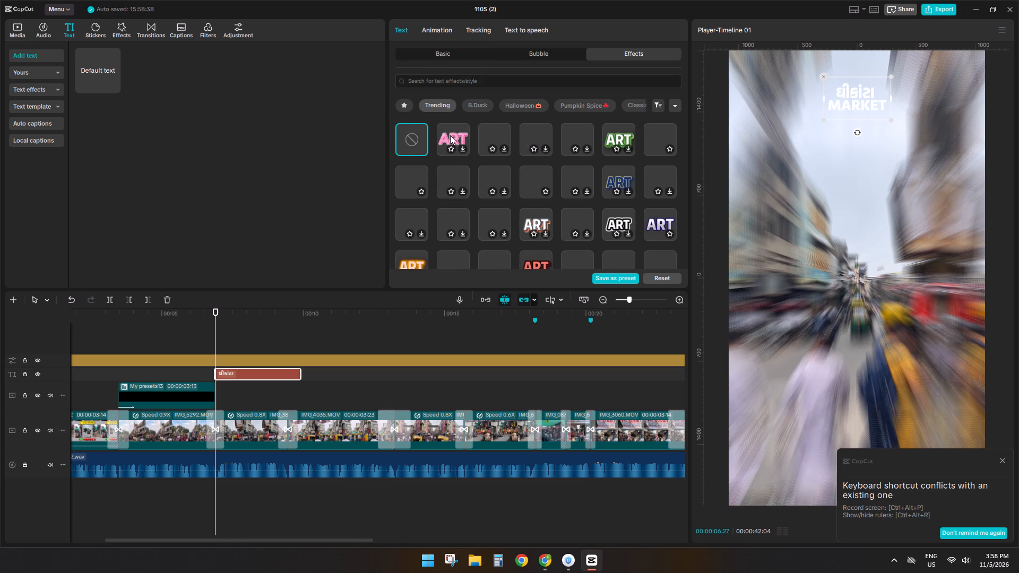
{"action": "left_click", "coordinate": [402, 105]}
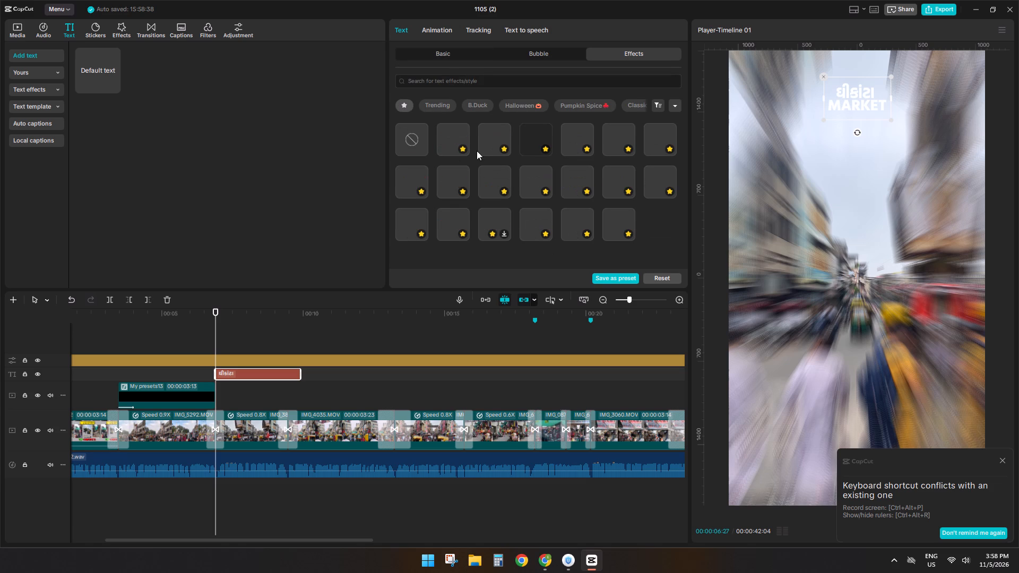
{"action": "left_click", "coordinate": [445, 186]}
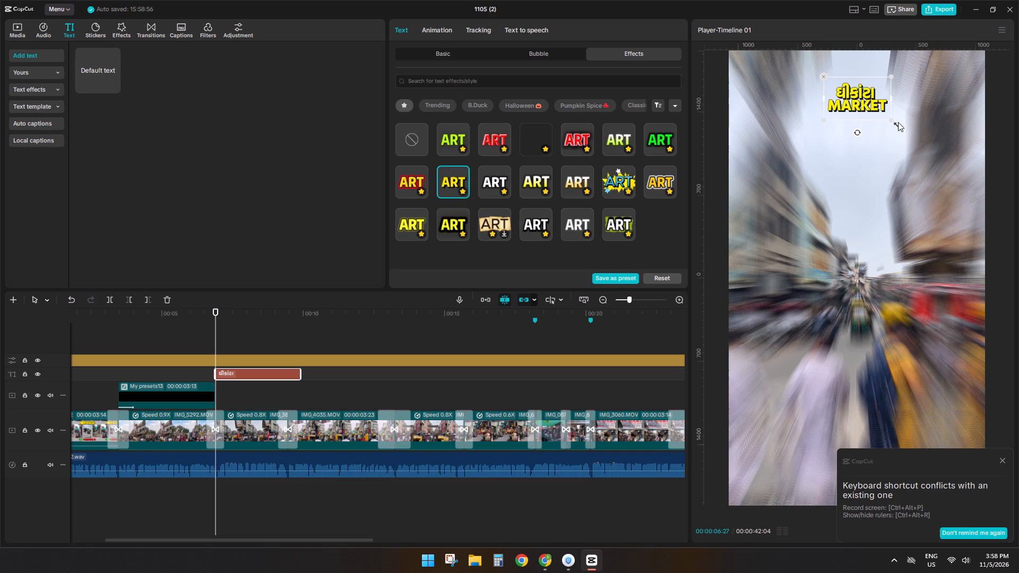
{"action": "left_click_drag", "start_coordinate": [891, 118], "coordinate": [920, 125]}
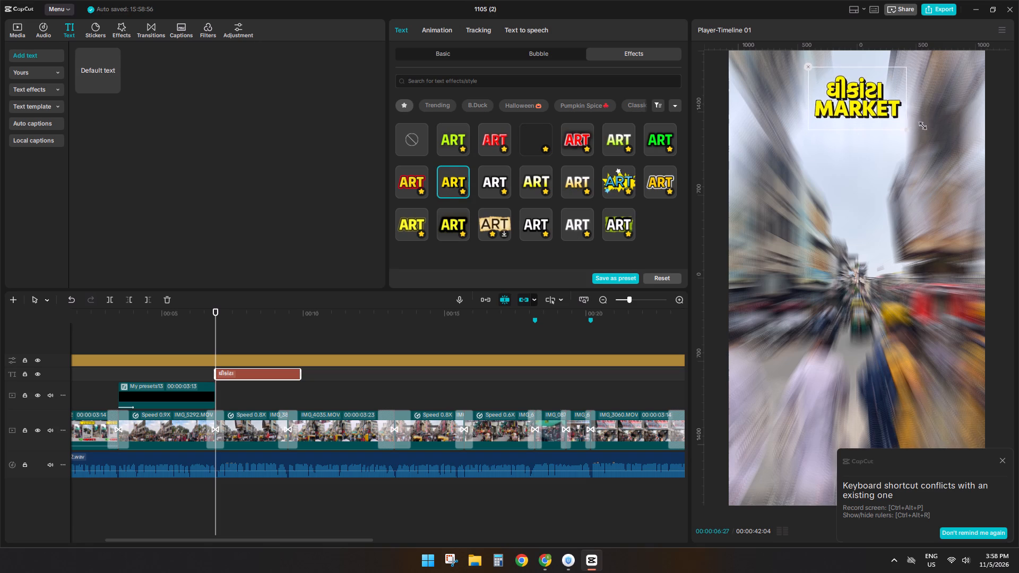
{"action": "left_click_drag", "start_coordinate": [920, 125], "coordinate": [912, 126]}
{"action": "left_click", "coordinate": [432, 57]}
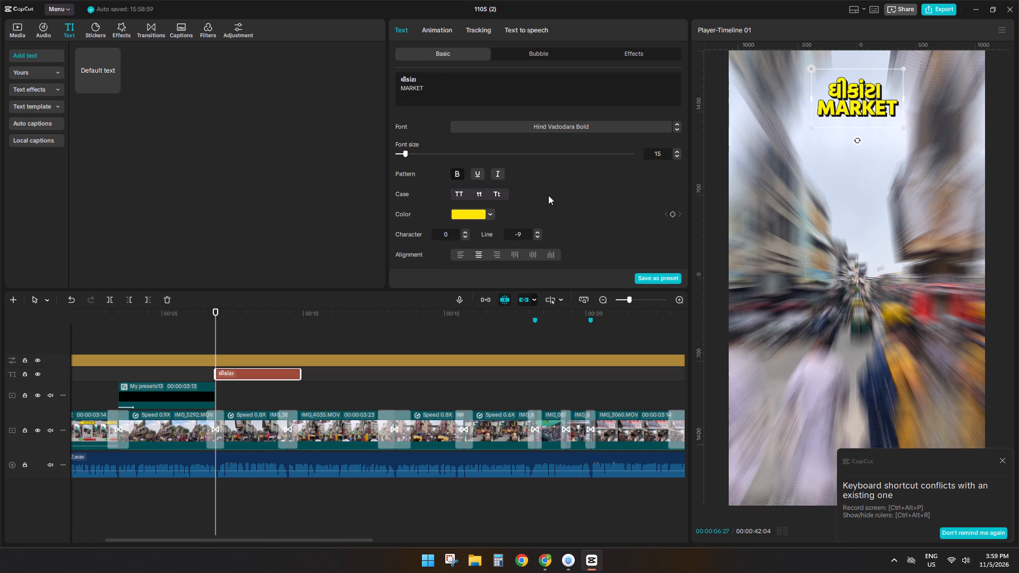
{"action": "left_click", "coordinate": [538, 233]}
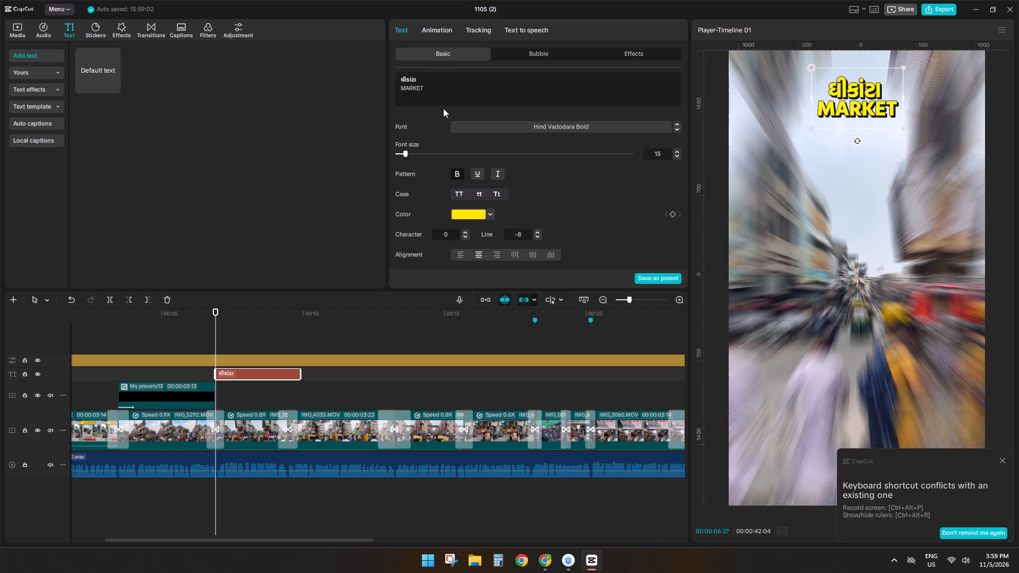
{"action": "left_click", "coordinate": [399, 80]}
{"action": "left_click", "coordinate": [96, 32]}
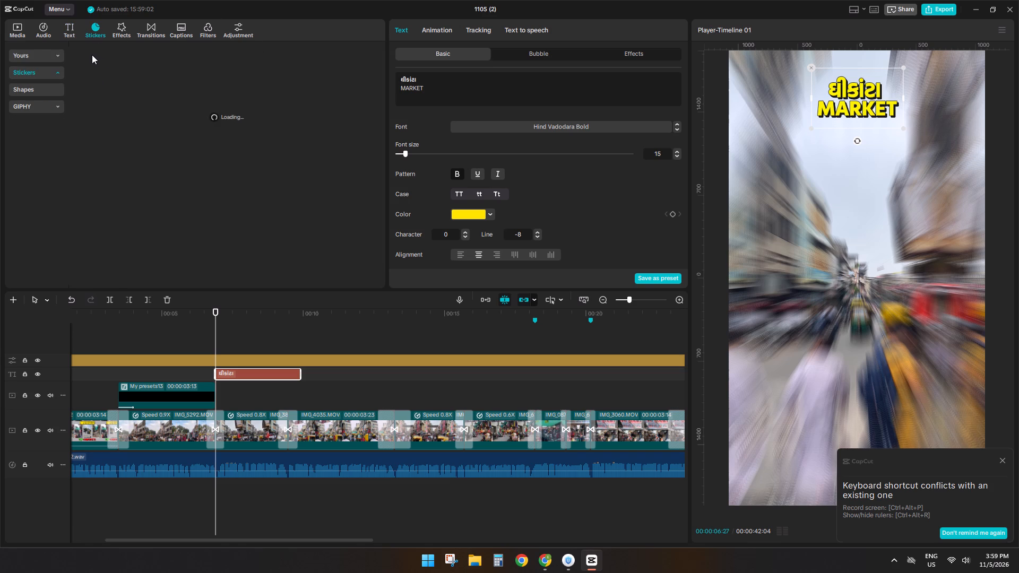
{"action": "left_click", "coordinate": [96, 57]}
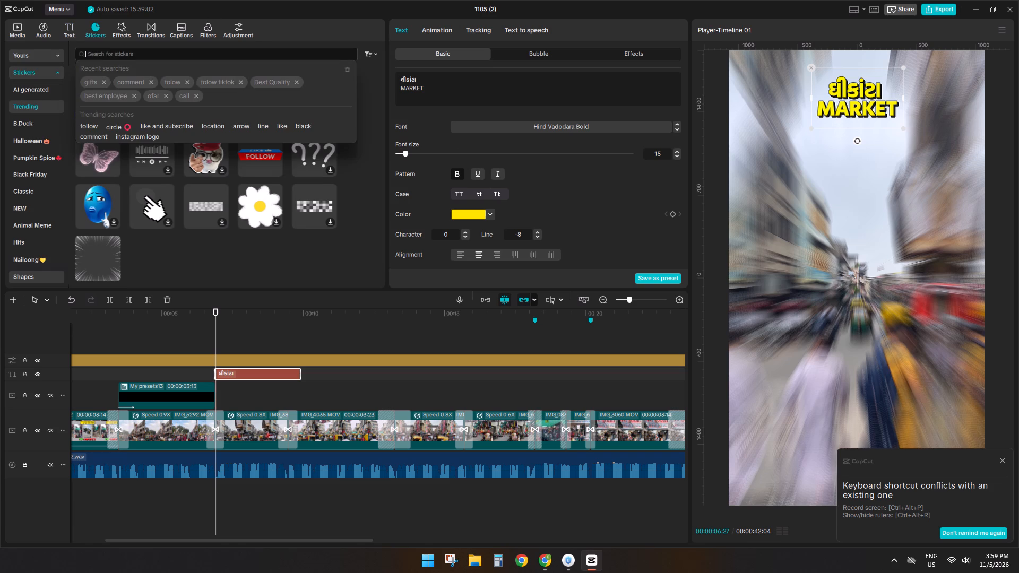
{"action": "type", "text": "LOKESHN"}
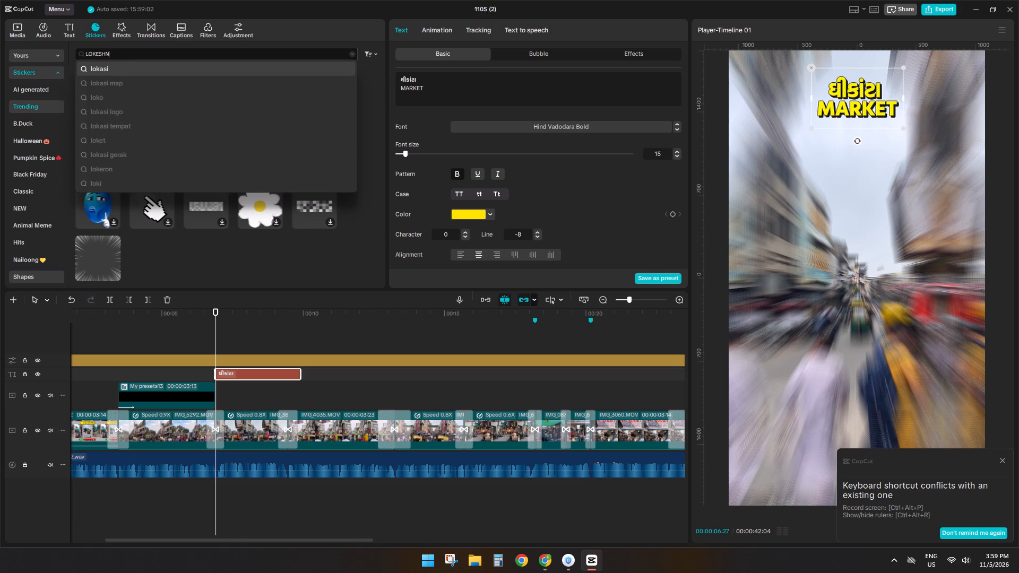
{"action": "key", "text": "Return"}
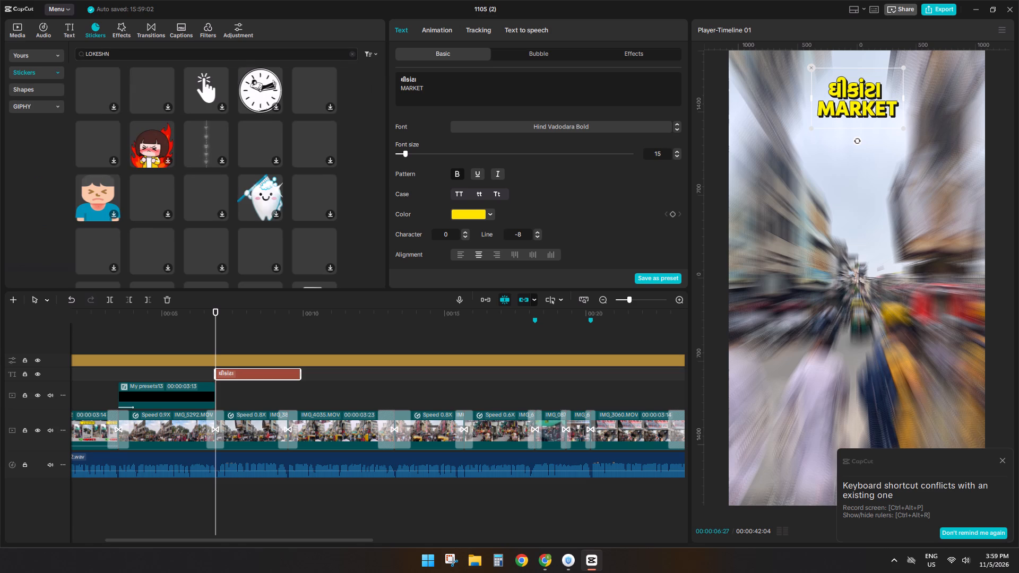
{"action": "left_click", "coordinate": [551, 561]}
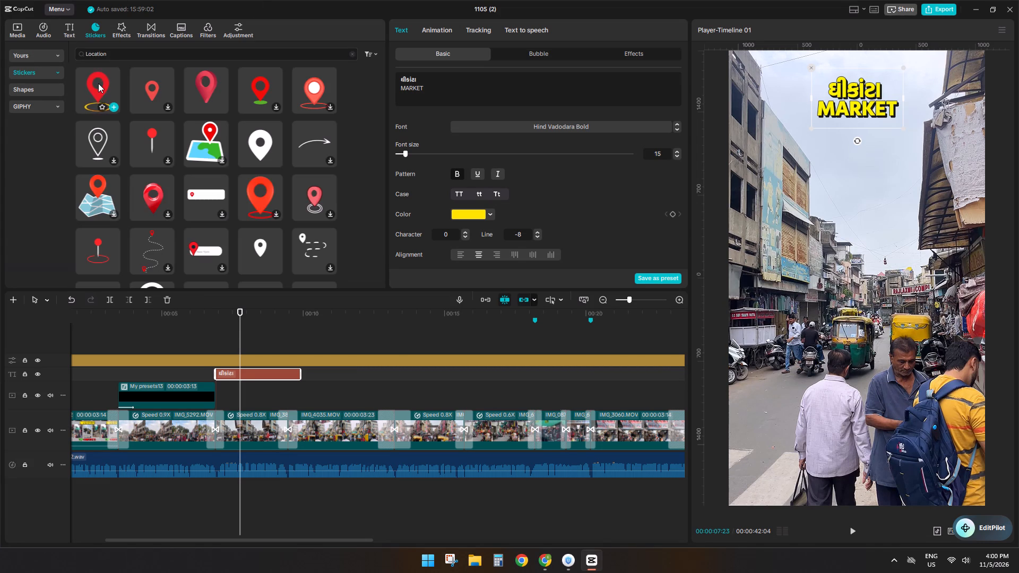
Browse the location stickers and preview the red pins with green, yellow and red ring bases over the video.
{"action": "left_click", "coordinate": [247, 90]}
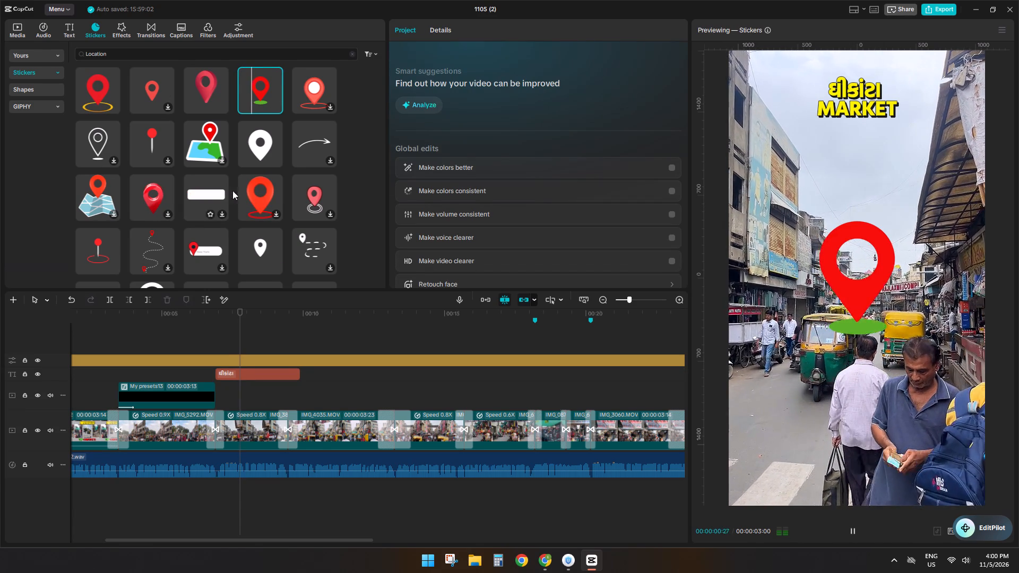
{"action": "scroll", "coordinate": [96, 163], "scroll_direction": "down", "scroll_amount": 1}
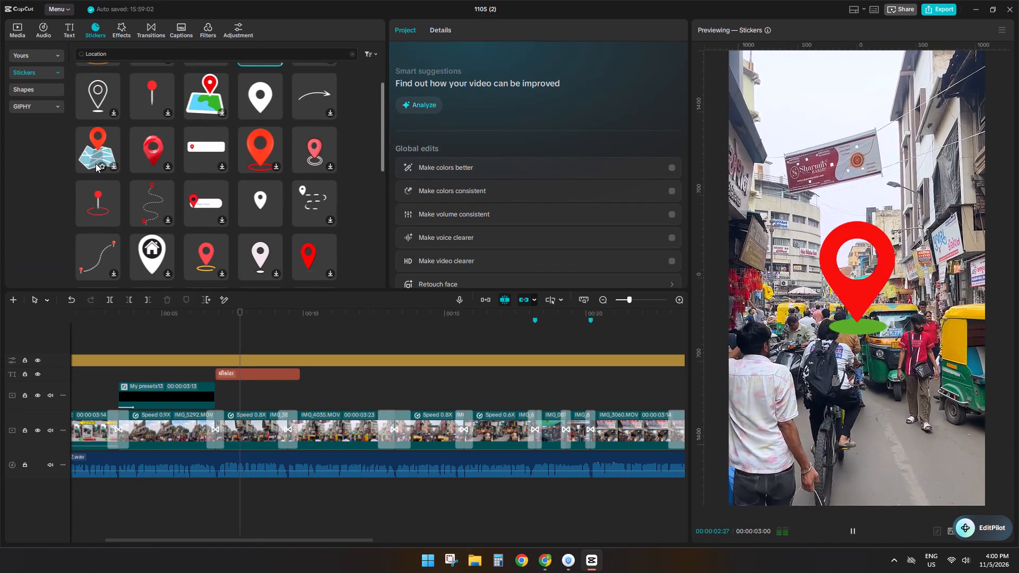
{"action": "scroll", "coordinate": [204, 254], "scroll_direction": "down", "scroll_amount": 2}
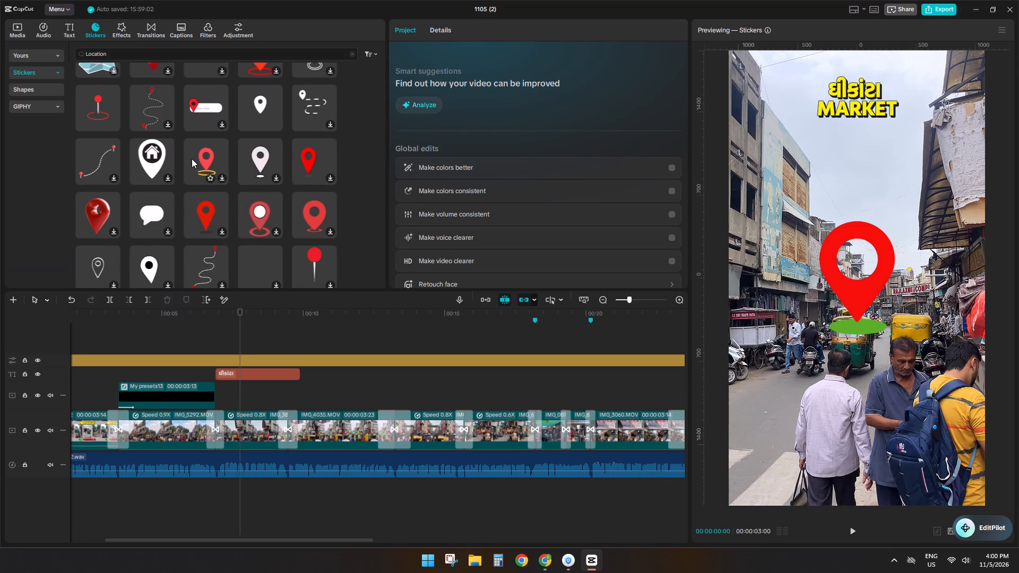
{"action": "scroll", "coordinate": [107, 198], "scroll_direction": "down", "scroll_amount": 2}
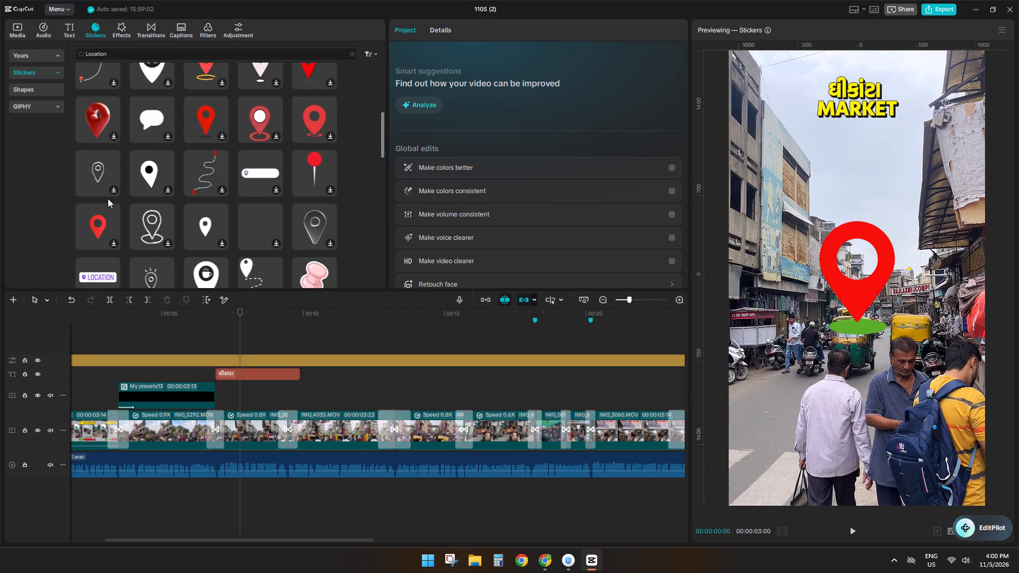
{"action": "scroll", "coordinate": [207, 225], "scroll_direction": "up", "scroll_amount": 6}
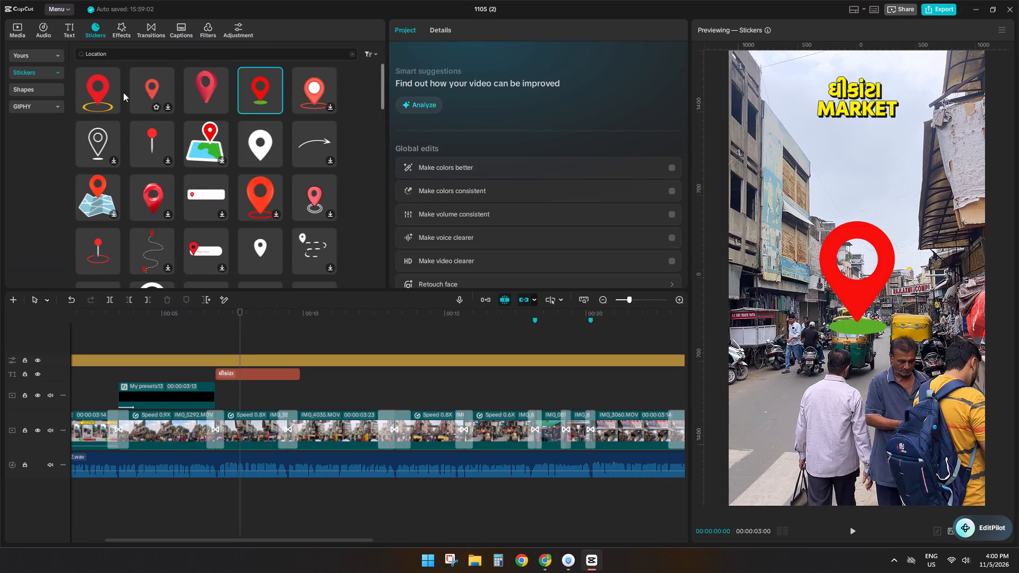
{"action": "left_click", "coordinate": [257, 192]}
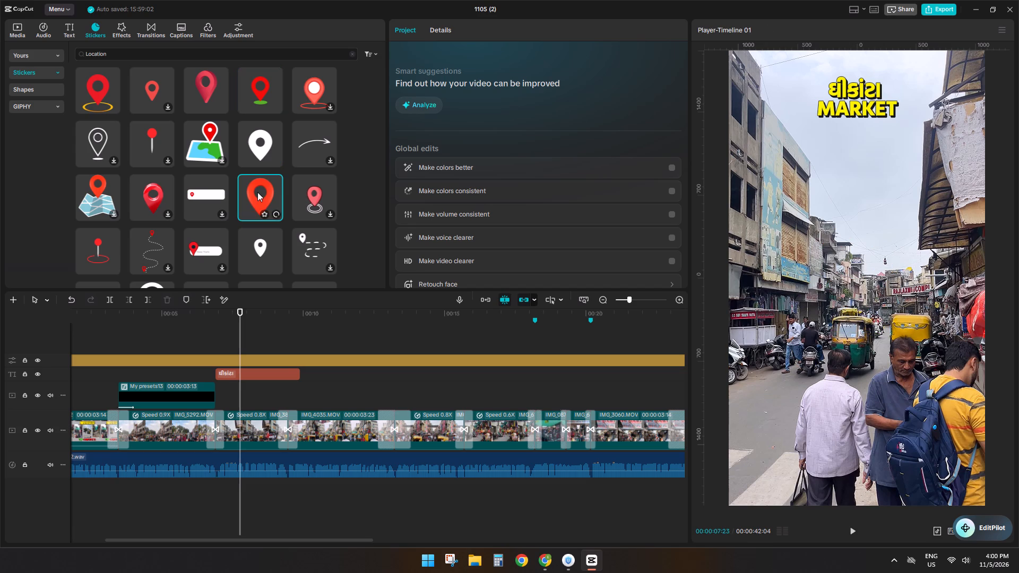
{"action": "left_click", "coordinate": [84, 85]}
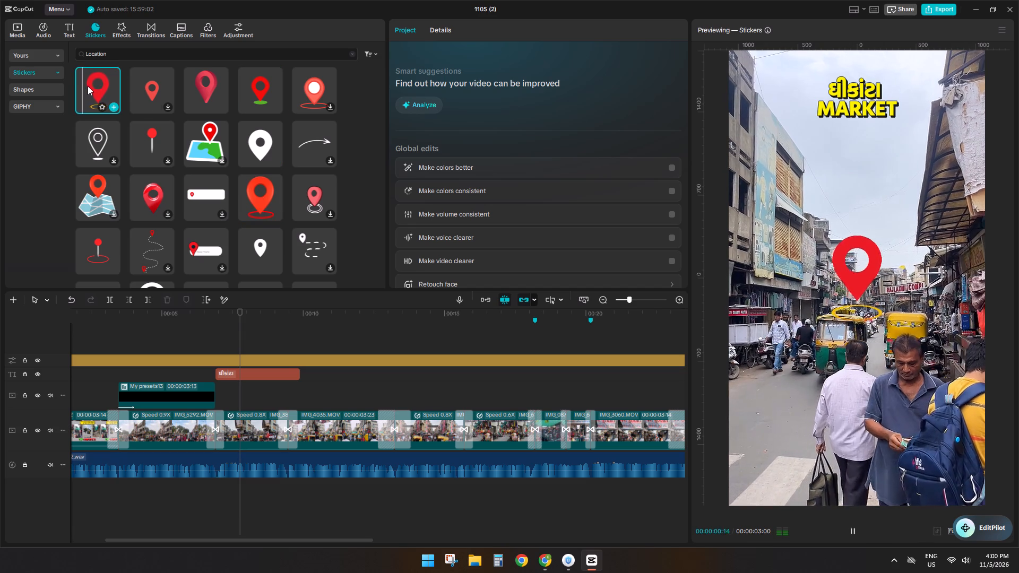
{"action": "left_click", "coordinate": [89, 86]}
{"action": "left_click", "coordinate": [243, 94]}
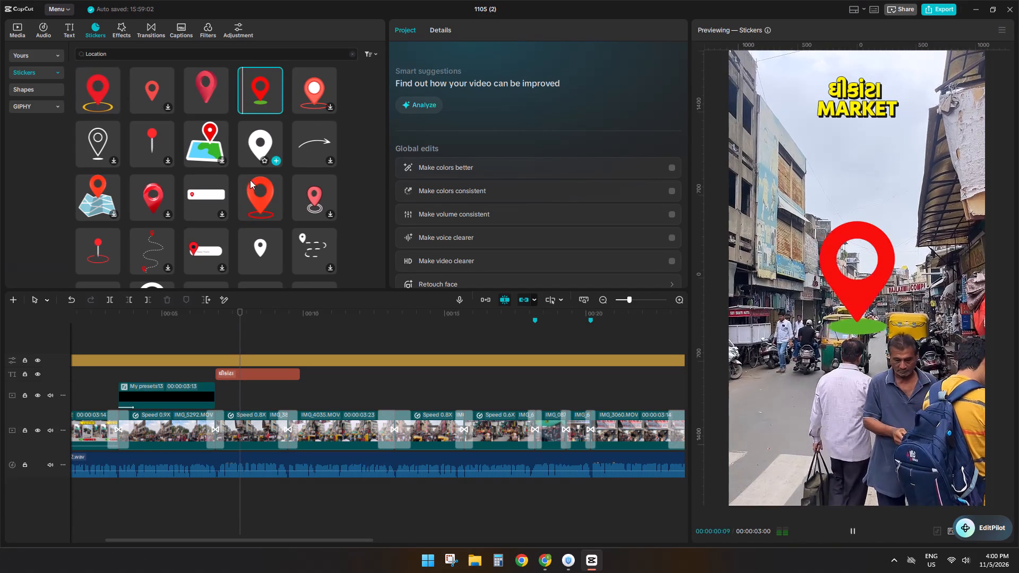
{"action": "left_click", "coordinate": [251, 188]}
{"action": "key", "text": "space"}
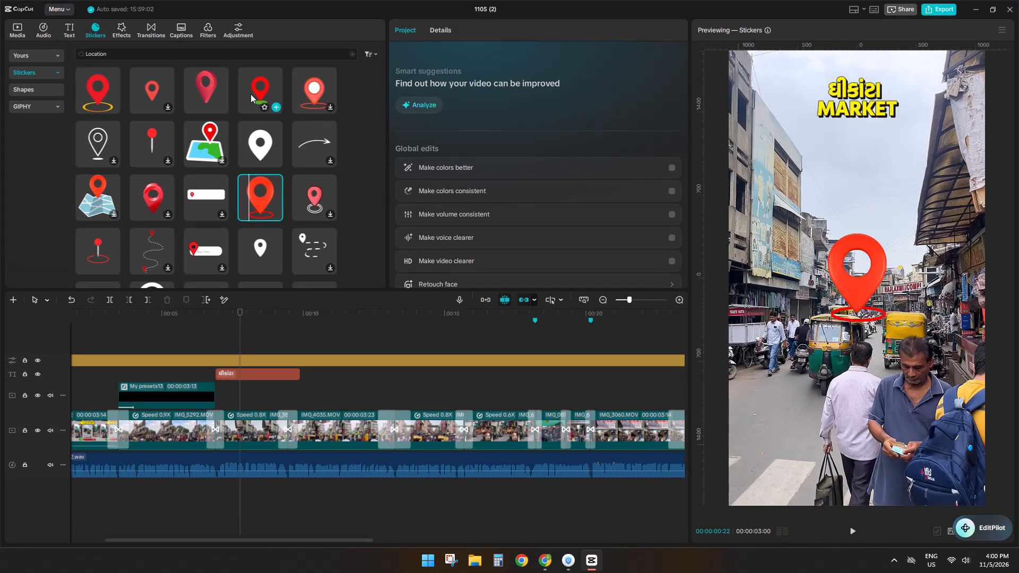
{"action": "left_click", "coordinate": [251, 94]}
{"action": "key", "text": "space"}
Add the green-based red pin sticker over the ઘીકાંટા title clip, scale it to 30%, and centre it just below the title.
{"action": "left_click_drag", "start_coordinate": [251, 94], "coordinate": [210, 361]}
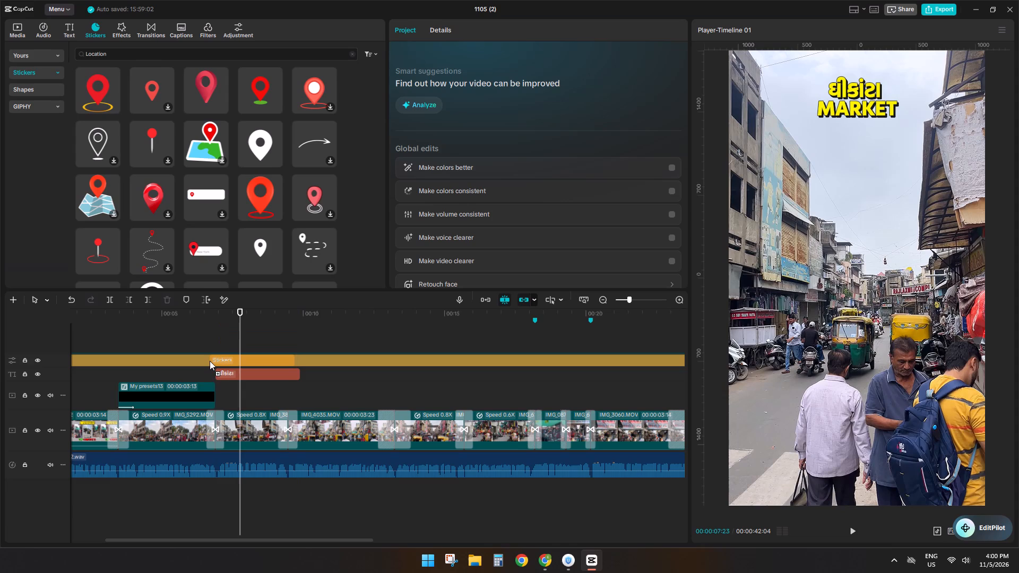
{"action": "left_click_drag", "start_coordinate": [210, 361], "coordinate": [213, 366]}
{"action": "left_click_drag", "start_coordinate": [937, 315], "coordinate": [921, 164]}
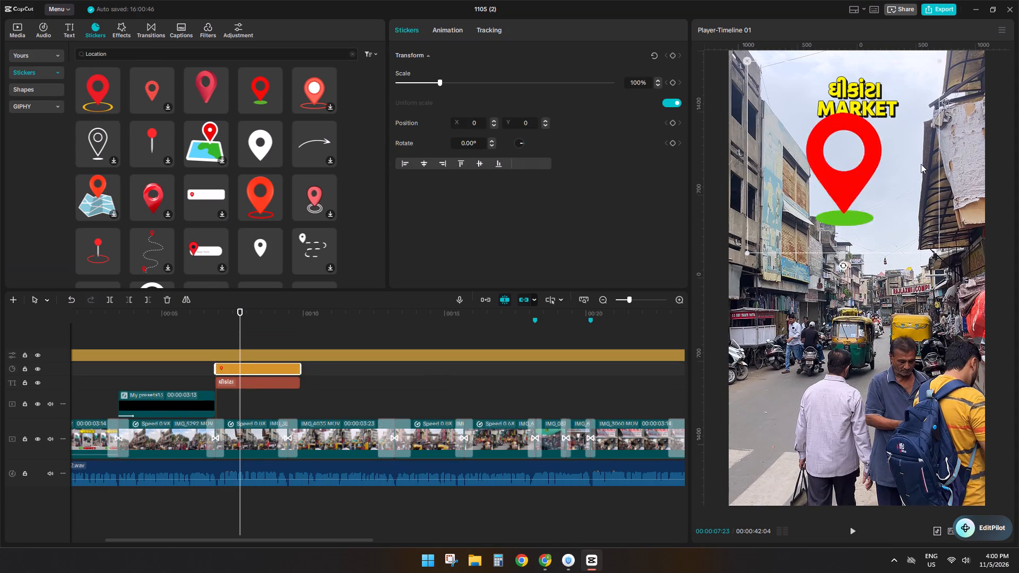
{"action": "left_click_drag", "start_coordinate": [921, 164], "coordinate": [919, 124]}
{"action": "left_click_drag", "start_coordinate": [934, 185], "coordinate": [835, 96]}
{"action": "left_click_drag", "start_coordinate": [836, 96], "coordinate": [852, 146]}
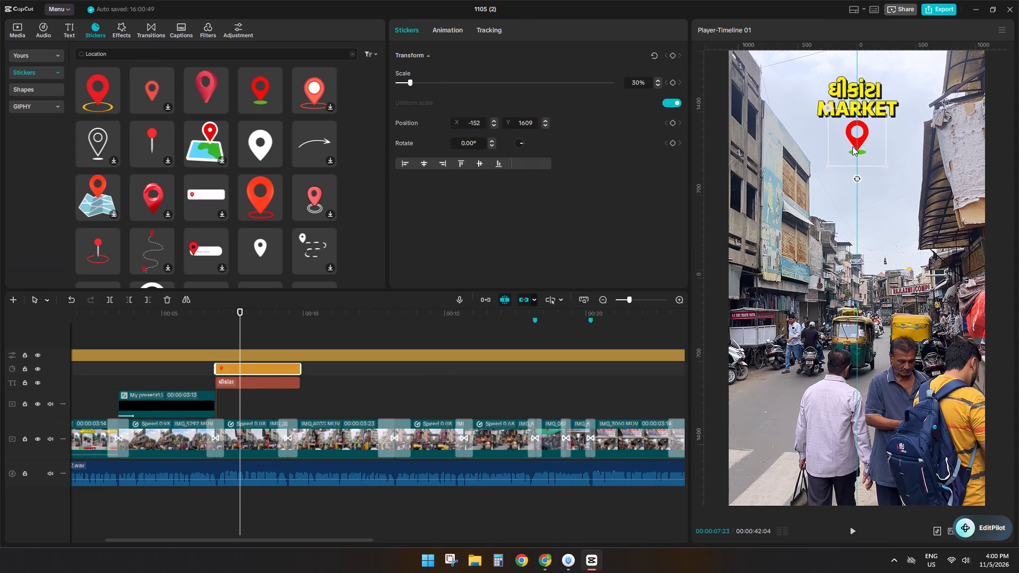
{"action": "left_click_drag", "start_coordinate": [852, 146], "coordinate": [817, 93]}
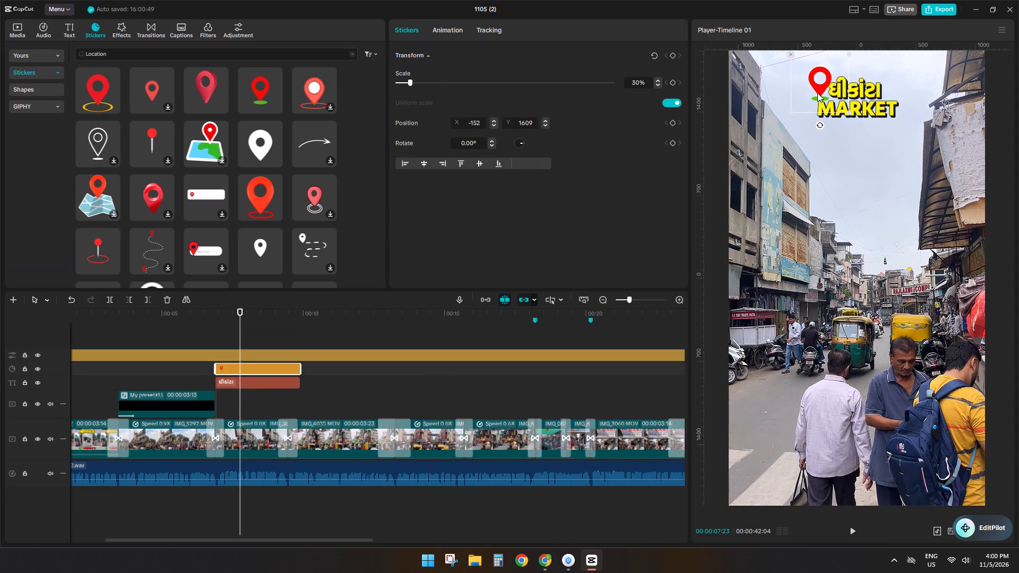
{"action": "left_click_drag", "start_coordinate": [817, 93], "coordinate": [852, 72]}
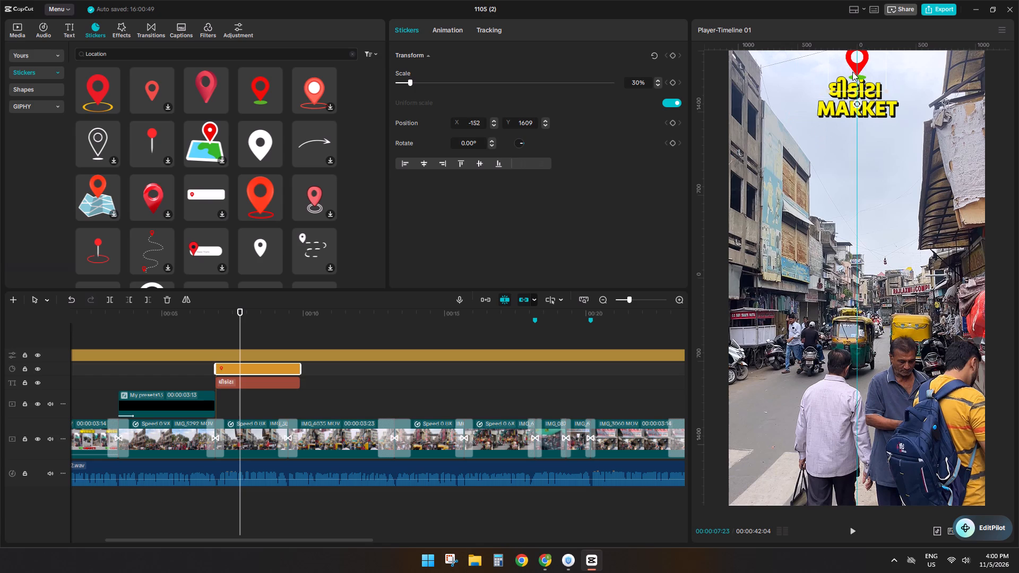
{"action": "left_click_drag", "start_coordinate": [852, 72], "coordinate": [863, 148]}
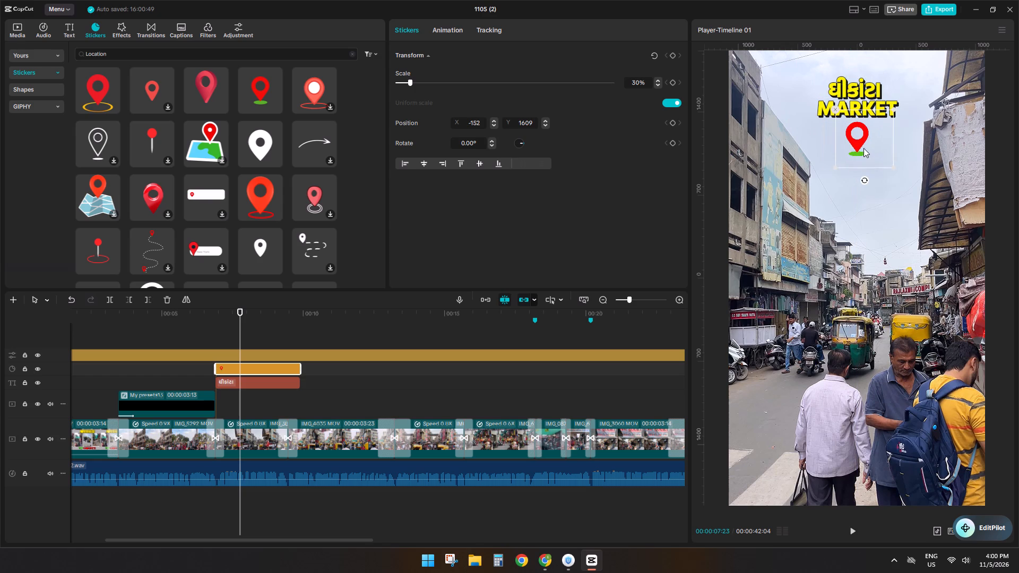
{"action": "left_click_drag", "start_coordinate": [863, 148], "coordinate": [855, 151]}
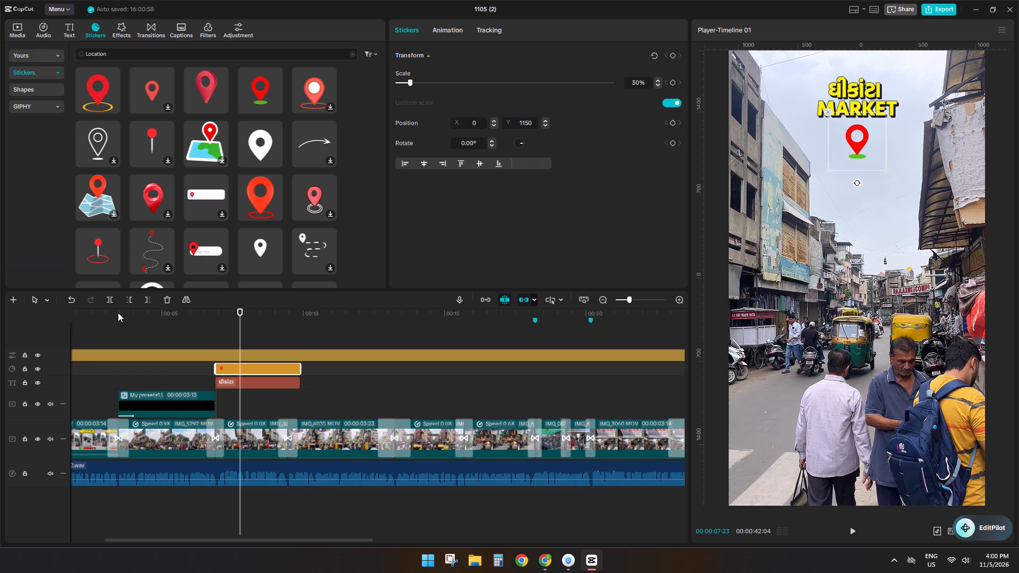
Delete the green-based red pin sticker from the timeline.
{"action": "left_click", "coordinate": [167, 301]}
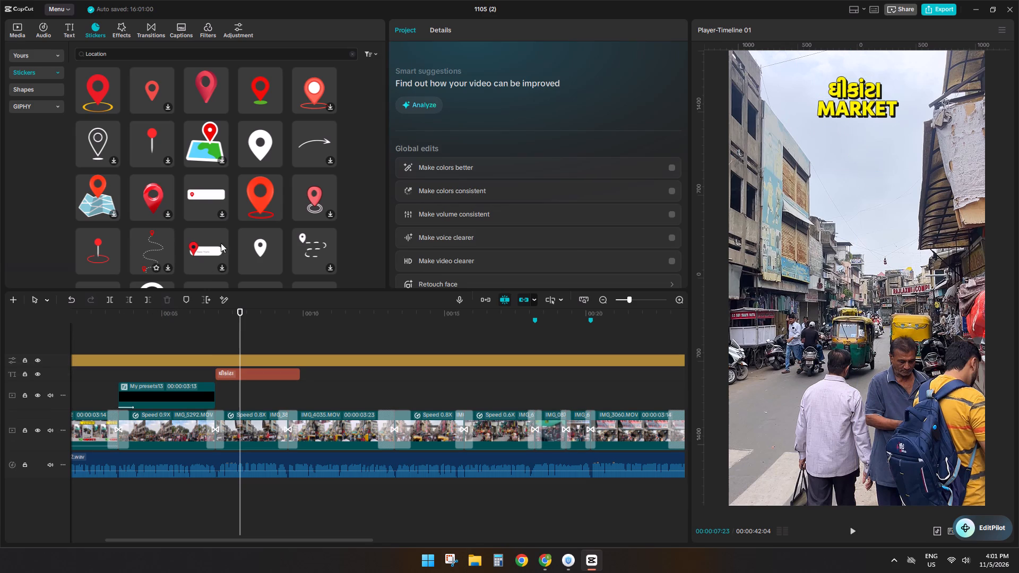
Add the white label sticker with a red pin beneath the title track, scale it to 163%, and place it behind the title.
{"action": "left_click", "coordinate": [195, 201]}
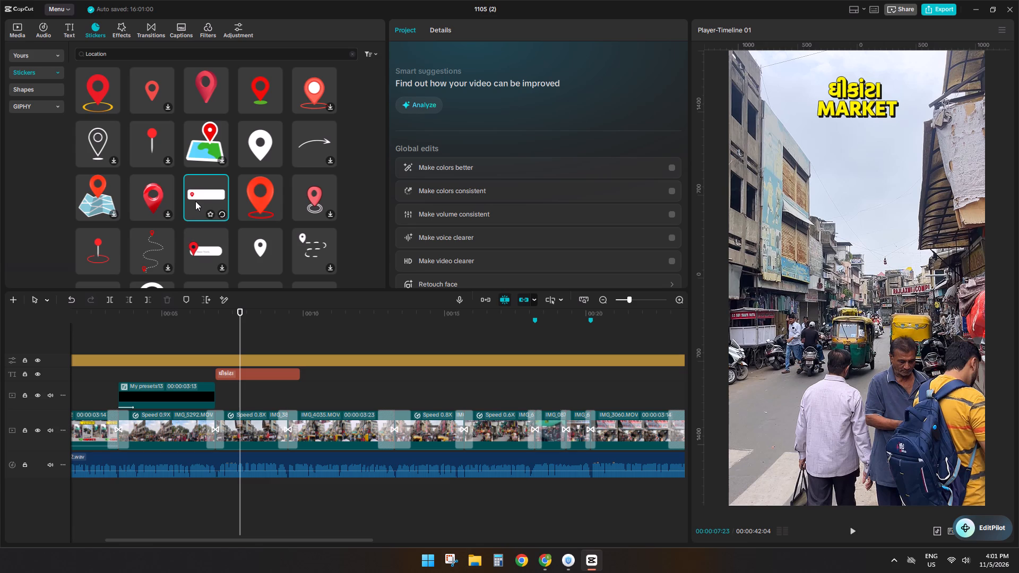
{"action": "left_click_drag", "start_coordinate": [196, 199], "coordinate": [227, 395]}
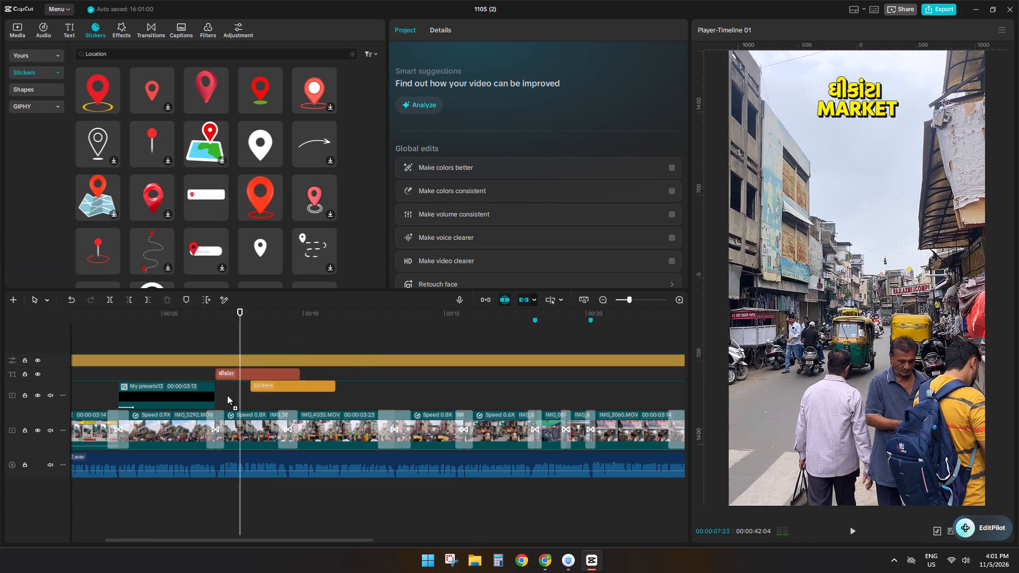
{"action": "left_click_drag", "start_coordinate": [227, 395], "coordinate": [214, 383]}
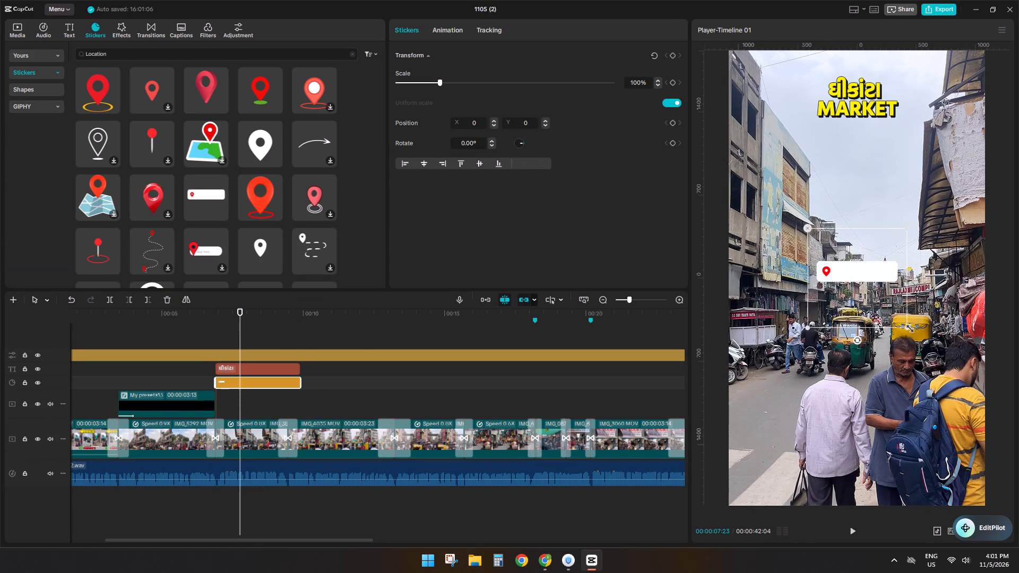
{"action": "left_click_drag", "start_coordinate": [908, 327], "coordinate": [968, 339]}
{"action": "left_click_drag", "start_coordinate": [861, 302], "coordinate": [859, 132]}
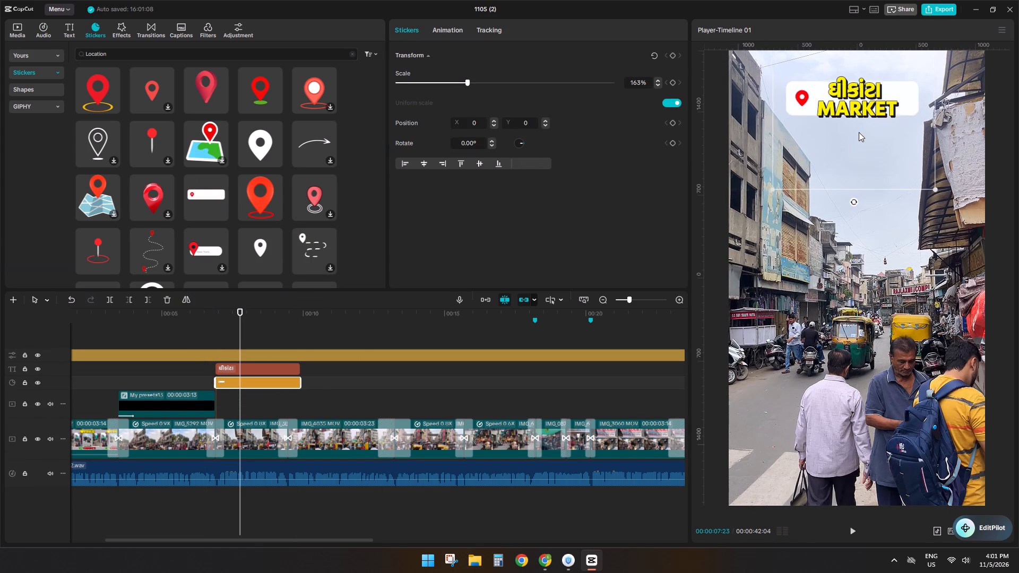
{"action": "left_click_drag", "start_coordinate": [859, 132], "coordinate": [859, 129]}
Shrink the title, put it on one line as "ઘીકાંટા MARKET", and position it beside the pin inside the white label.
{"action": "left_click", "coordinate": [244, 370]}
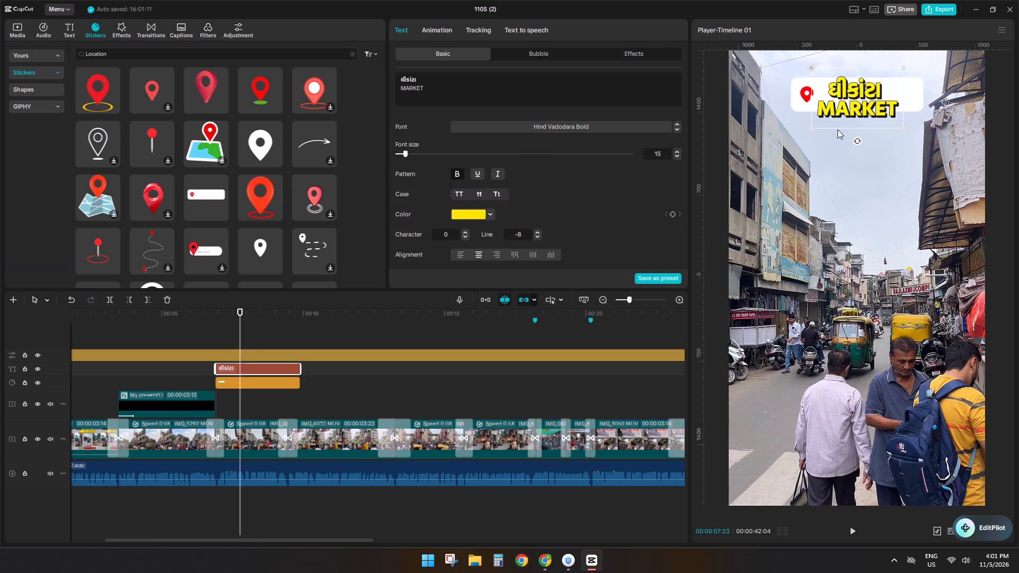
{"action": "left_click_drag", "start_coordinate": [814, 129], "coordinate": [832, 119]}
{"action": "left_click", "coordinate": [832, 119]}
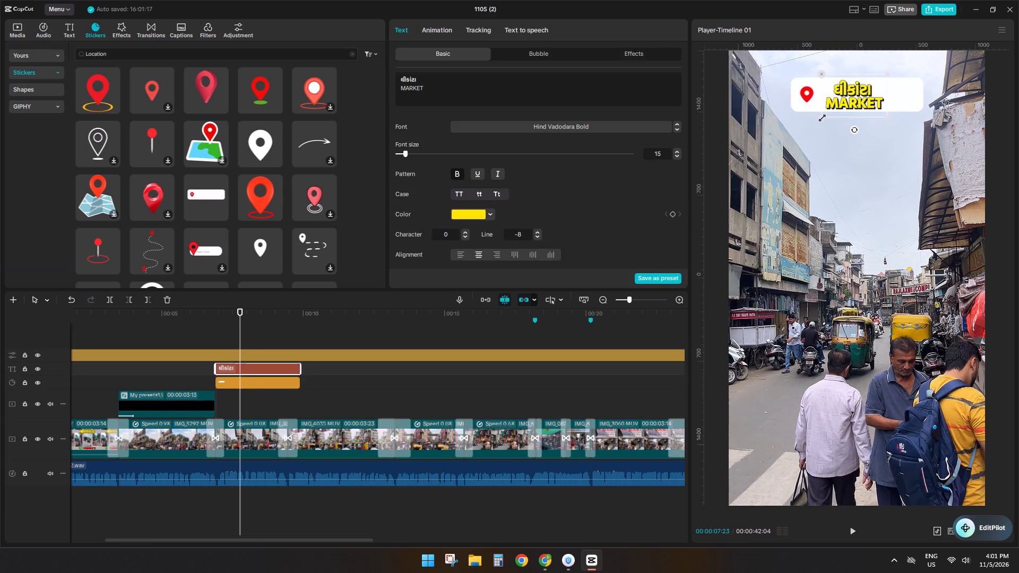
{"action": "left_click", "coordinate": [401, 89]}
{"action": "key", "text": "BackSpace"}
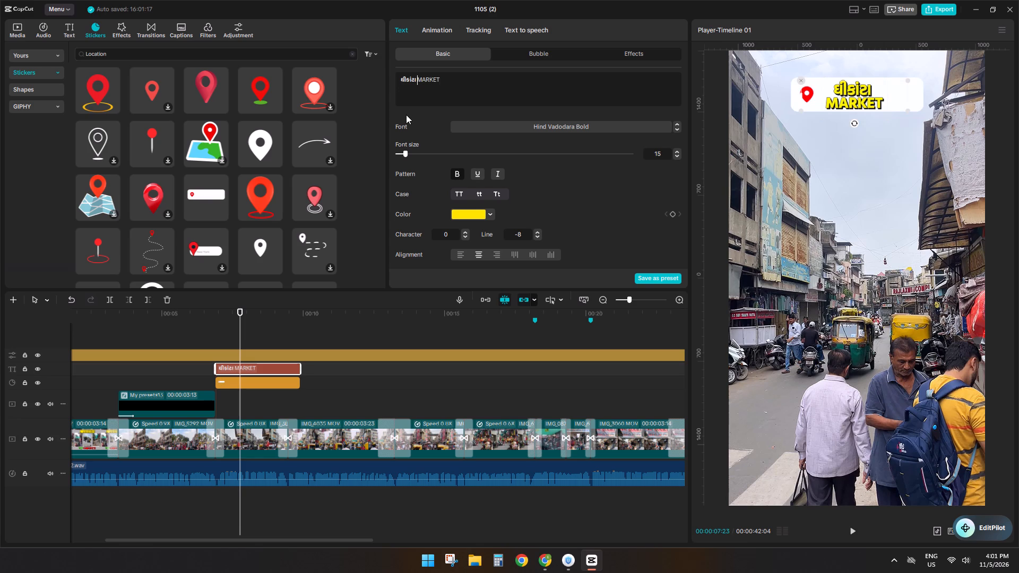
{"action": "key", "text": "space"}
{"action": "left_click_drag", "start_coordinate": [857, 98], "coordinate": [869, 99]}
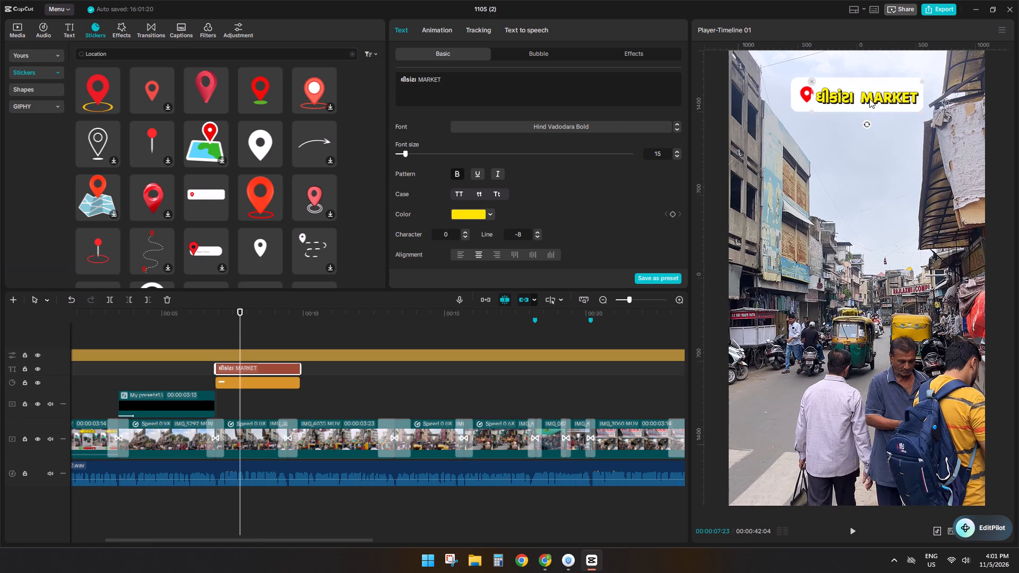
{"action": "left_click_drag", "start_coordinate": [869, 99], "coordinate": [868, 94]}
Preview the "Location New York" label sticker with the red pin.
{"action": "scroll", "coordinate": [210, 196], "scroll_direction": "down", "scroll_amount": 2}
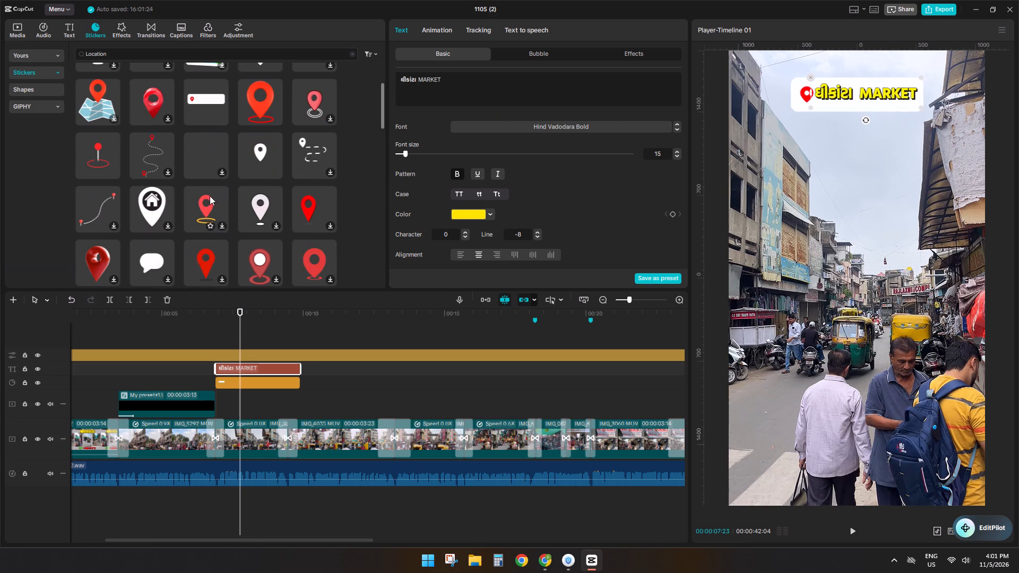
{"action": "left_click", "coordinate": [201, 146]}
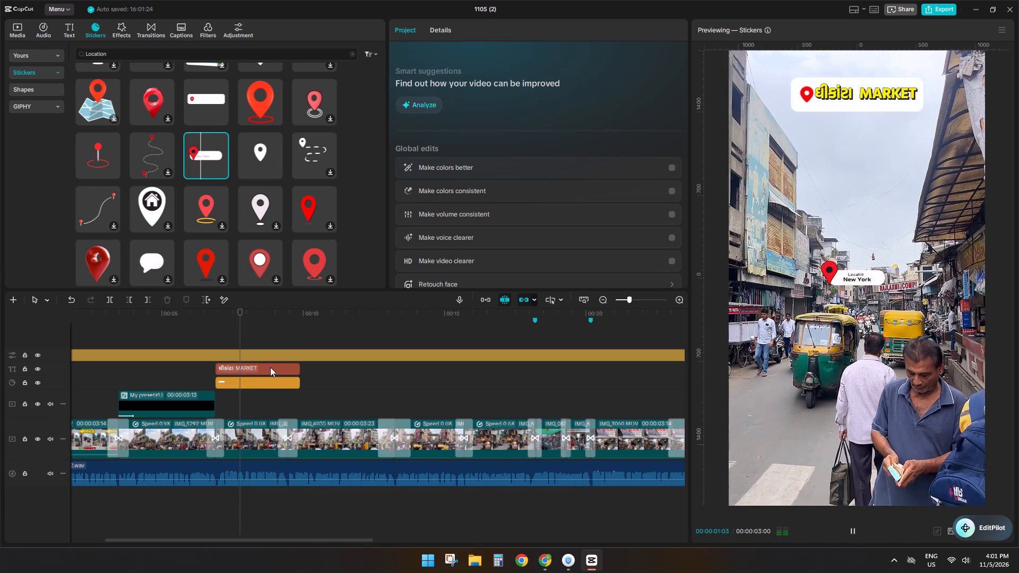
{"action": "key", "text": "space"}
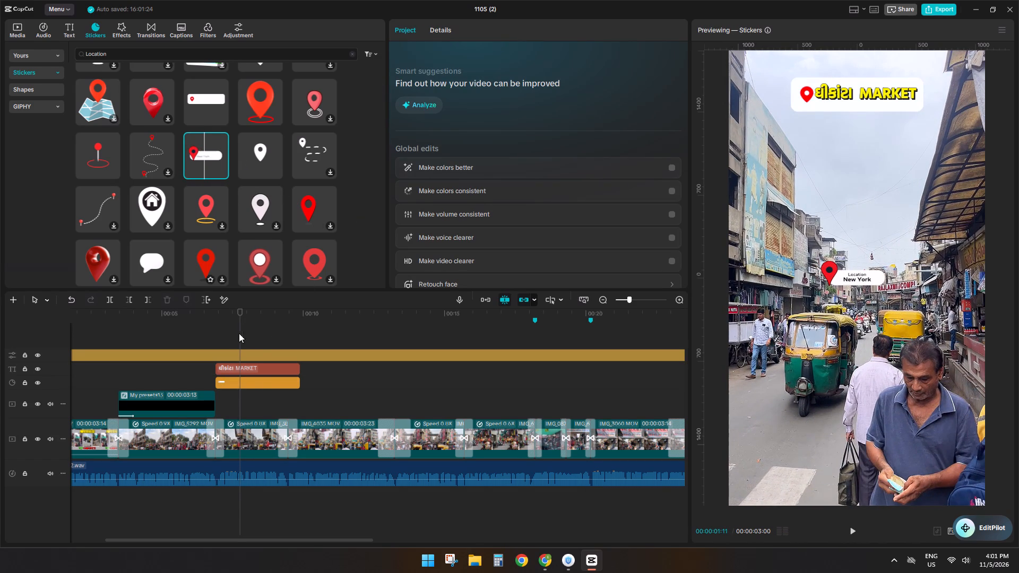
{"action": "left_click_drag", "start_coordinate": [256, 398], "coordinate": [251, 390]}
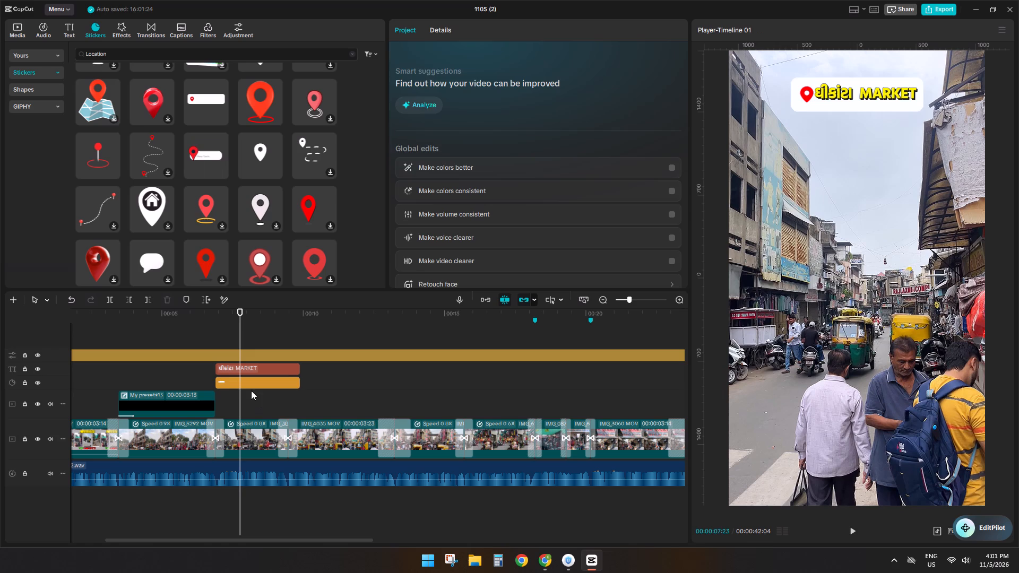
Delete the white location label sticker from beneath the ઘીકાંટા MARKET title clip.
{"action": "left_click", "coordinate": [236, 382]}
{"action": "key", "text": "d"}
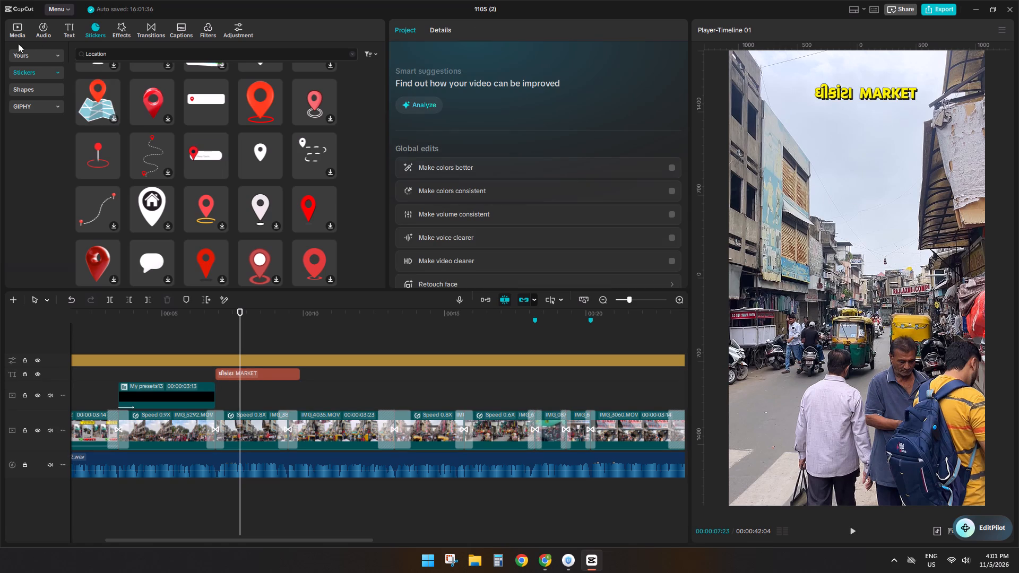
Browse the text template categories, including Tag, Chapter, Spark and Trending, for a location-style title design.
{"action": "left_click", "coordinate": [14, 27]}
{"action": "left_click", "coordinate": [64, 39]}
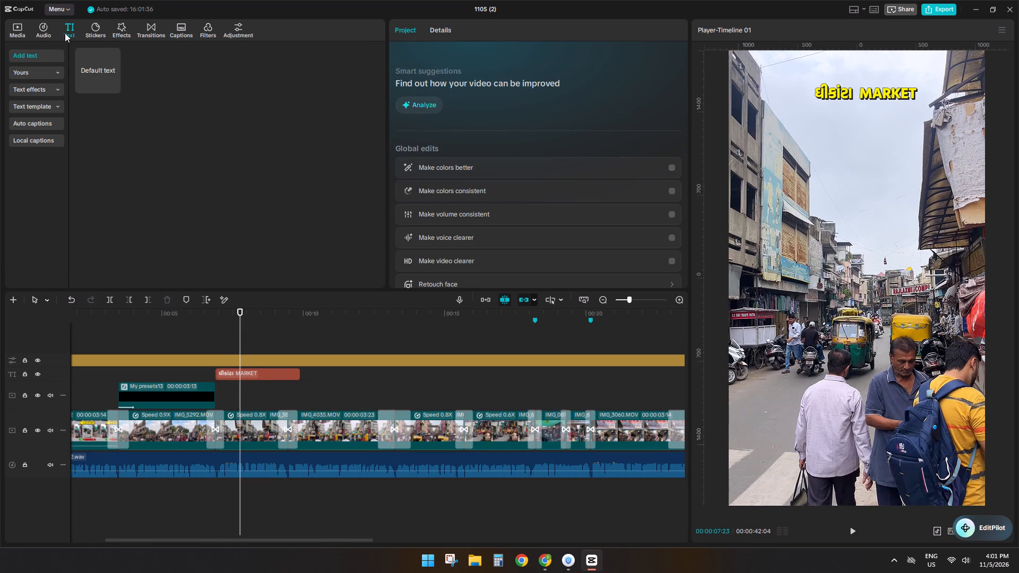
{"action": "left_click", "coordinate": [25, 102]}
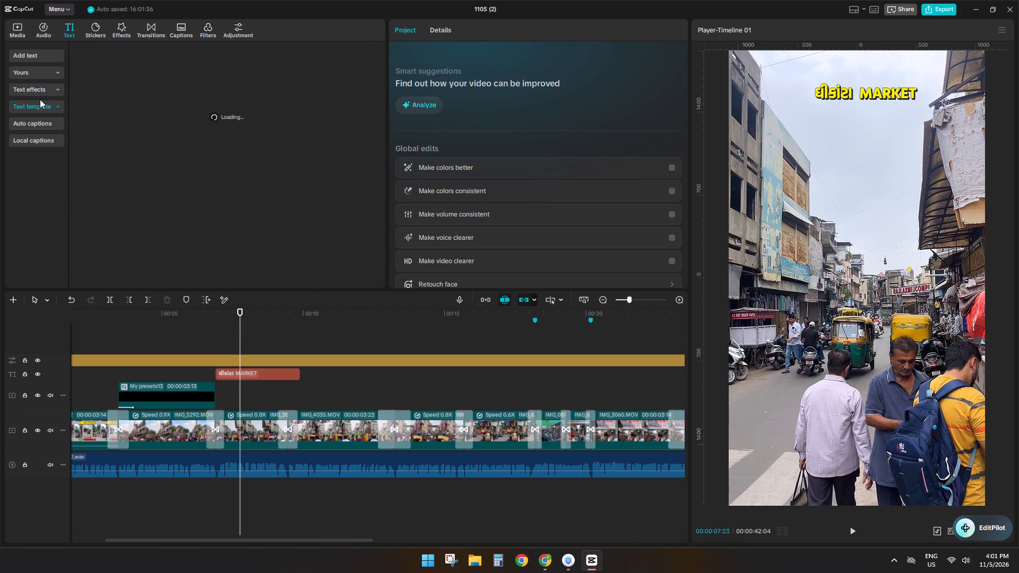
{"action": "scroll", "coordinate": [31, 228], "scroll_direction": "down", "scroll_amount": 2}
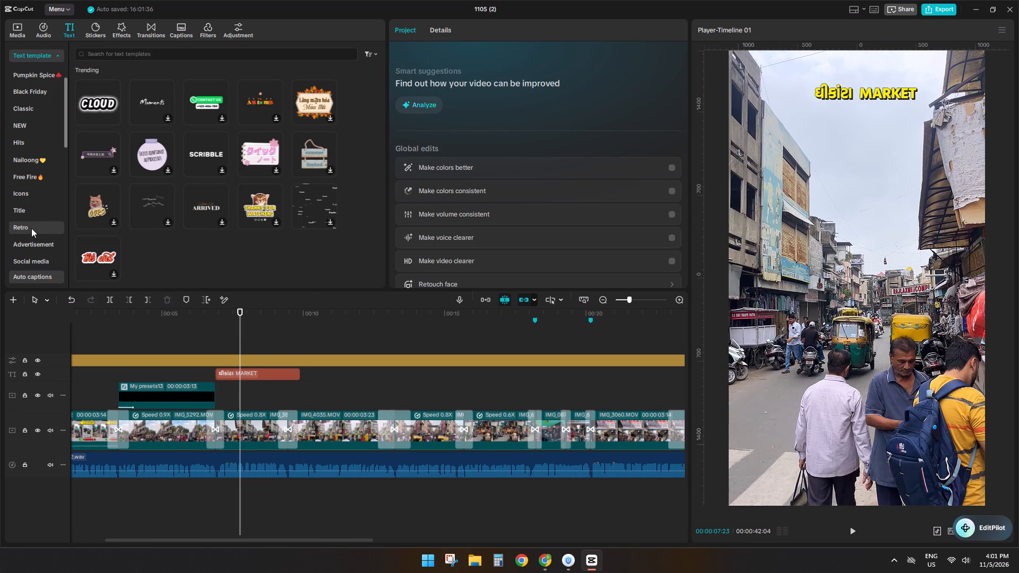
{"action": "scroll", "coordinate": [28, 215], "scroll_direction": "down", "scroll_amount": 2}
{"action": "left_click", "coordinate": [27, 199]}
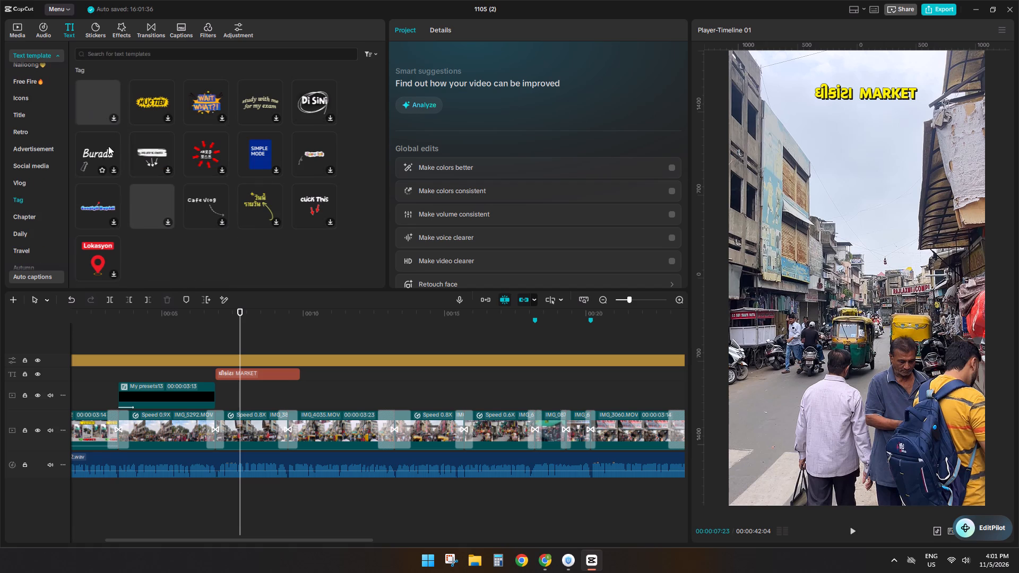
{"action": "scroll", "coordinate": [28, 188], "scroll_direction": "down", "scroll_amount": 3}
{"action": "scroll", "coordinate": [24, 123], "scroll_direction": "up", "scroll_amount": 1}
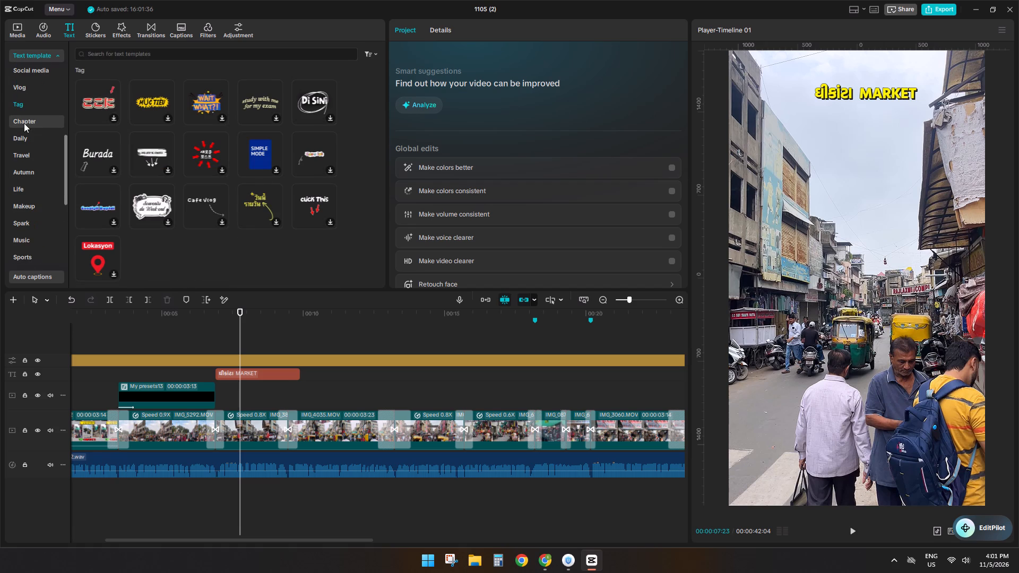
{"action": "left_click", "coordinate": [24, 123]}
{"action": "left_click", "coordinate": [22, 106]}
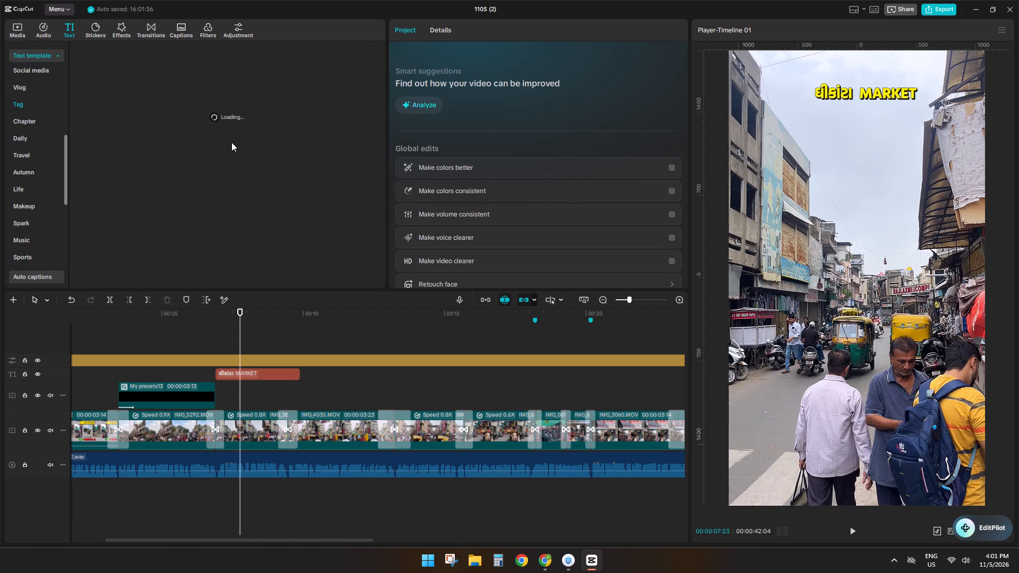
{"action": "scroll", "coordinate": [214, 181], "scroll_direction": "down", "scroll_amount": 1}
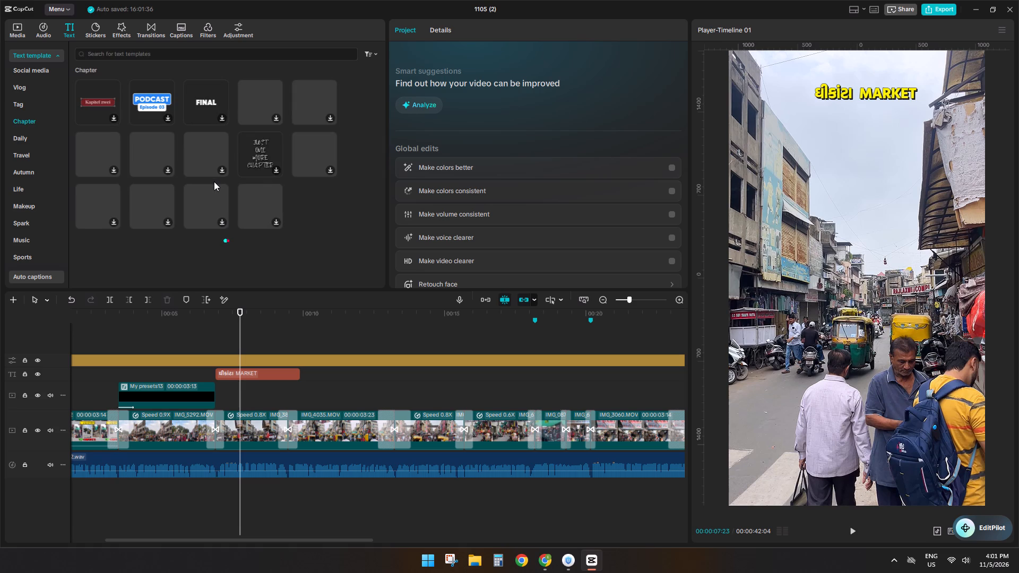
{"action": "scroll", "coordinate": [214, 181], "scroll_direction": "down", "scroll_amount": 5}
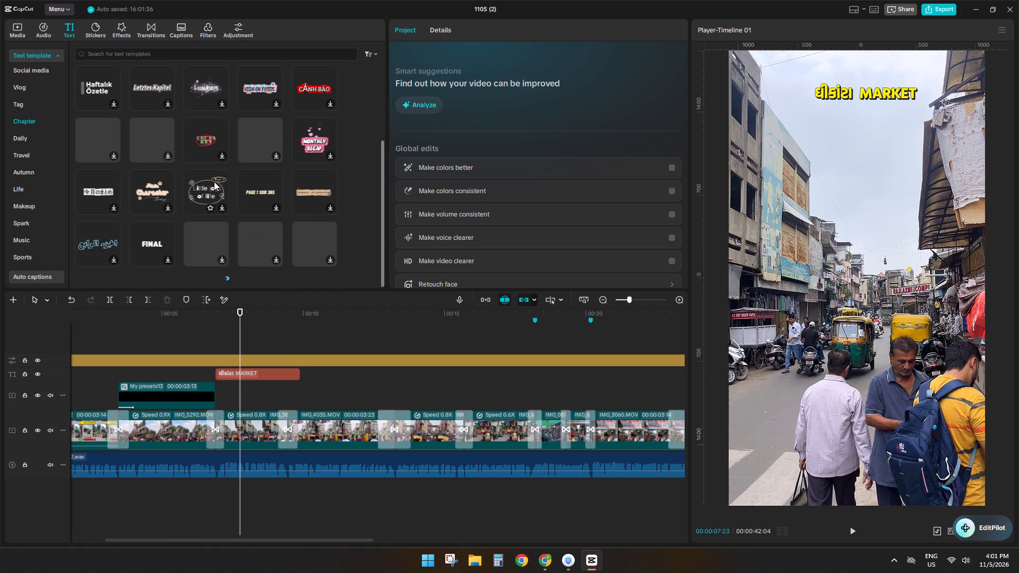
{"action": "scroll", "coordinate": [214, 181], "scroll_direction": "down", "scroll_amount": 6}
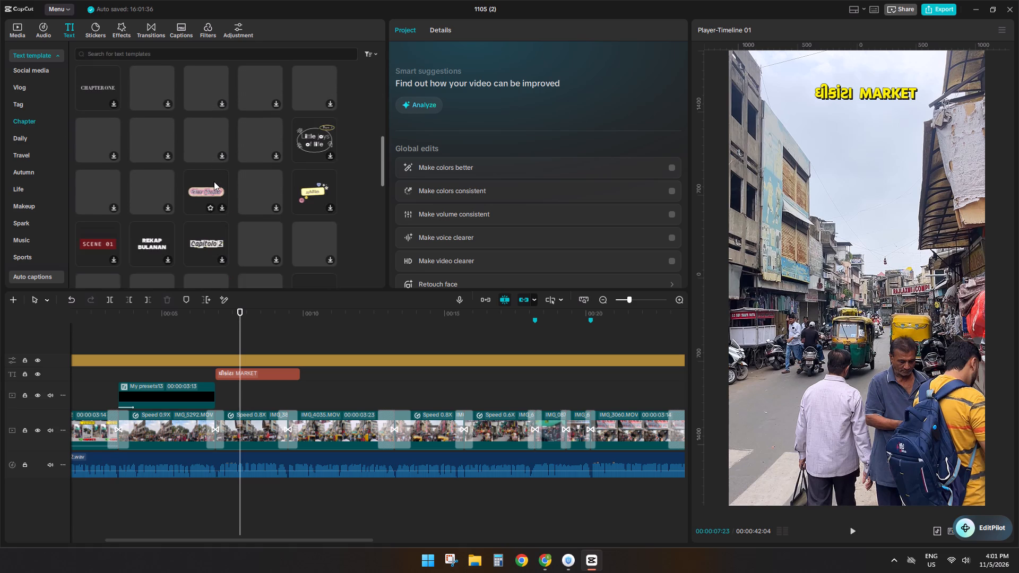
{"action": "left_click", "coordinate": [37, 224]}
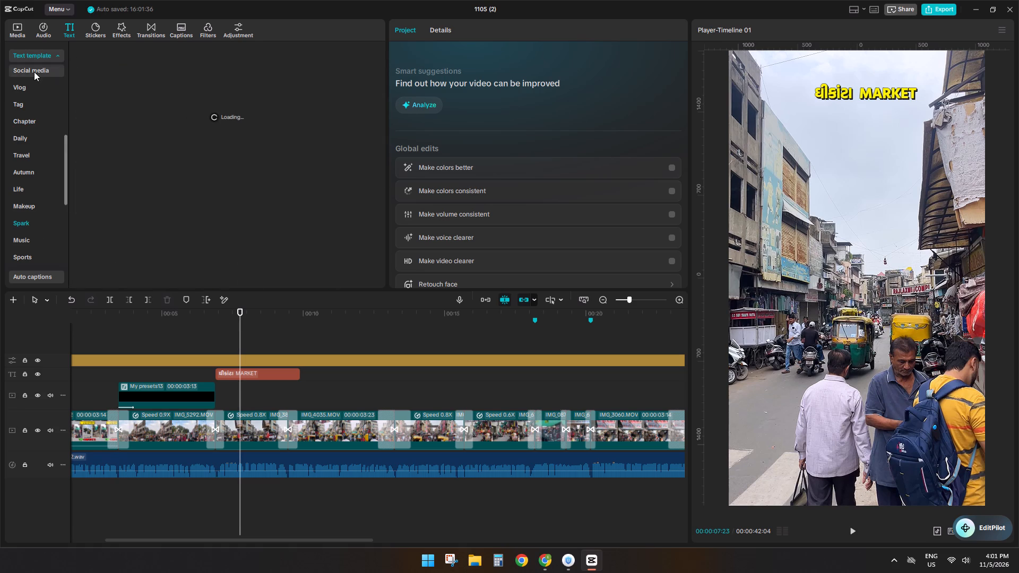
{"action": "scroll", "coordinate": [31, 74], "scroll_direction": "up", "scroll_amount": 9}
{"action": "left_click", "coordinate": [15, 124]}
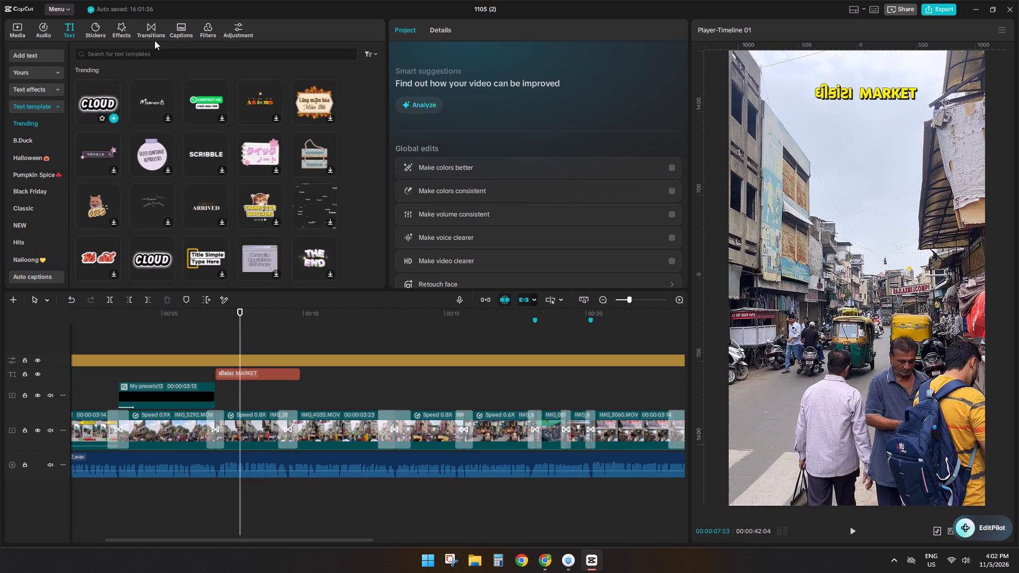
Search the text templates for "Location".
{"action": "left_click", "coordinate": [133, 54]}
{"action": "key", "text": "super+v"}
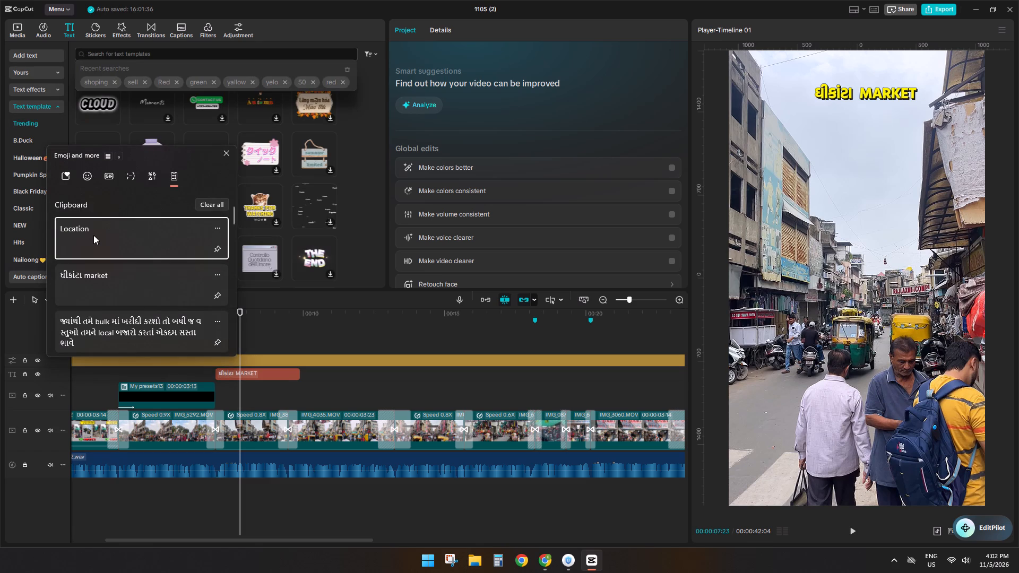
{"action": "left_click", "coordinate": [90, 241]}
{"action": "key", "text": "ctrl+v"}
{"action": "key", "text": "Return"}
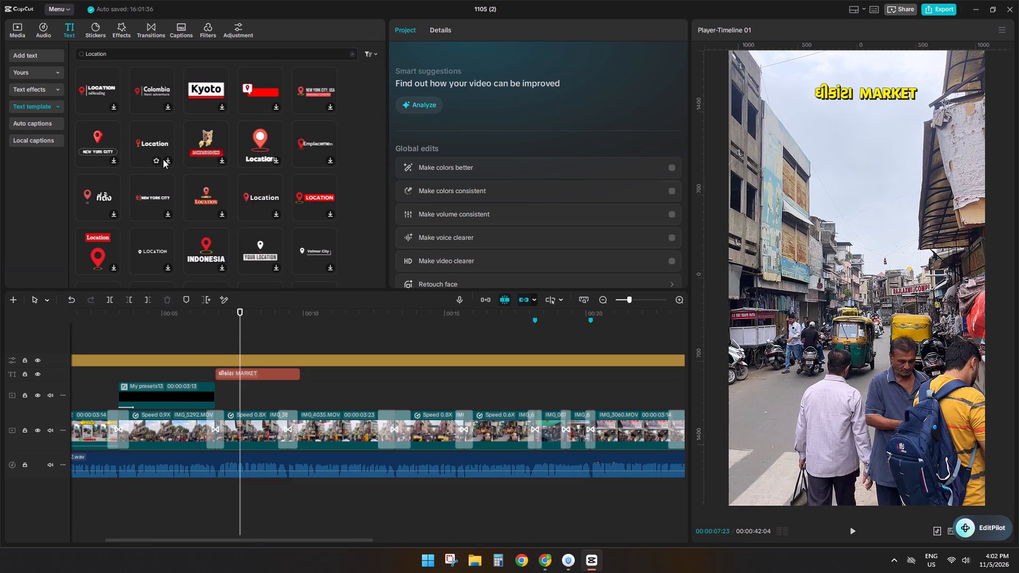
Preview the template with a red pin above the word LOCATION, and examine the other location templates for a suitable market title.
{"action": "left_click", "coordinate": [196, 200]}
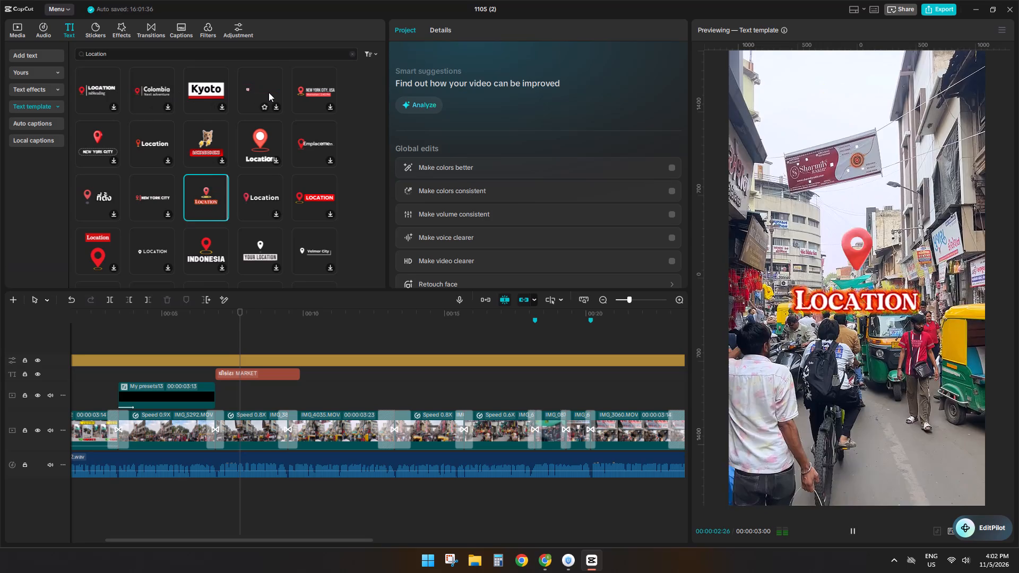
{"action": "left_click", "coordinate": [269, 92]}
{"action": "scroll", "coordinate": [236, 172], "scroll_direction": "down", "scroll_amount": 2}
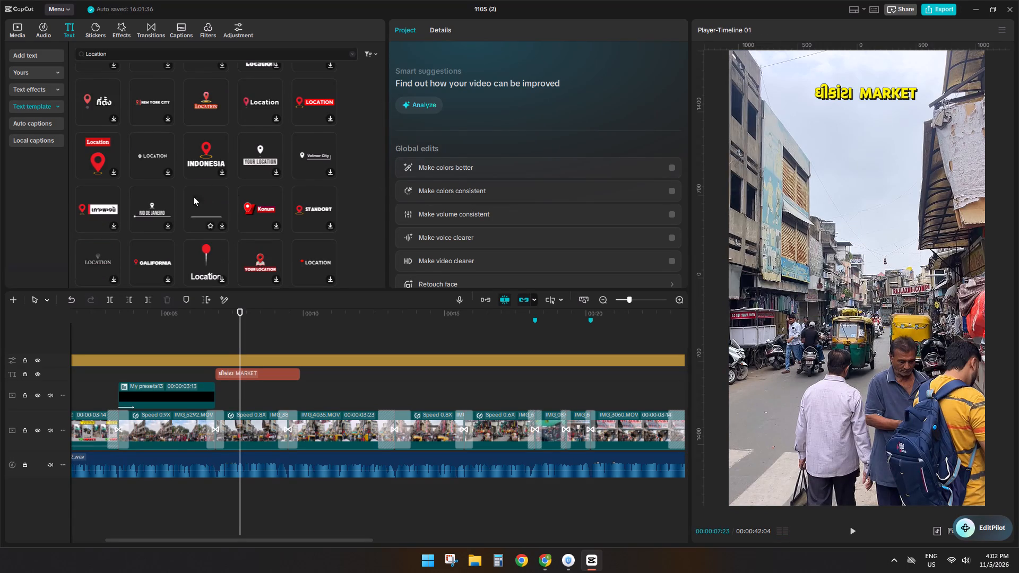
{"action": "scroll", "coordinate": [123, 188], "scroll_direction": "down", "scroll_amount": 2}
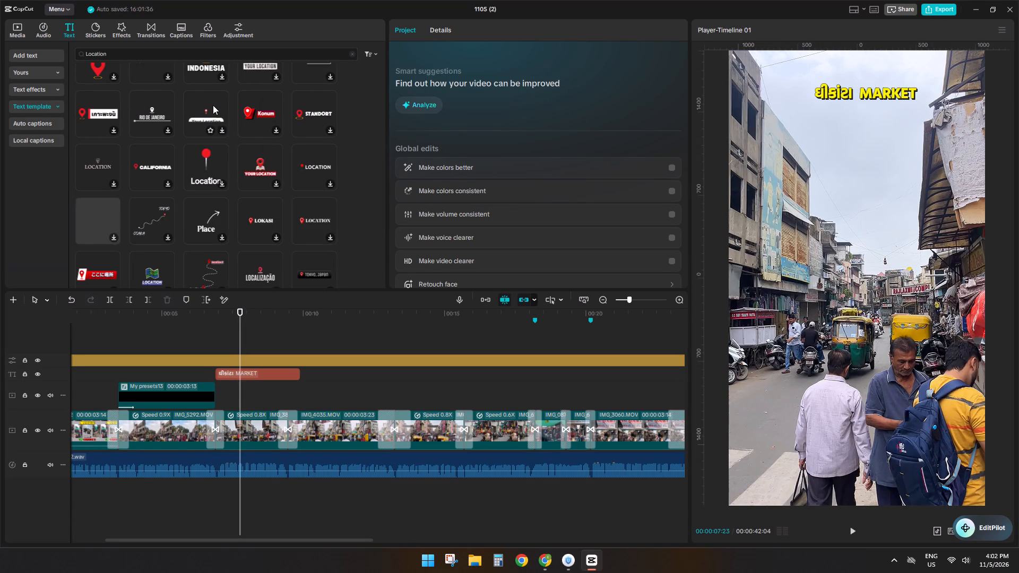
{"action": "scroll", "coordinate": [213, 105], "scroll_direction": "down", "scroll_amount": 2}
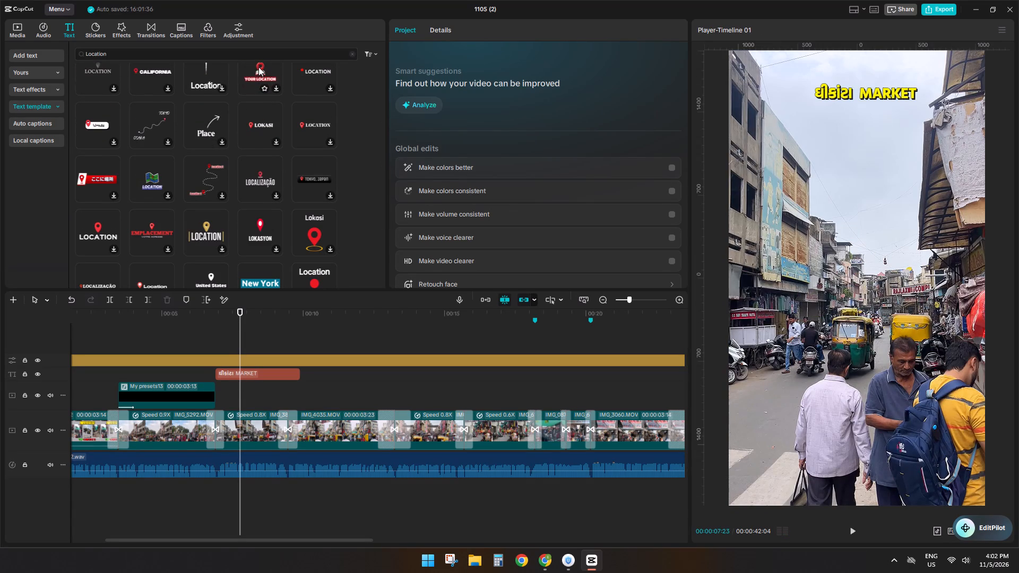
{"action": "scroll", "coordinate": [101, 179], "scroll_direction": "down", "scroll_amount": 1}
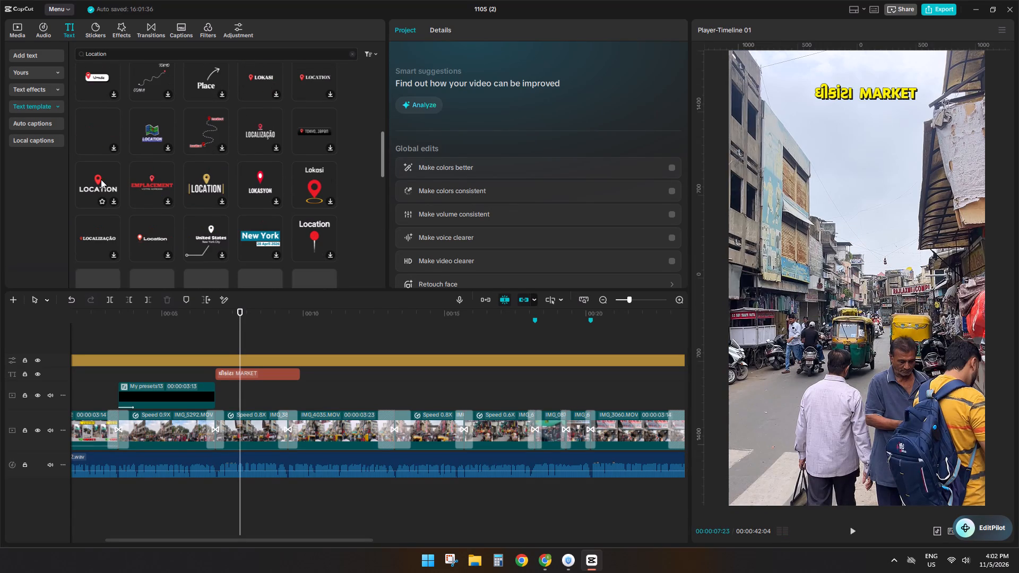
{"action": "scroll", "coordinate": [101, 179], "scroll_direction": "down", "scroll_amount": 2}
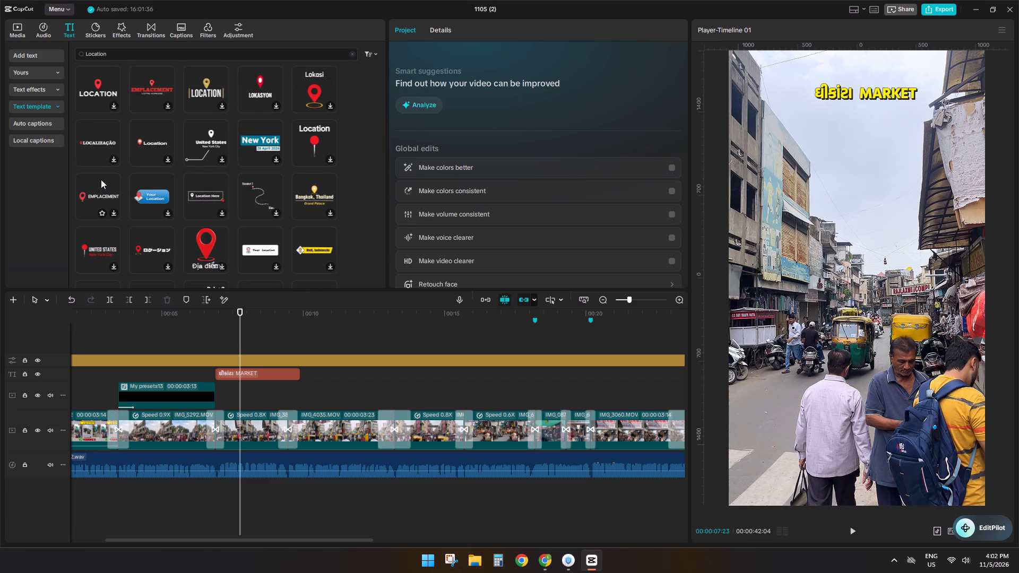
{"action": "scroll", "coordinate": [101, 179], "scroll_direction": "down", "scroll_amount": 2}
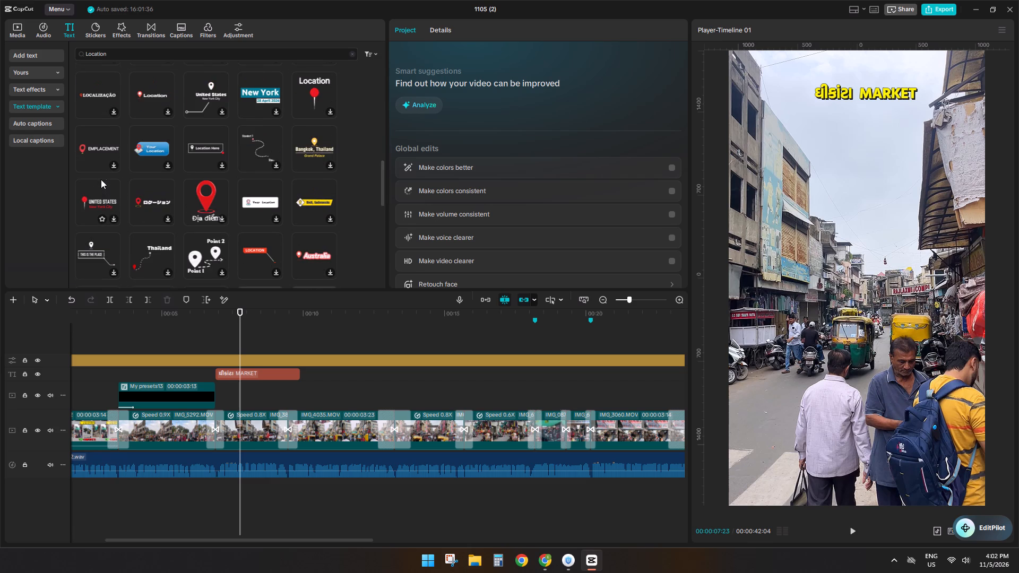
{"action": "scroll", "coordinate": [101, 179], "scroll_direction": "down", "scroll_amount": 2}
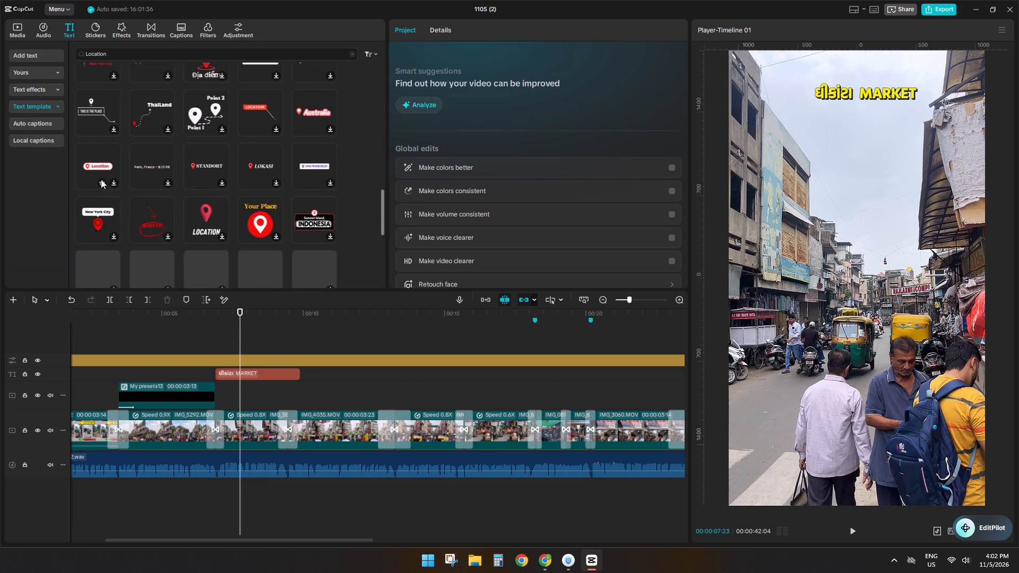
{"action": "scroll", "coordinate": [101, 179], "scroll_direction": "down", "scroll_amount": 2}
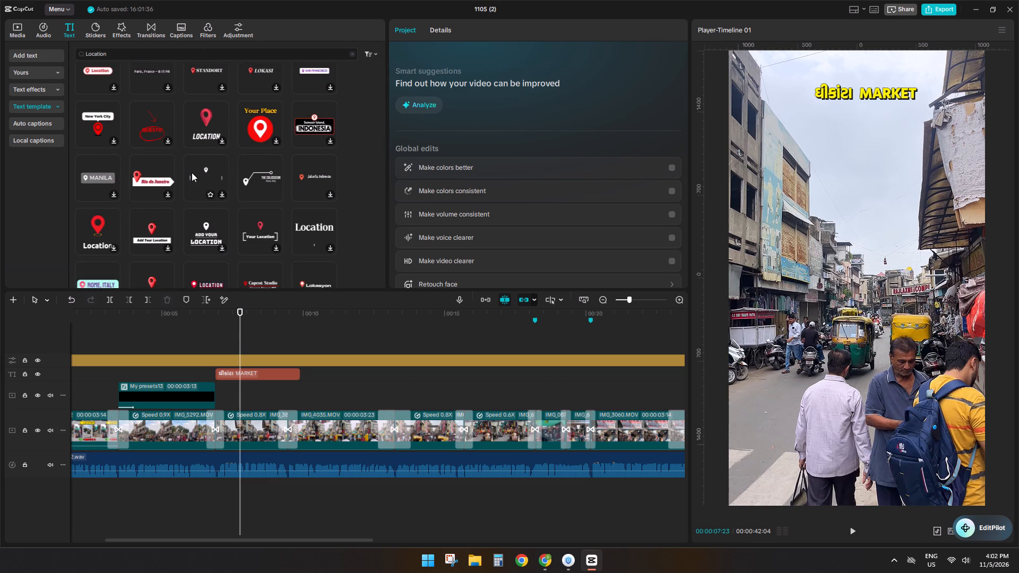
{"action": "scroll", "coordinate": [192, 172], "scroll_direction": "down", "scroll_amount": 4}
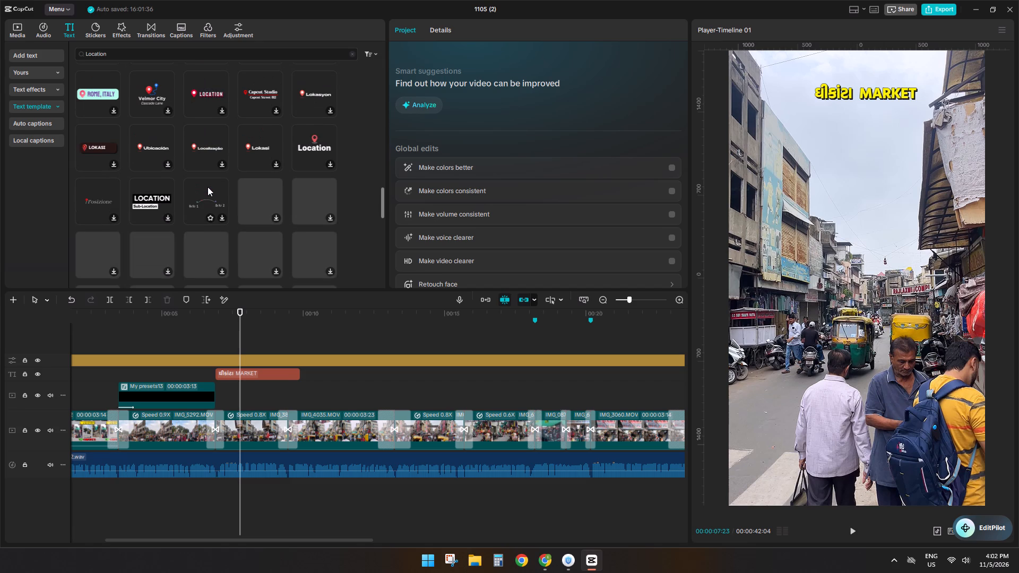
{"action": "scroll", "coordinate": [208, 187], "scroll_direction": "down", "scroll_amount": 2}
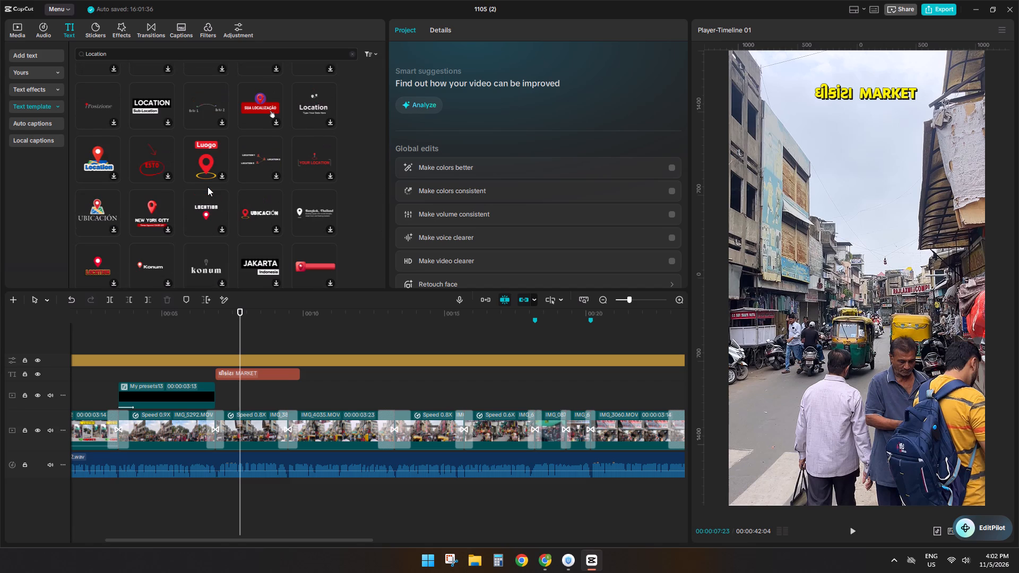
{"action": "scroll", "coordinate": [208, 187], "scroll_direction": "down", "scroll_amount": 2}
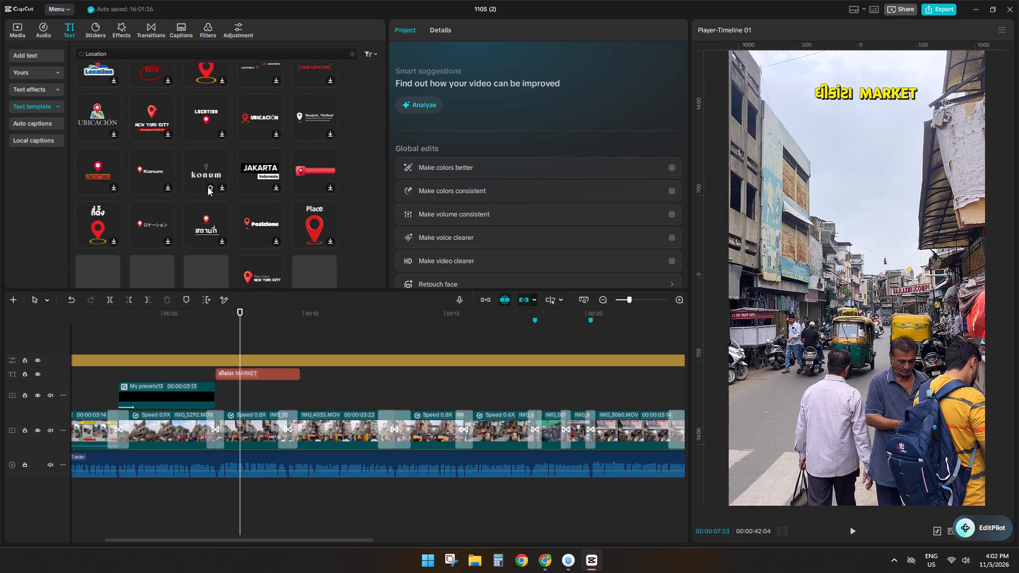
{"action": "scroll", "coordinate": [208, 187], "scroll_direction": "up", "scroll_amount": 12}
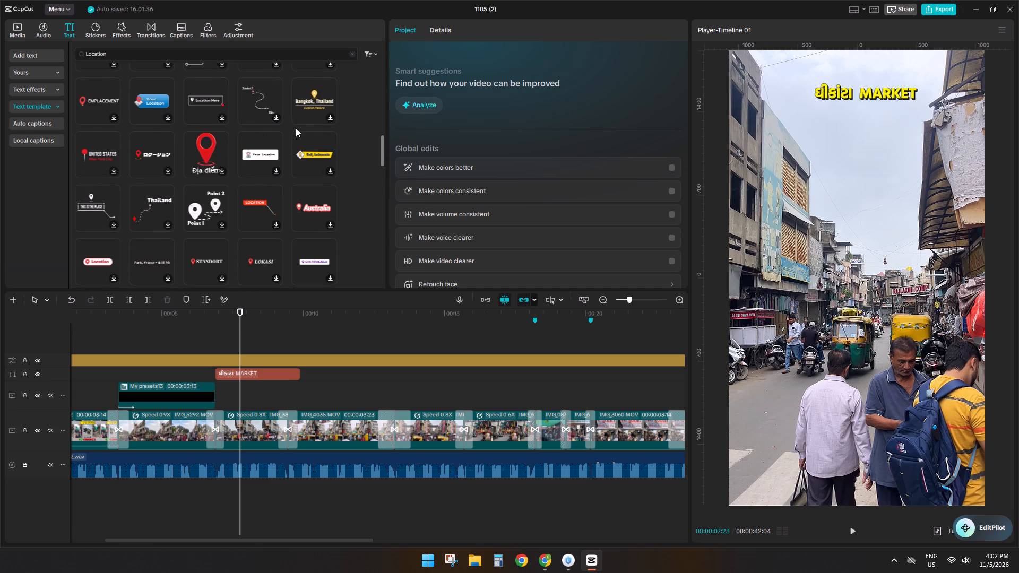
{"action": "scroll", "coordinate": [304, 152], "scroll_direction": "up", "scroll_amount": 4}
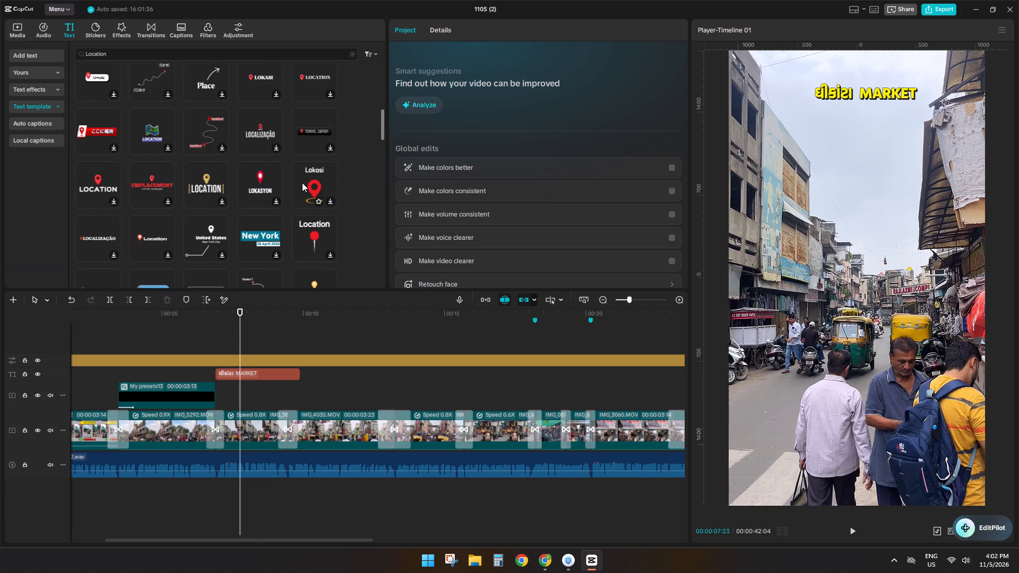
{"action": "scroll", "coordinate": [269, 184], "scroll_direction": "up", "scroll_amount": 4}
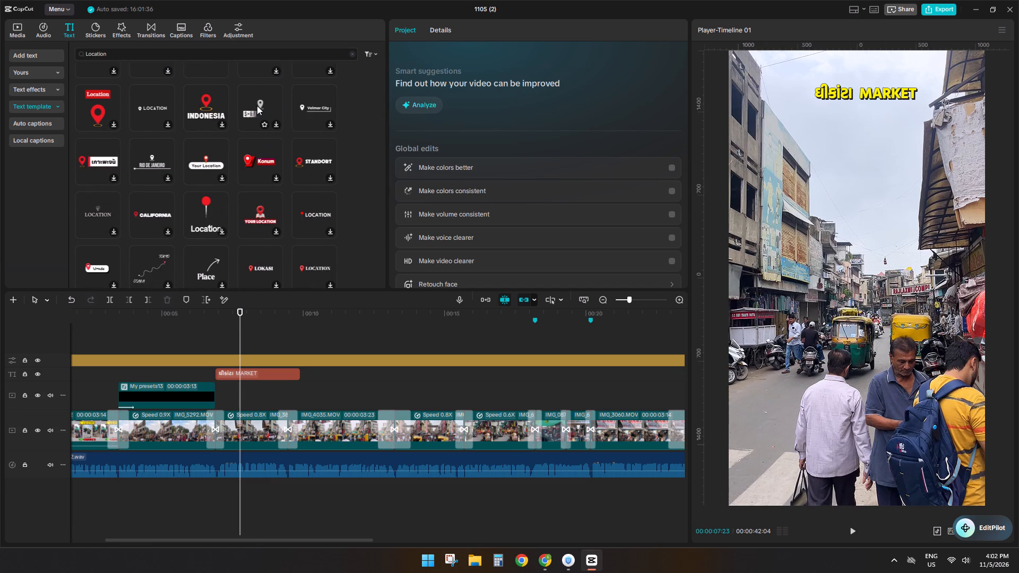
Preview several location text templates, including YOUR LOCATION, Colombia, the red banners and the red-pin Location, to compare title designs.
{"action": "left_click", "coordinate": [257, 106]}
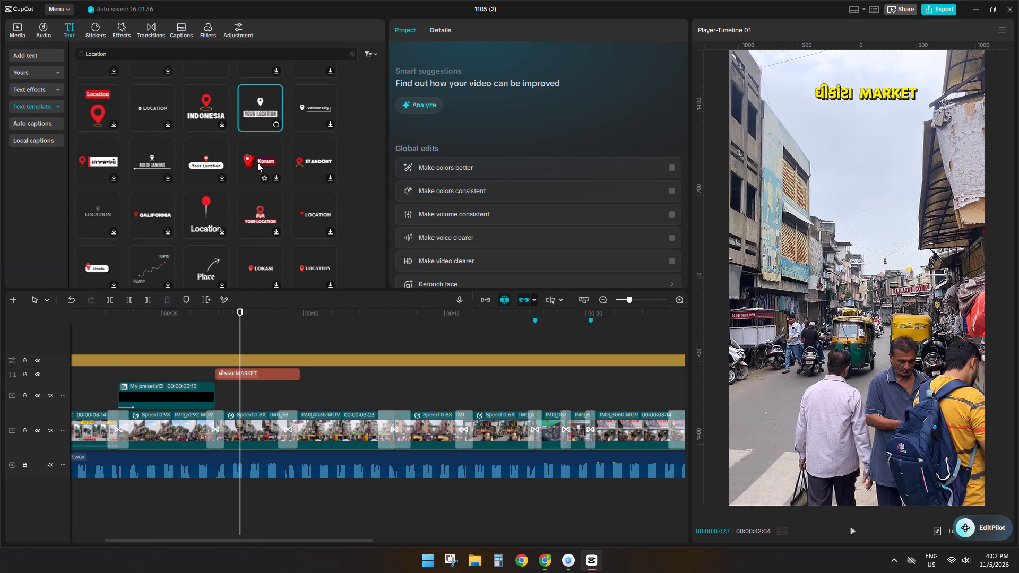
{"action": "scroll", "coordinate": [258, 163], "scroll_direction": "up", "scroll_amount": 4}
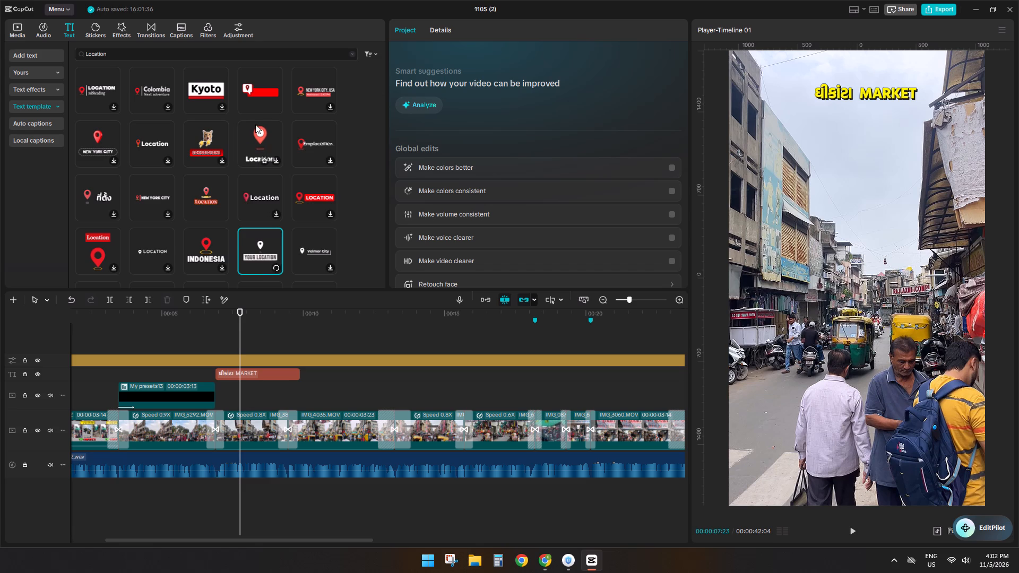
{"action": "left_click", "coordinate": [255, 95]}
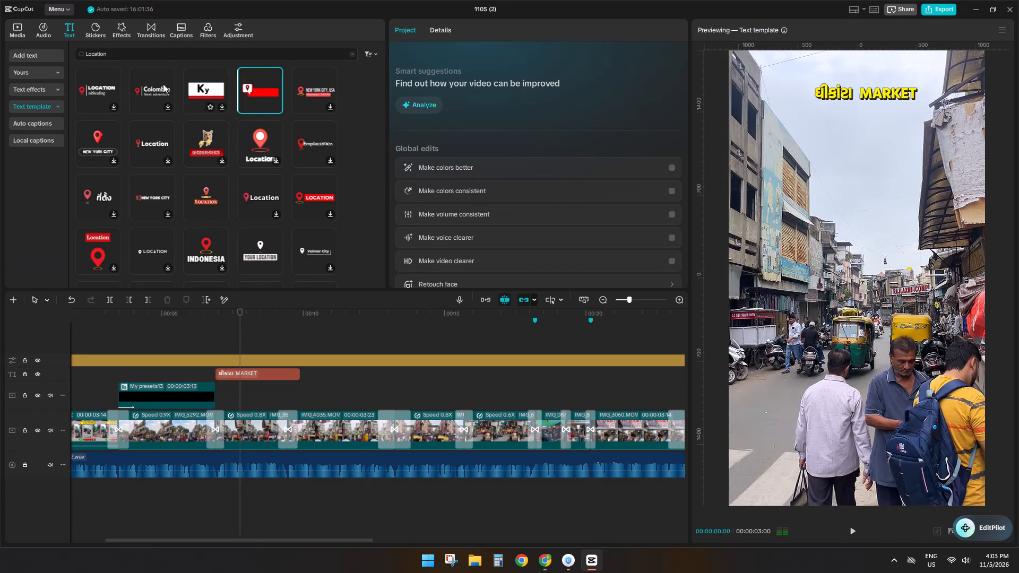
{"action": "left_click", "coordinate": [151, 82]}
{"action": "left_click", "coordinate": [151, 152]}
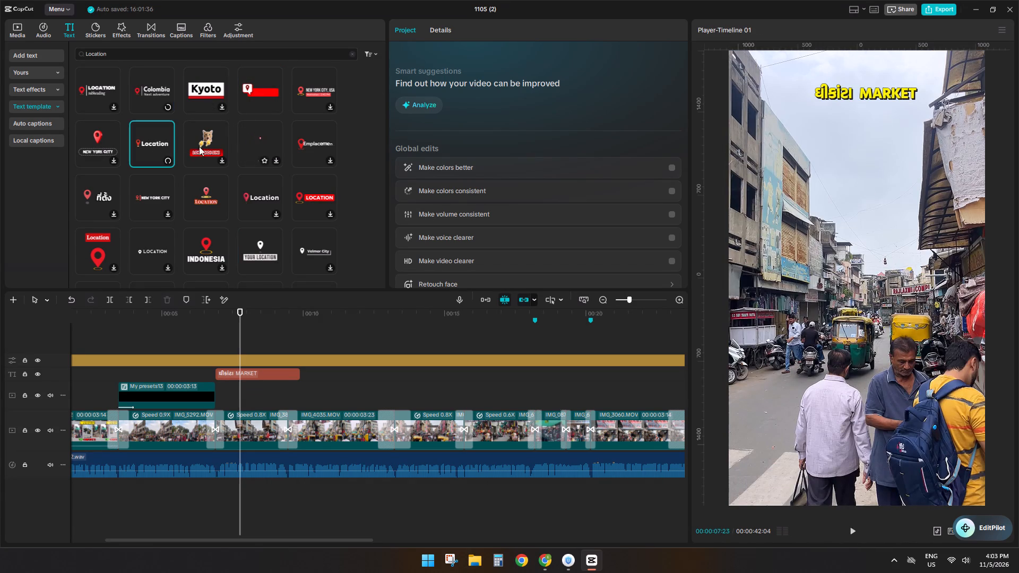
{"action": "left_click", "coordinate": [195, 146]}
{"action": "left_click", "coordinate": [200, 209]}
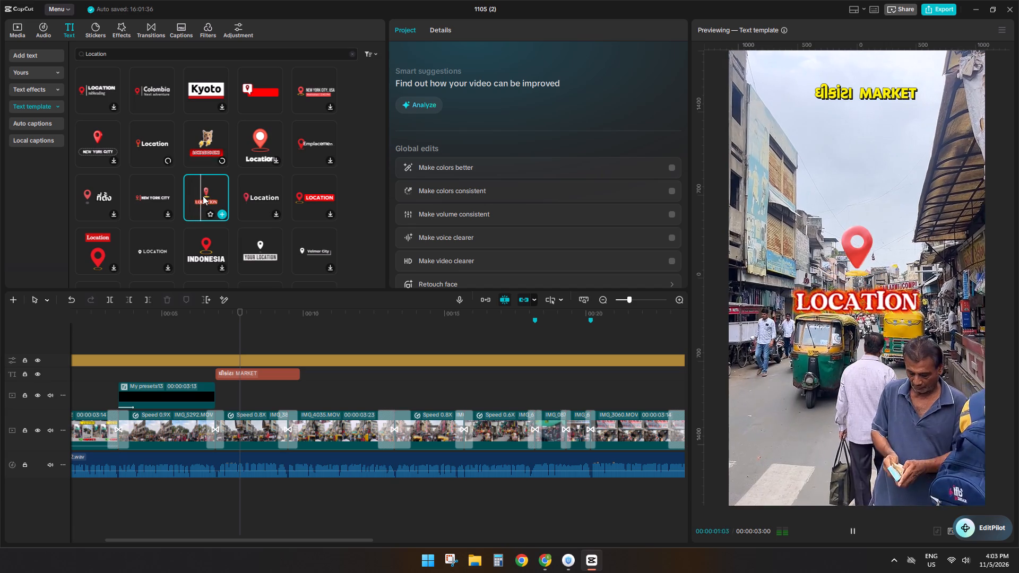
{"action": "left_click", "coordinate": [318, 85]}
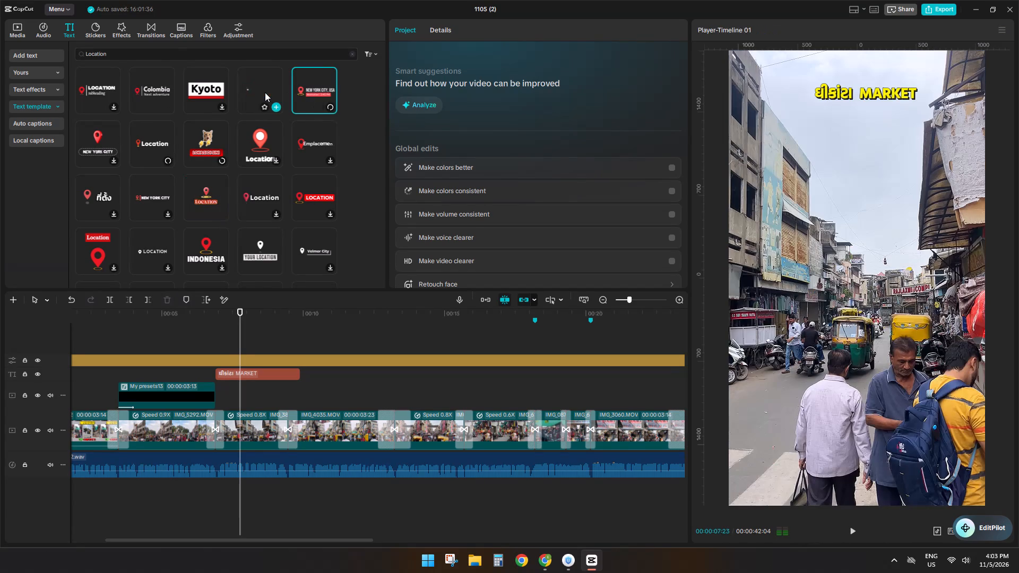
{"action": "left_click", "coordinate": [305, 196]}
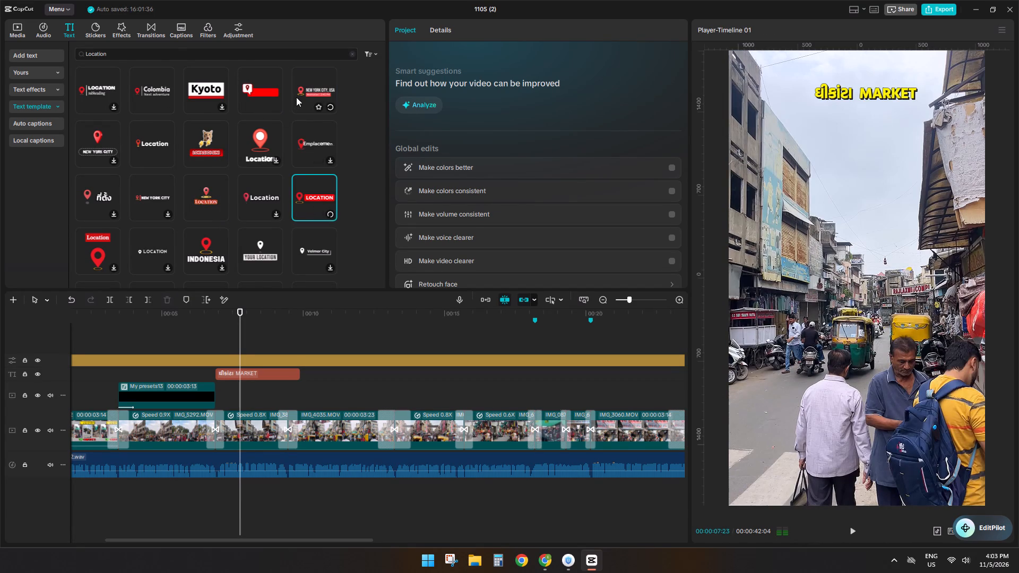
{"action": "left_click", "coordinate": [153, 85]}
{"action": "left_click", "coordinate": [153, 141]}
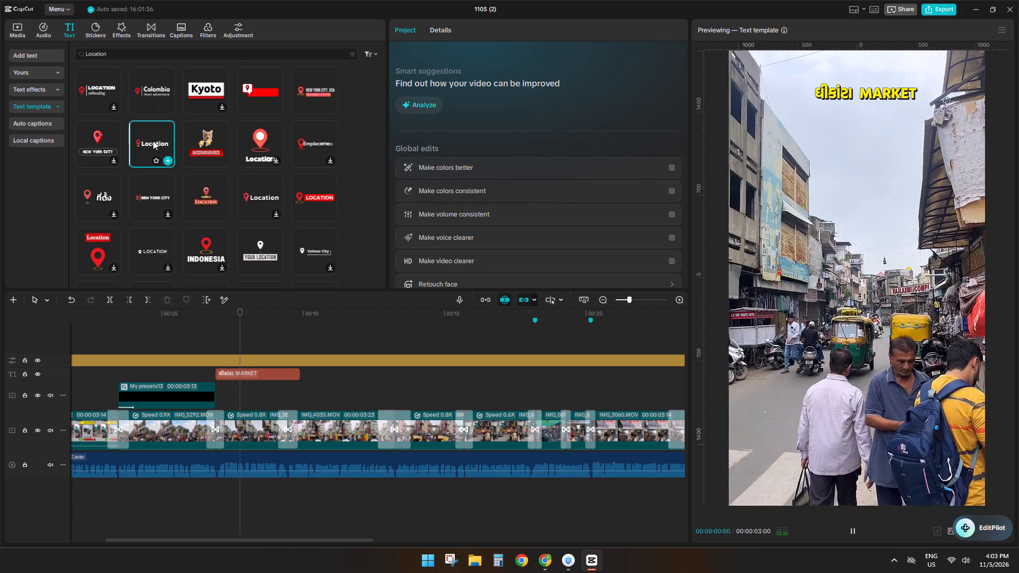
Replace the ઘીકાંટા MARKET title clip with the red-pin, white-lettered Location text template at the same point in the timeline.
{"action": "left_click_drag", "start_coordinate": [153, 141], "coordinate": [215, 384]}
{"action": "left_click", "coordinate": [229, 370]}
{"action": "left_click", "coordinate": [165, 297]}
{"action": "left_click", "coordinate": [245, 380]}
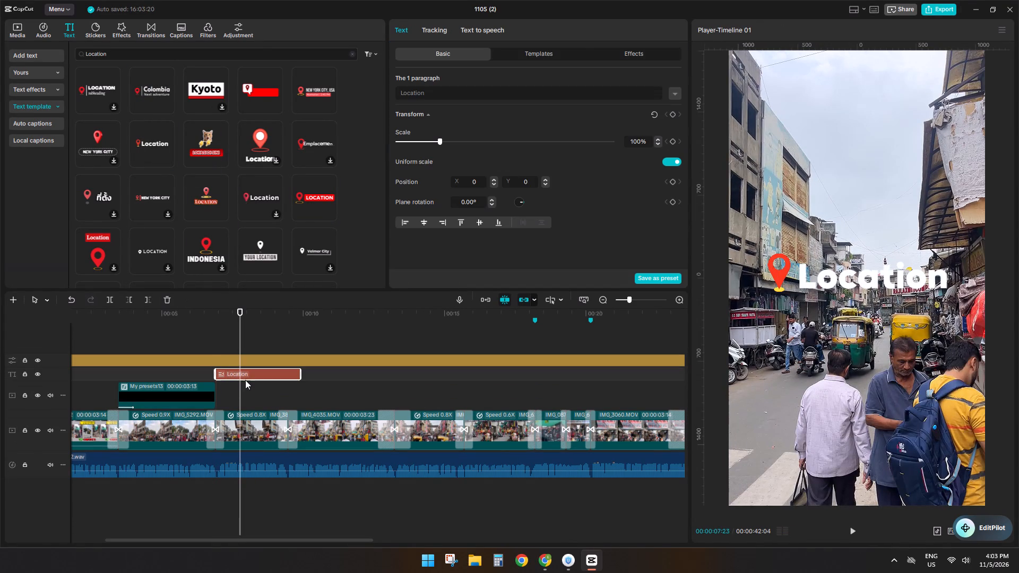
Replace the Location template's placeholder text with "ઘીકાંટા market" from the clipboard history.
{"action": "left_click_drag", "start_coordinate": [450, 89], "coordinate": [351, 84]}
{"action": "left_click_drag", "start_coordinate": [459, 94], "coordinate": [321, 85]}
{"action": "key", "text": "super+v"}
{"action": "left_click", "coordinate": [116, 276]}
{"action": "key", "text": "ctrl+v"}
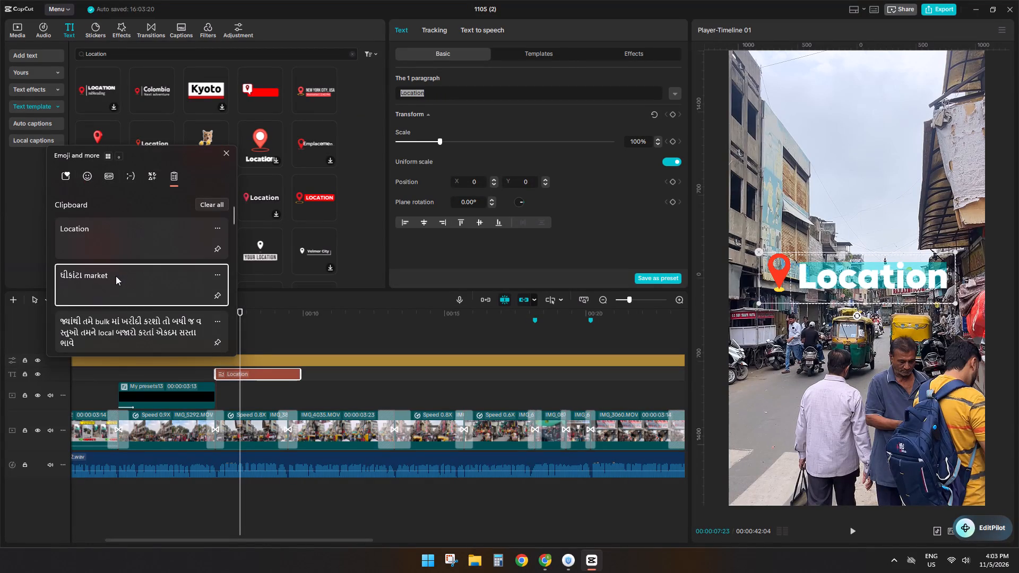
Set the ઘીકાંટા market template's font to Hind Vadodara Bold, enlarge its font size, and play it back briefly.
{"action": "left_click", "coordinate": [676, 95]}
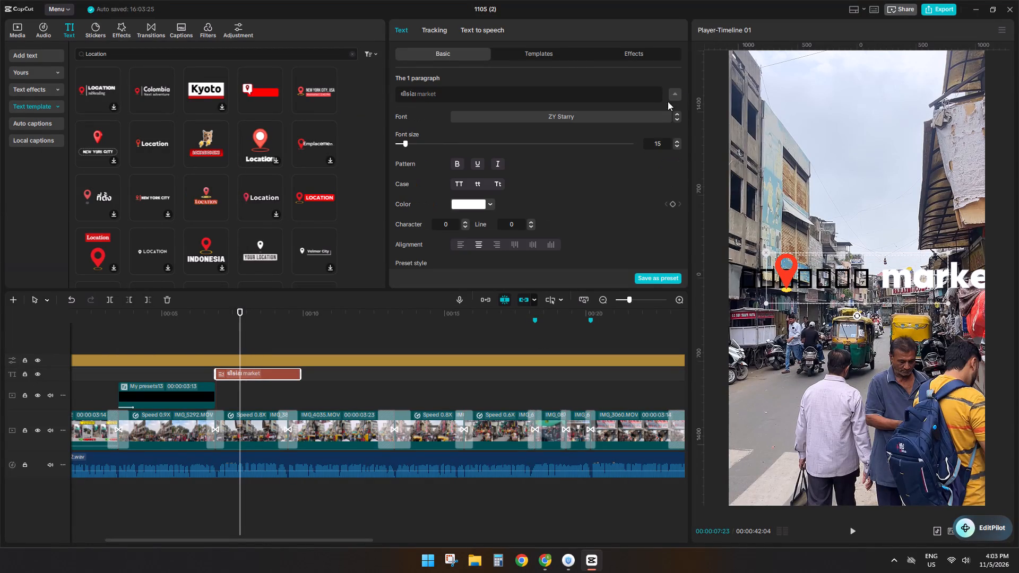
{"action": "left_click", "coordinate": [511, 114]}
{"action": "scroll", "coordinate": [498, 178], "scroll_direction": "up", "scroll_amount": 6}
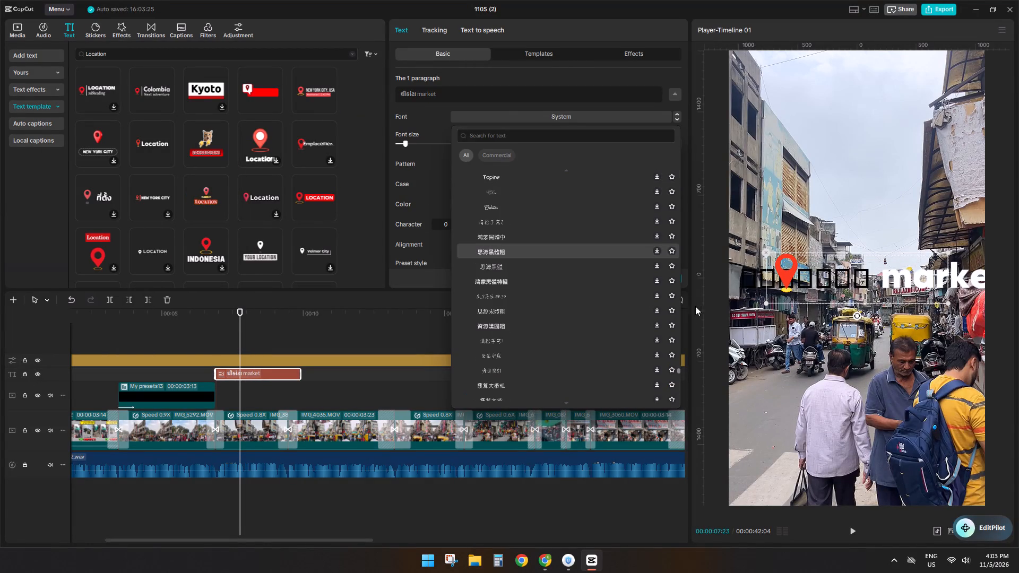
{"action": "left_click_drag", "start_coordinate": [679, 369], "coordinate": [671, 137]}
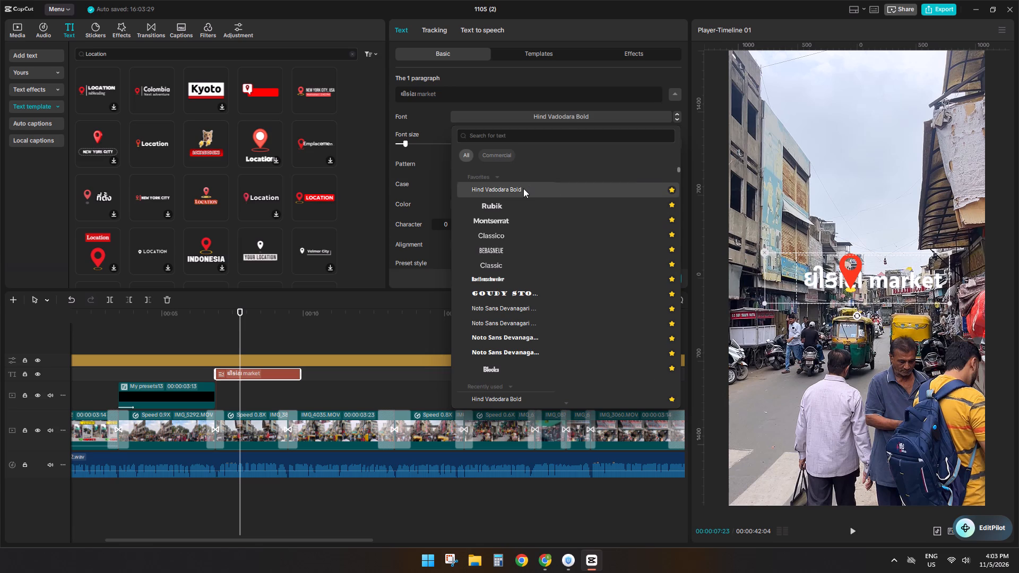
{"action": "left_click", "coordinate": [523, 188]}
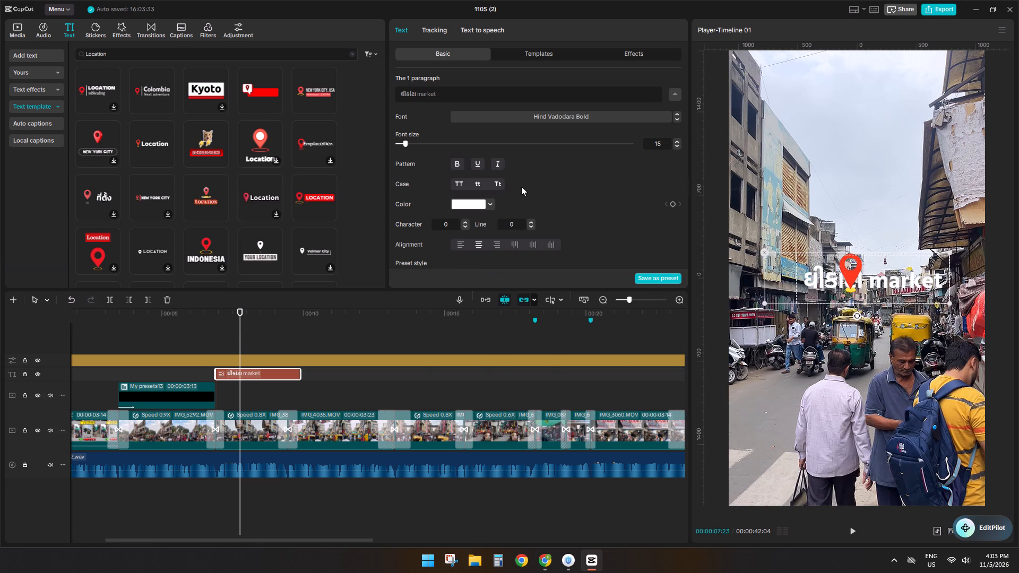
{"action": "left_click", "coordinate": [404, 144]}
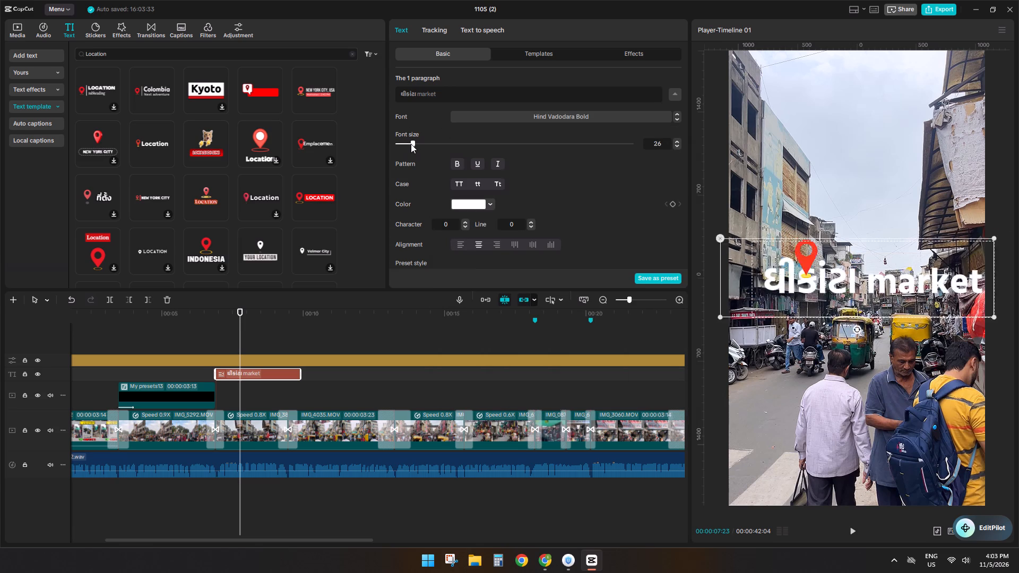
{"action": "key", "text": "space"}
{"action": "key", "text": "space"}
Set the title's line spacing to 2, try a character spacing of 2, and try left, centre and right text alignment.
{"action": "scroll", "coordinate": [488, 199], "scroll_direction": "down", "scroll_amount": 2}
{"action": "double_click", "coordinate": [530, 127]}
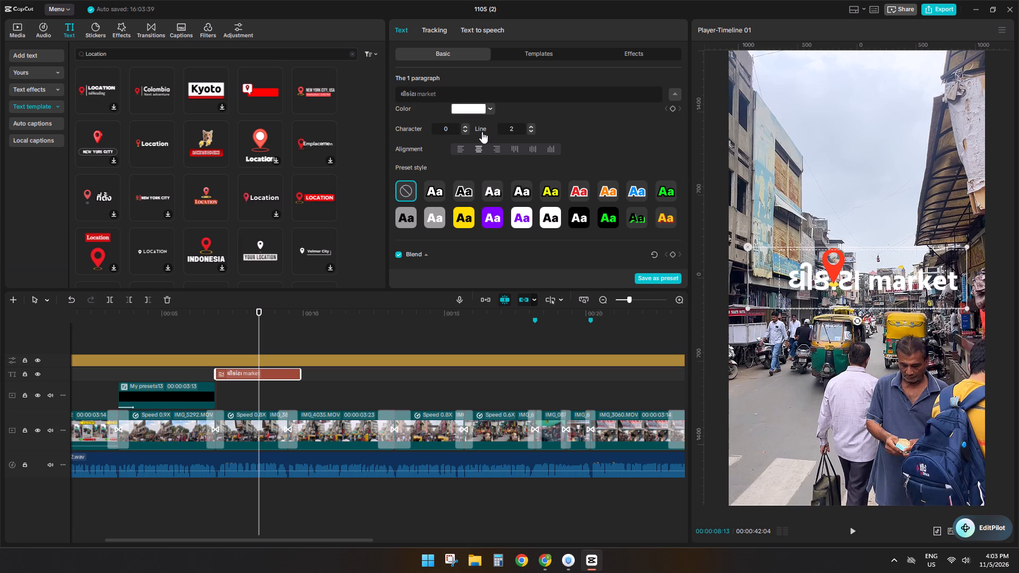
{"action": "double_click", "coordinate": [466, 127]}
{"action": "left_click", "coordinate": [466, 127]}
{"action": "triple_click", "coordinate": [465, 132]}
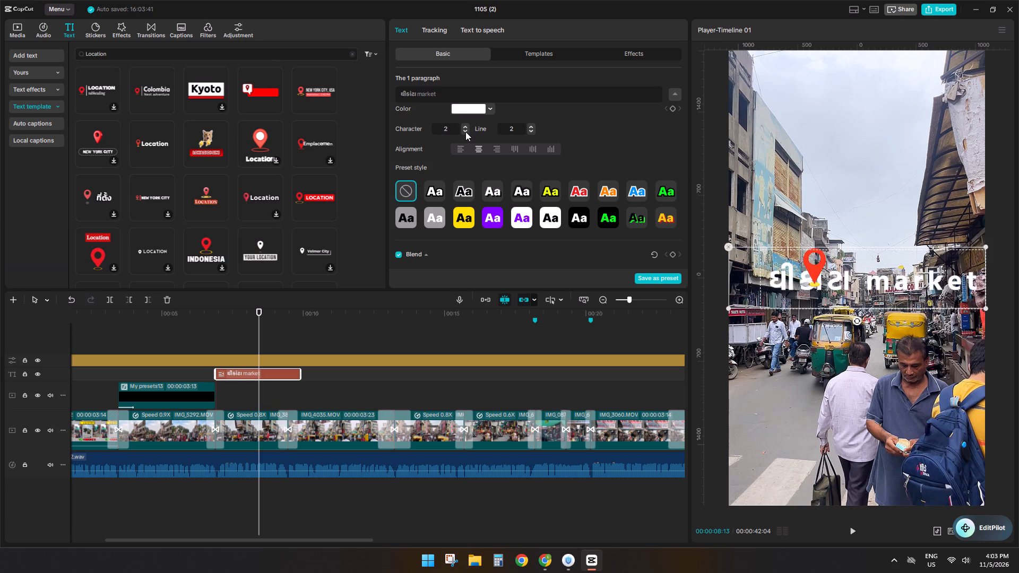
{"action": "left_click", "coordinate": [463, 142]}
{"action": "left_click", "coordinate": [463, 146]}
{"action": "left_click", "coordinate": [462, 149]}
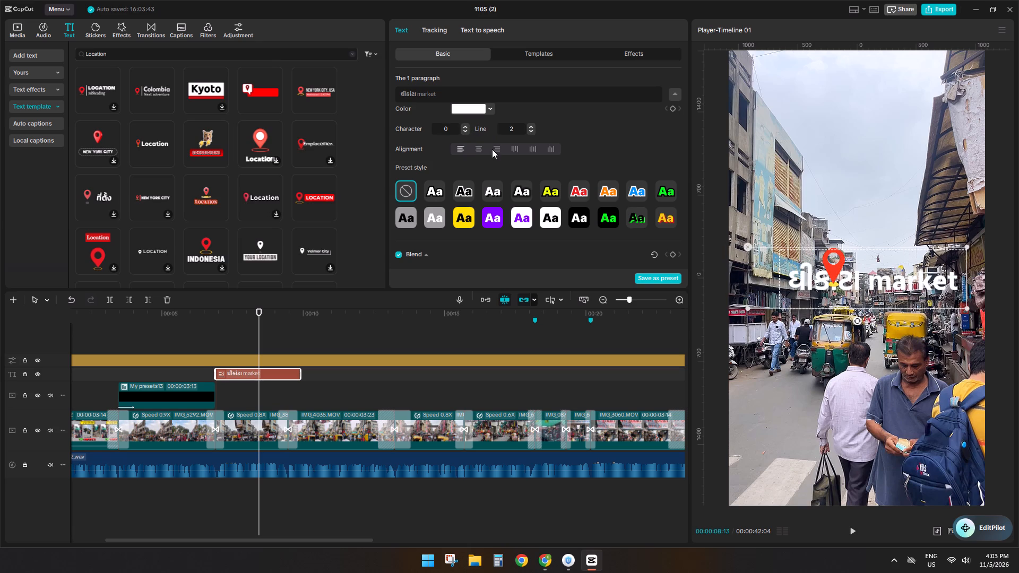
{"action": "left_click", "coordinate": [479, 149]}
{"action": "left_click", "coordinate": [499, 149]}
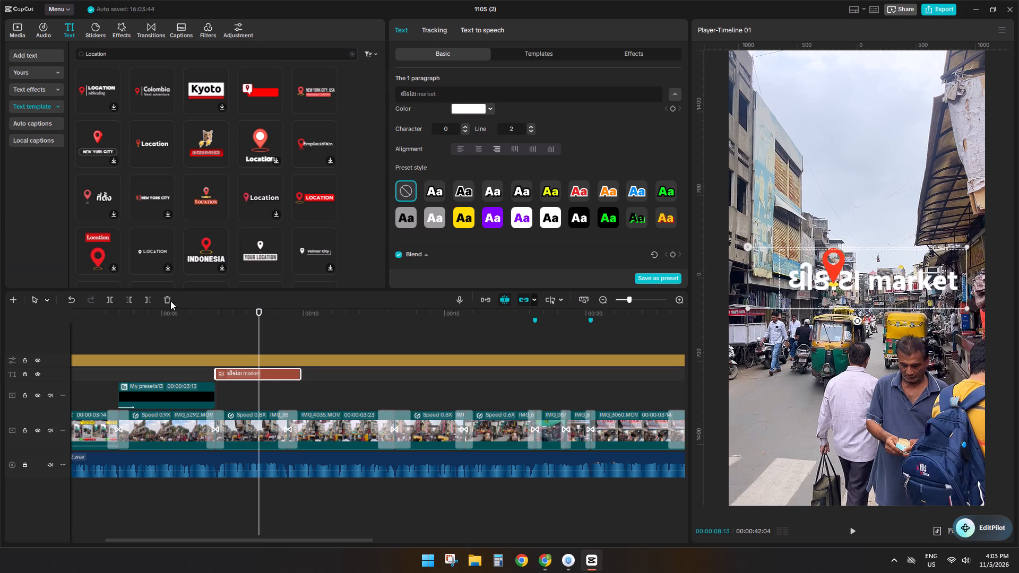
Delete the red-pin ઘીકાંટા market template clip from the timeline.
{"action": "left_click", "coordinate": [170, 297]}
From the point where the My presets13 clip ends, preview the red-banner, red LOCATION label and white-pin YOUR LOCATION templates.
{"action": "left_click", "coordinate": [215, 341]}
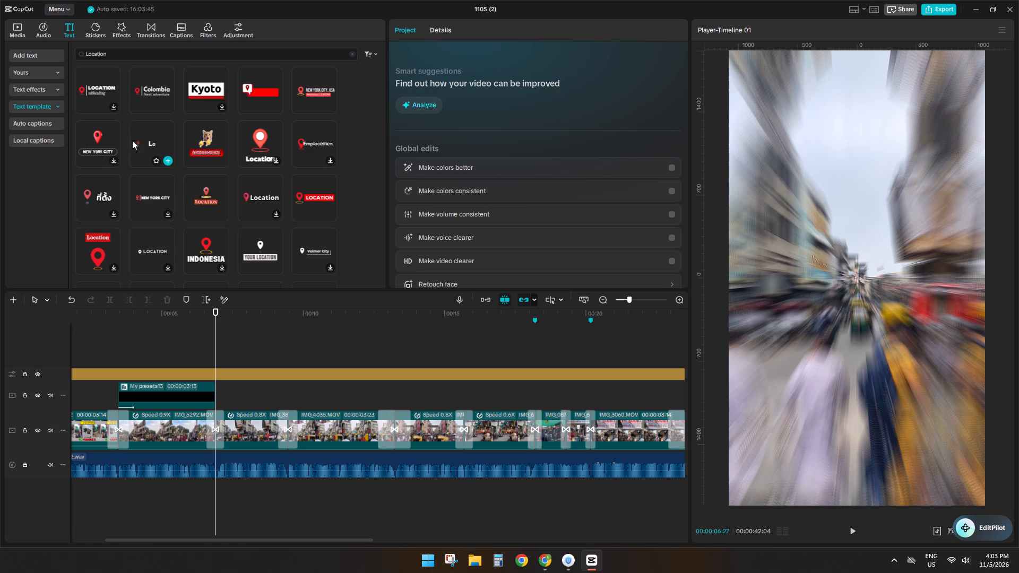
{"action": "left_click", "coordinate": [246, 92]}
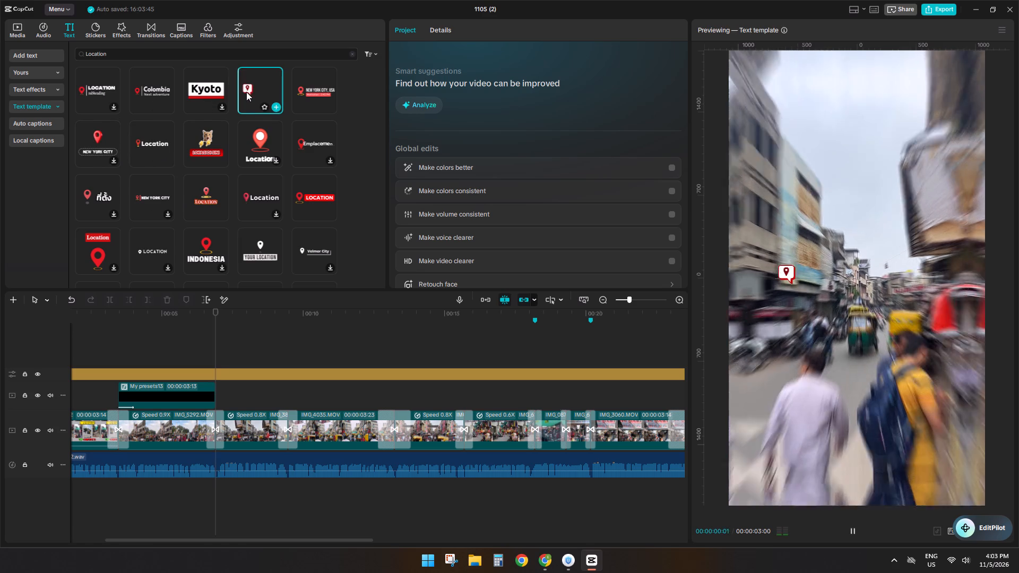
{"action": "left_click", "coordinate": [323, 203]}
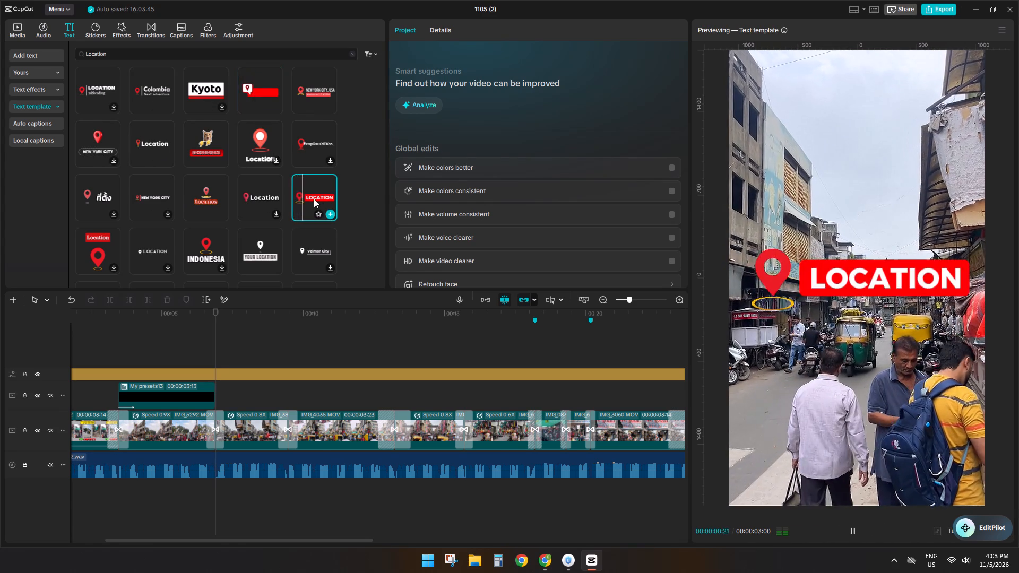
{"action": "scroll", "coordinate": [314, 198], "scroll_direction": "down", "scroll_amount": 2}
{"action": "left_click", "coordinate": [259, 156]}
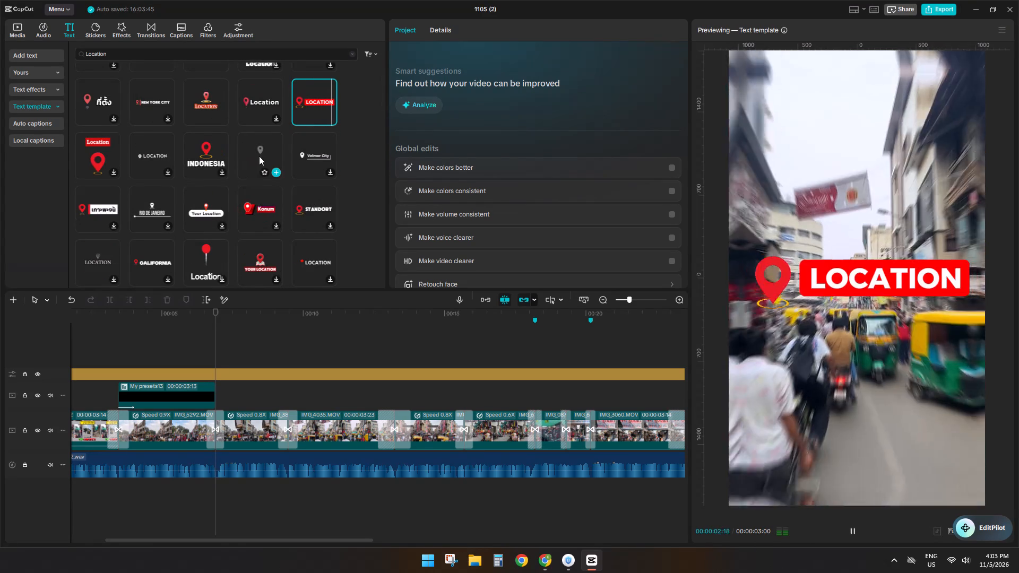
{"action": "scroll", "coordinate": [259, 156], "scroll_direction": "down", "scroll_amount": 2}
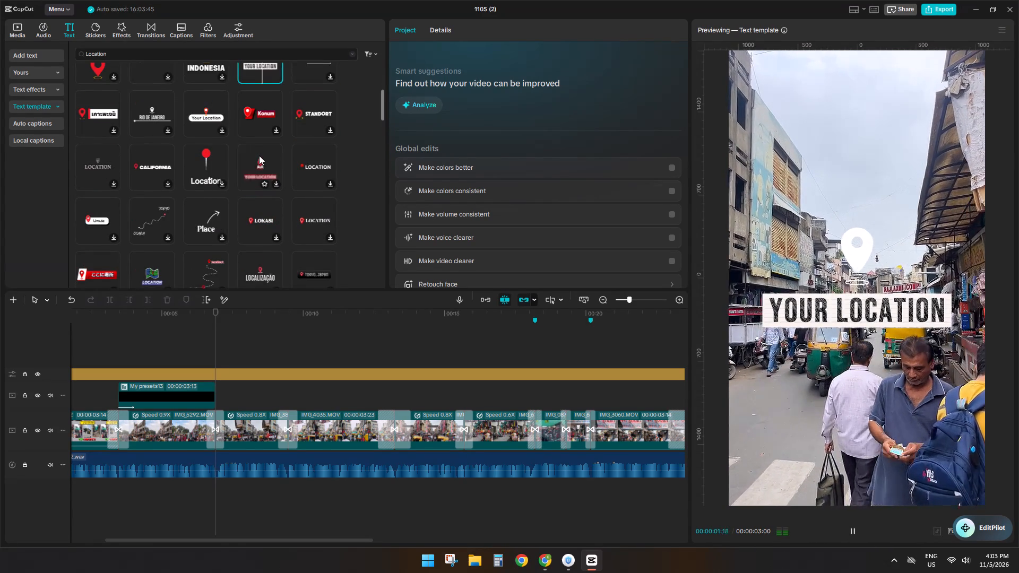
{"action": "left_click", "coordinate": [189, 113]}
{"action": "key", "text": "space"}
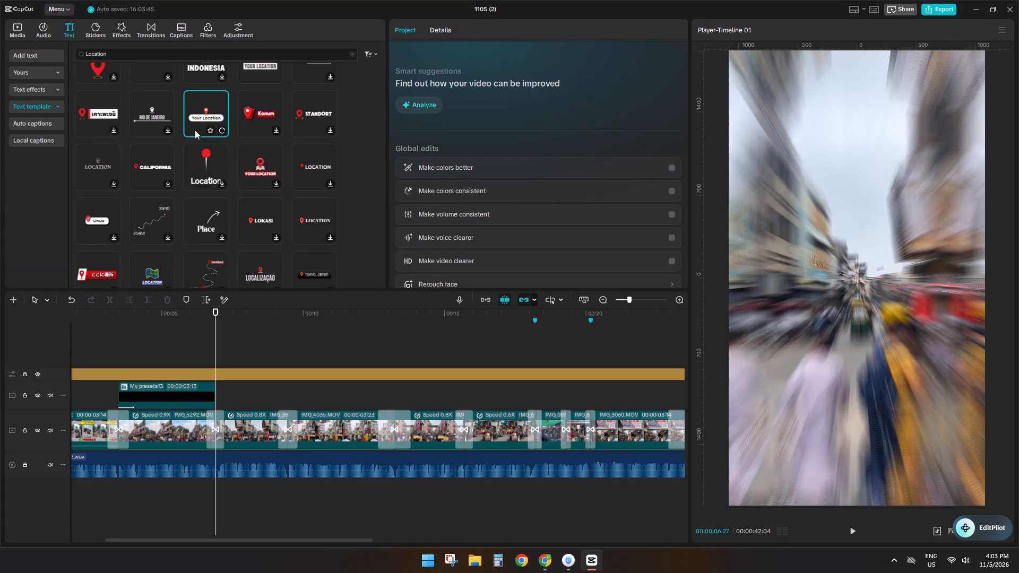
{"action": "key", "text": "space"}
Browse further location templates for a banner-style title design, and try previewing the yellow Bali, Indonesia banner.
{"action": "scroll", "coordinate": [153, 224], "scroll_direction": "down", "scroll_amount": 4}
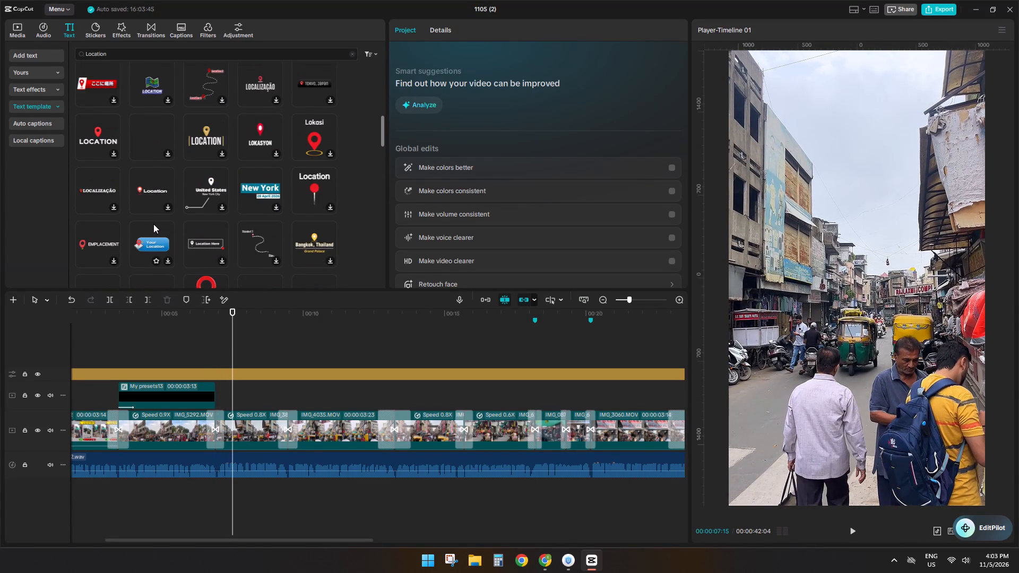
{"action": "scroll", "coordinate": [153, 224], "scroll_direction": "down", "scroll_amount": 3}
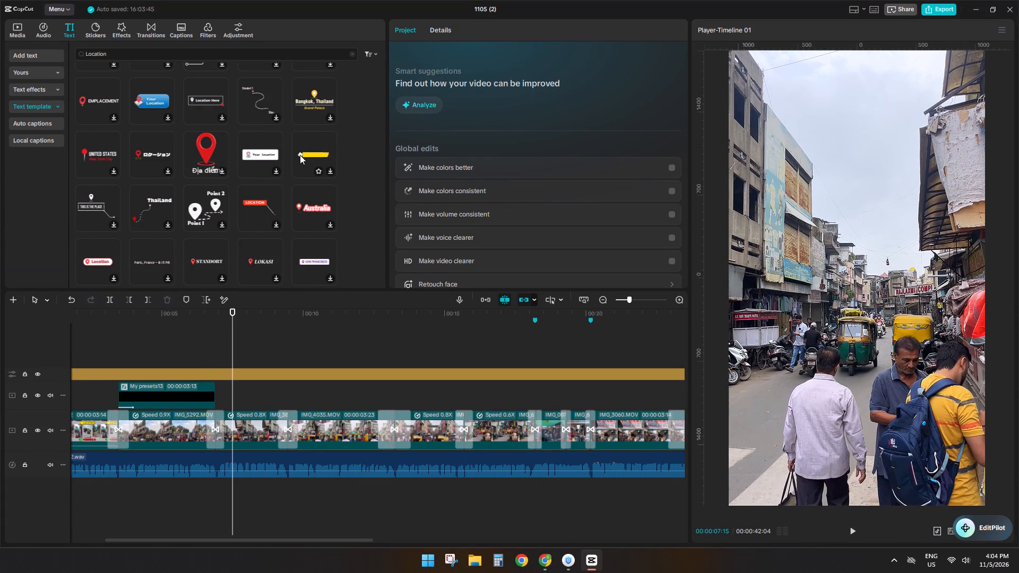
{"action": "left_click", "coordinate": [300, 155]}
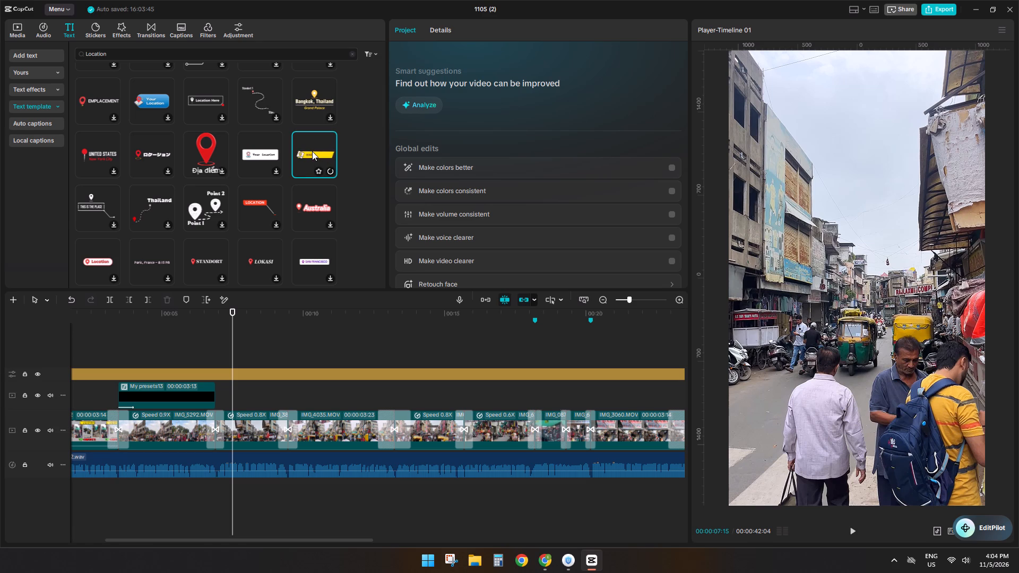
{"action": "scroll", "coordinate": [295, 186], "scroll_direction": "down", "scroll_amount": 3}
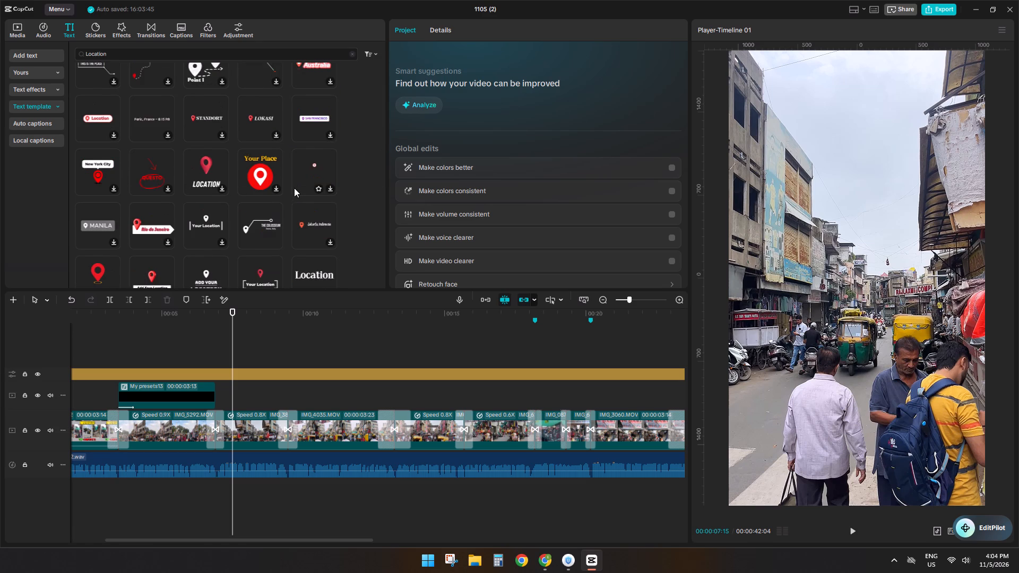
{"action": "scroll", "coordinate": [294, 188], "scroll_direction": "up", "scroll_amount": 1}
{"action": "scroll", "coordinate": [294, 188], "scroll_direction": "down", "scroll_amount": 5}
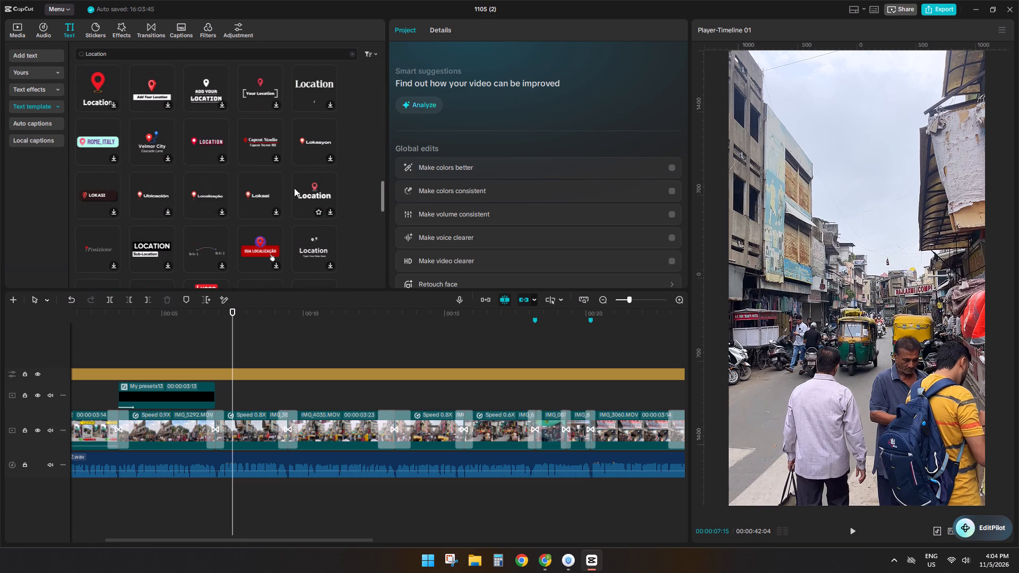
{"action": "scroll", "coordinate": [294, 188], "scroll_direction": "up", "scroll_amount": 3}
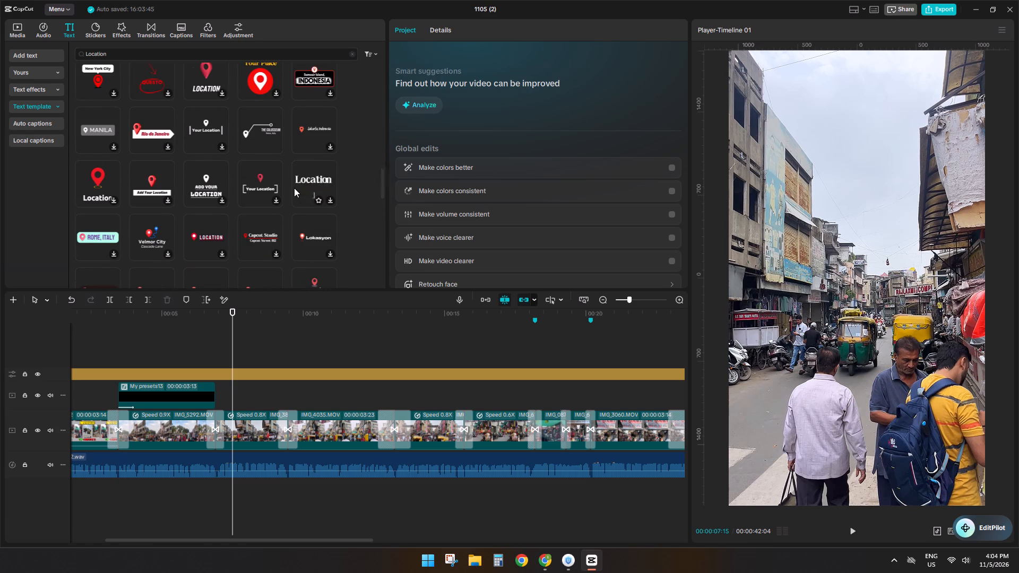
{"action": "scroll", "coordinate": [301, 159], "scroll_direction": "up", "scroll_amount": 3}
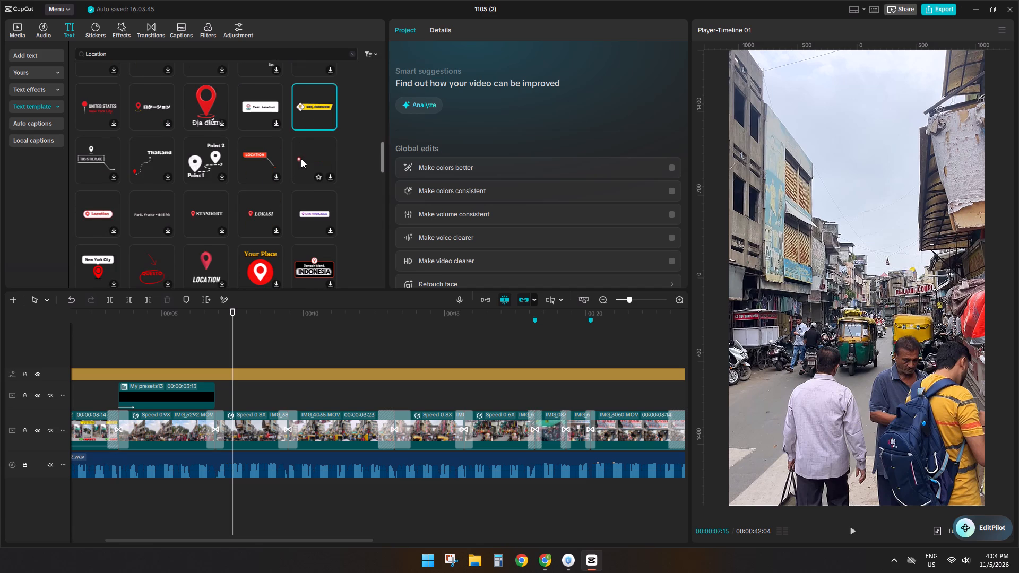
Add the yellow Bali, Indonesia banner template where the My presets13 clip ends, and paste the copied text over its placeholder text.
{"action": "left_click_drag", "start_coordinate": [310, 102], "coordinate": [217, 392]}
{"action": "left_click_drag", "start_coordinate": [458, 94], "coordinate": [351, 92]}
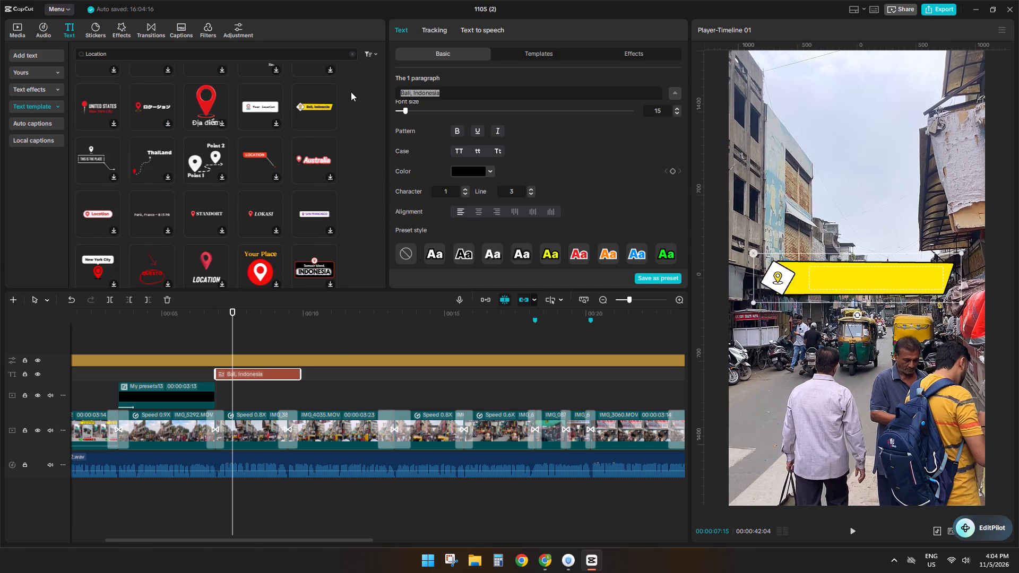
{"action": "key", "text": "ctrl+v"}
Switch to Chrome, translate ઘીકાંટા market from Gujarati to English in the Google translator, and copy the translation.
{"action": "left_click", "coordinate": [541, 557]}
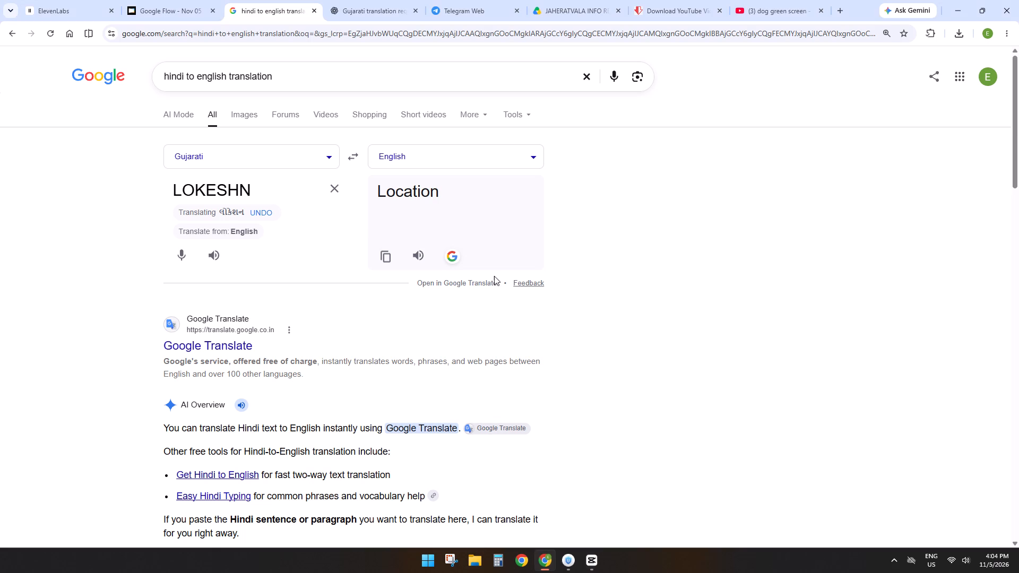
{"action": "left_click", "coordinate": [337, 189]}
{"action": "left_click", "coordinate": [289, 190]}
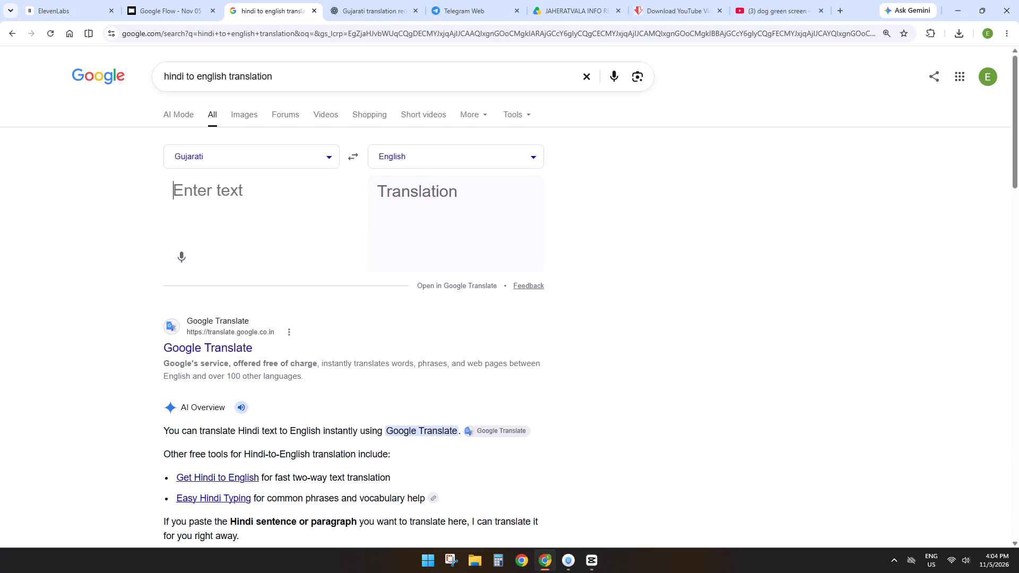
{"action": "key", "text": "super+v"}
{"action": "left_click", "coordinate": [221, 353]}
{"action": "key", "text": "ctrl+v"}
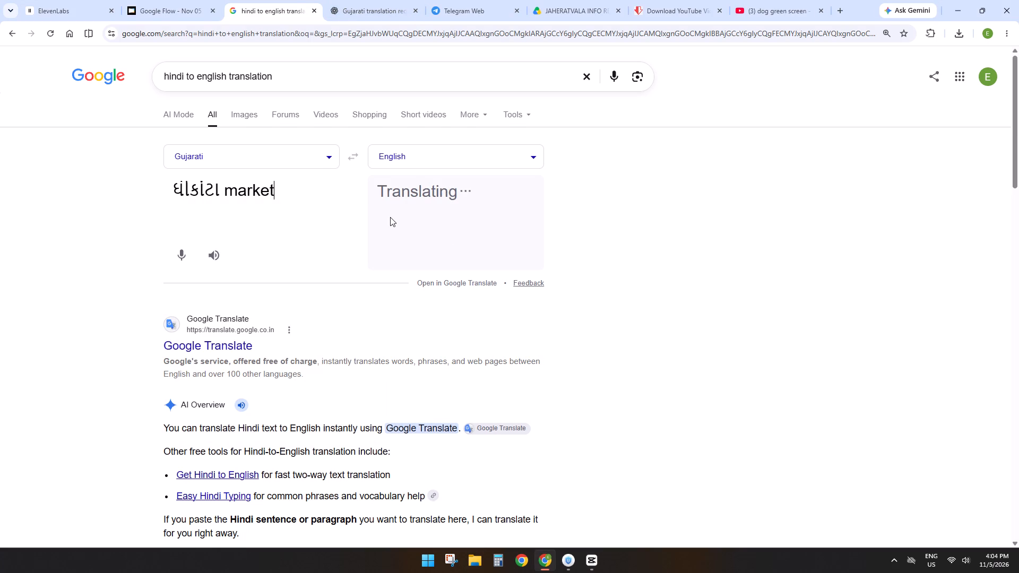
{"action": "left_click", "coordinate": [386, 268]}
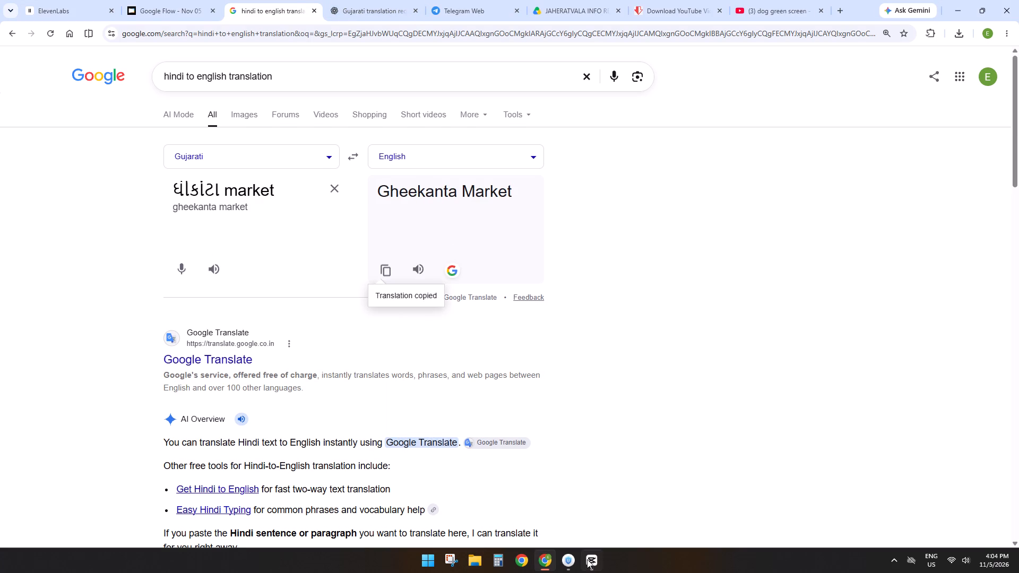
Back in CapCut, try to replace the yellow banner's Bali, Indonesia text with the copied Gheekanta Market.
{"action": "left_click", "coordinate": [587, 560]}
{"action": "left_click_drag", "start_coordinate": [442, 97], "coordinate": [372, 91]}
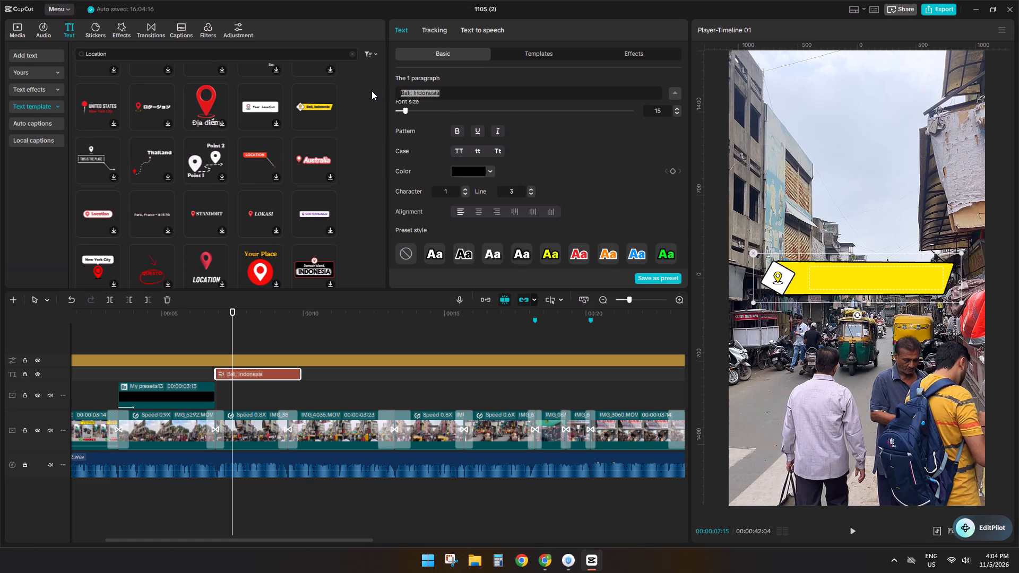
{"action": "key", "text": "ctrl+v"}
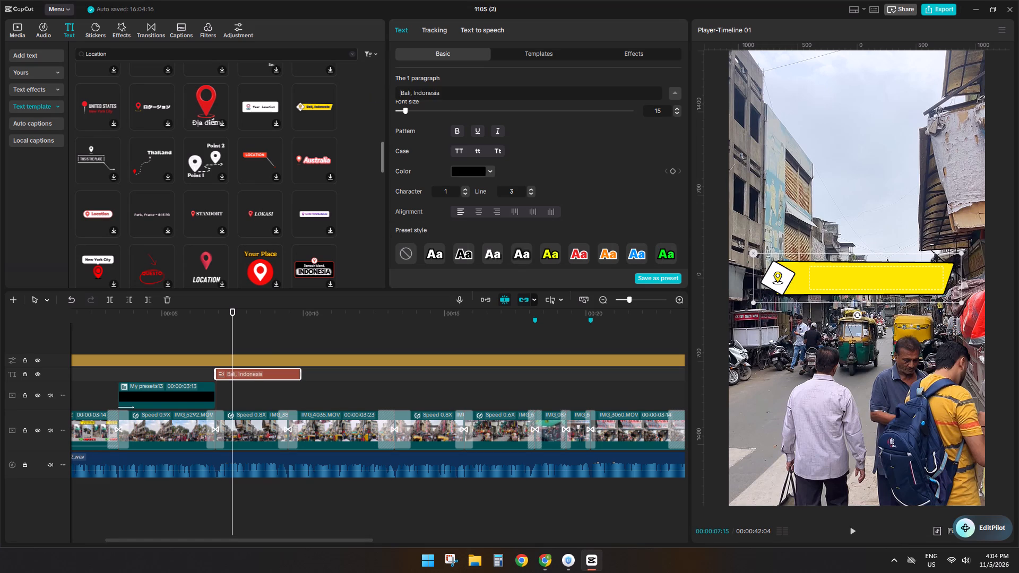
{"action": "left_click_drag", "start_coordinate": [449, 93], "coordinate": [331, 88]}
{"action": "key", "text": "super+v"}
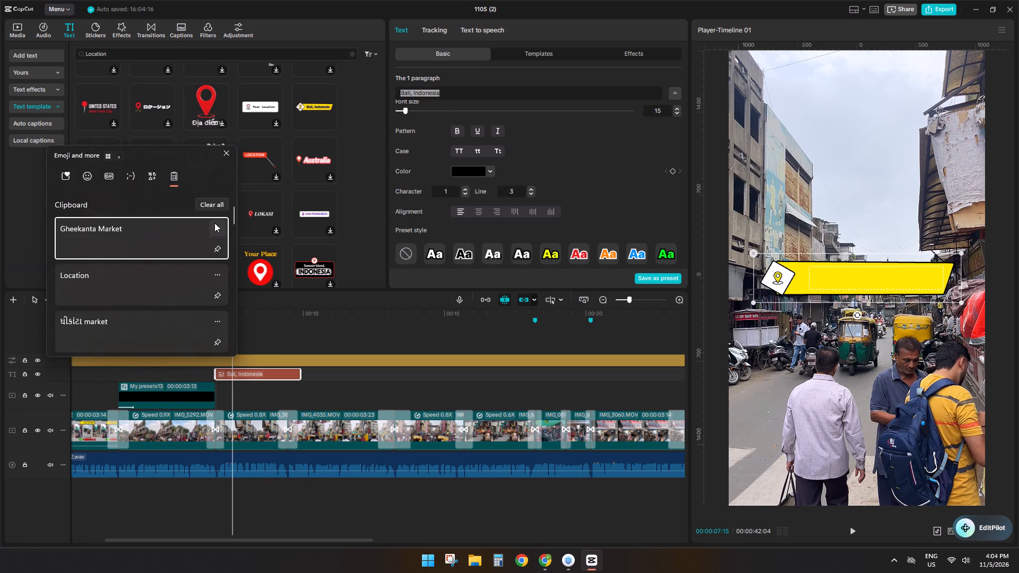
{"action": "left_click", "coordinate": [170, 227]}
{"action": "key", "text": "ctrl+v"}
Select the yellow Bali, Indonesia banner clip on the timeline and play it back to check its text.
{"action": "left_click", "coordinate": [244, 390]}
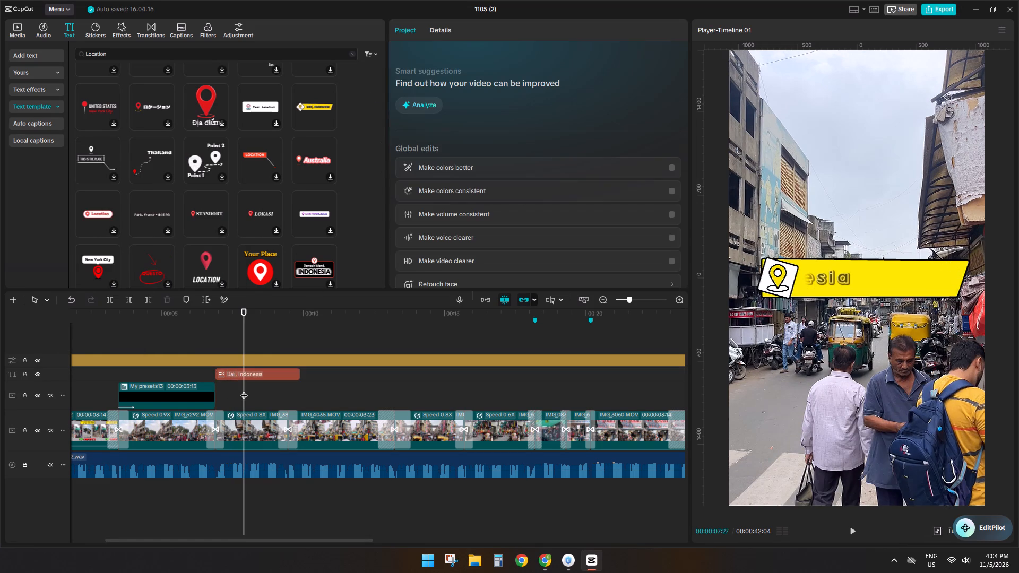
{"action": "left_click", "coordinate": [251, 372]}
{"action": "key", "text": "space"}
{"action": "key", "text": "space"}
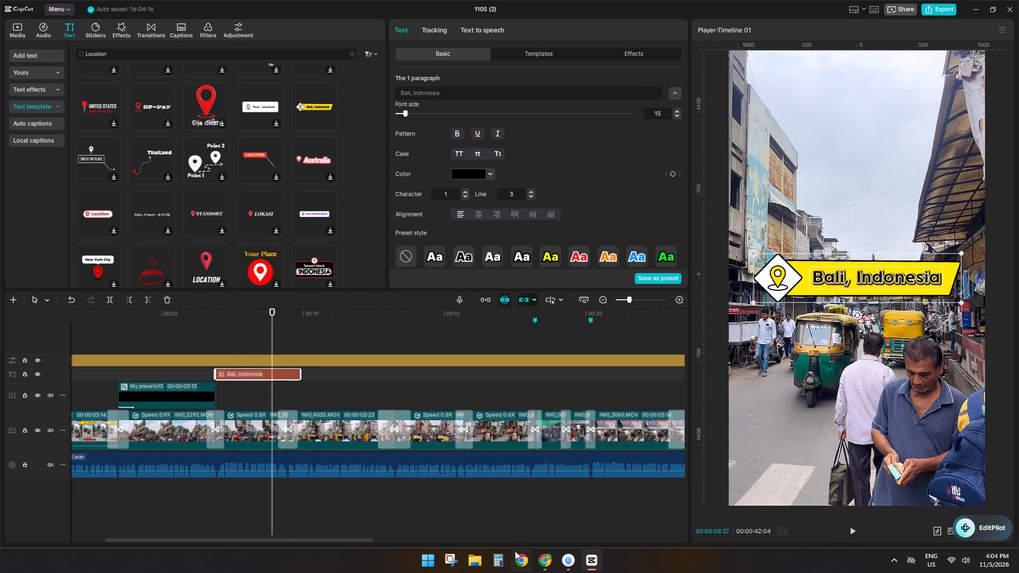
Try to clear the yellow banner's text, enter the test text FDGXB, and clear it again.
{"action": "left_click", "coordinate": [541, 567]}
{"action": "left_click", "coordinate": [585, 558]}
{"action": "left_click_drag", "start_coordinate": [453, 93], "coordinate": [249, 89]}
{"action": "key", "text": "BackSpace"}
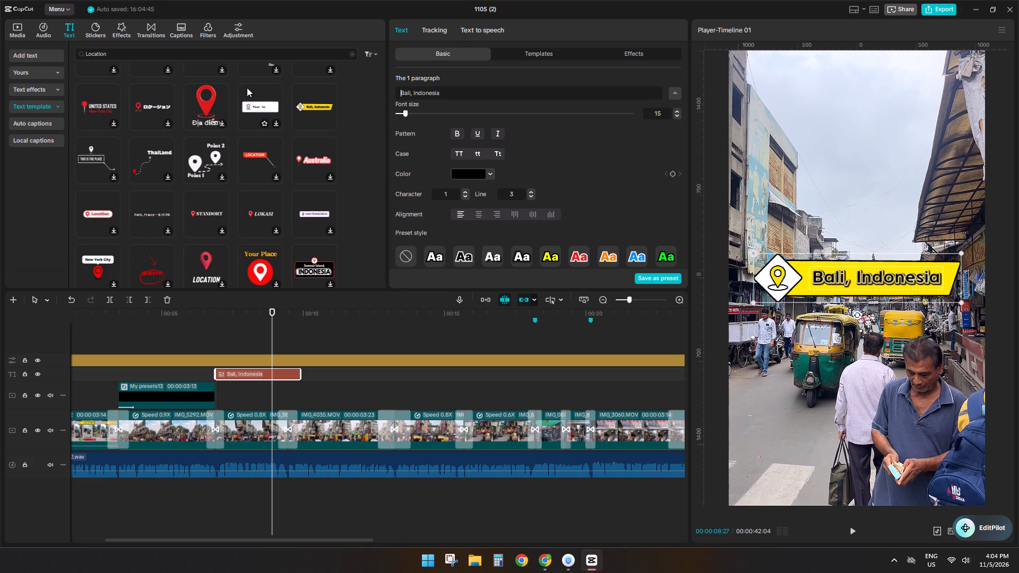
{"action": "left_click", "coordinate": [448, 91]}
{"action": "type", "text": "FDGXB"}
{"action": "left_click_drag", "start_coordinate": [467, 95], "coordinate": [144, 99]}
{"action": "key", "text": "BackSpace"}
Close the 1105 (2) project and exit CapCut, dismissing the problem-reporting dialog.
{"action": "left_click", "coordinate": [1017, 0]}
{"action": "left_click", "coordinate": [1017, 9]}
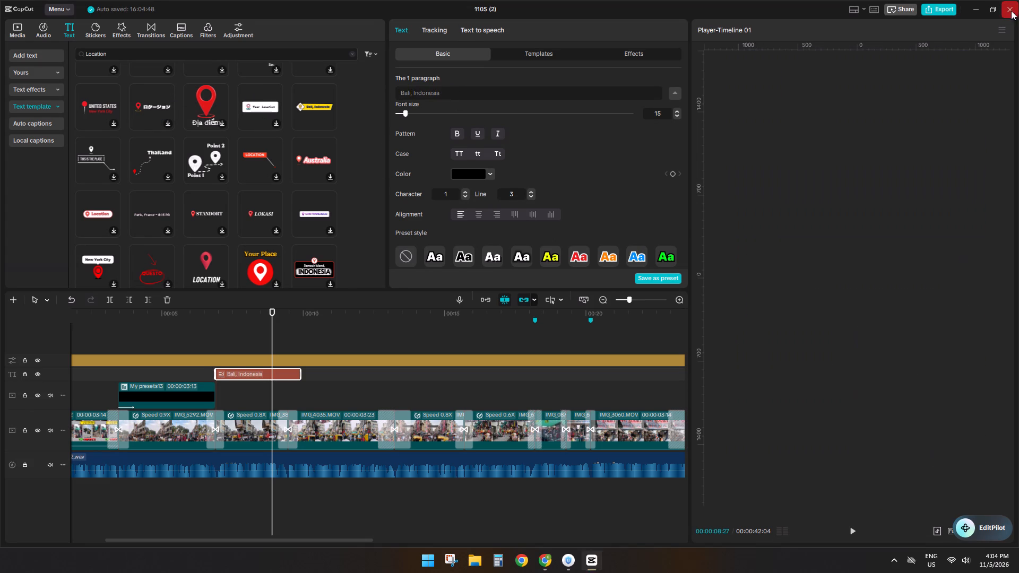
{"action": "left_click", "coordinate": [1003, 15]}
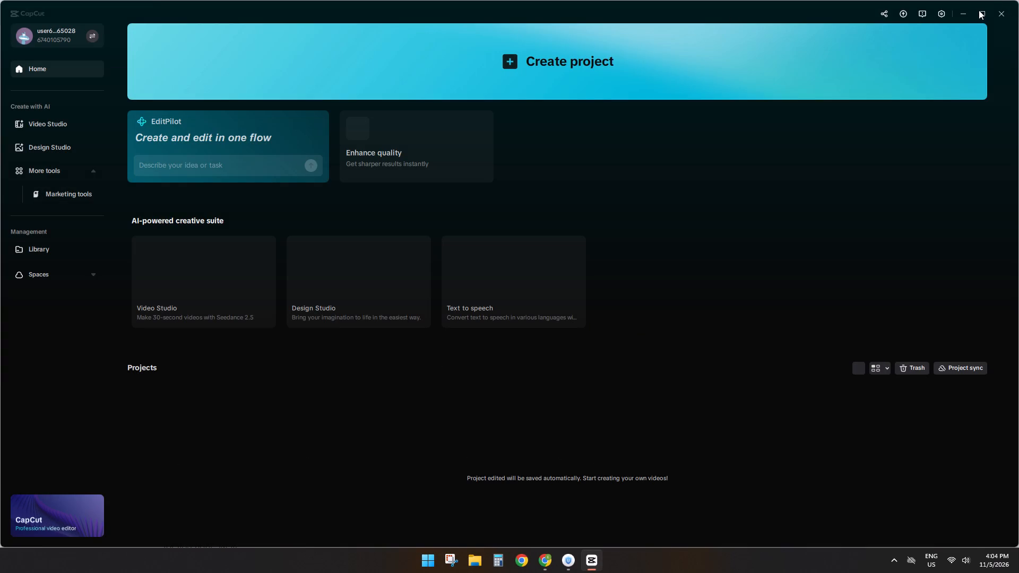
{"action": "left_click", "coordinate": [1001, 14]}
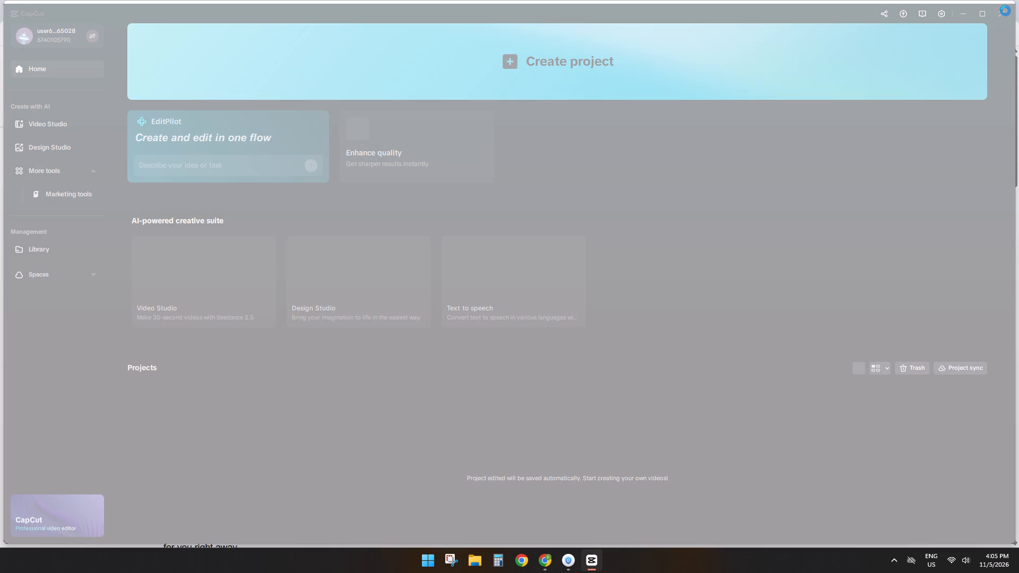
{"action": "left_click", "coordinate": [498, 292]}
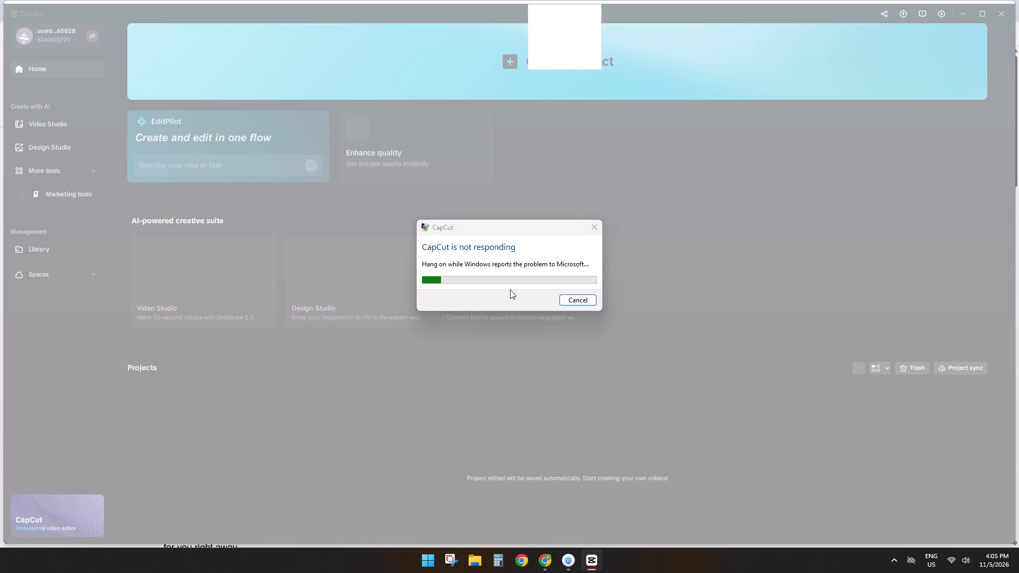
{"action": "left_click", "coordinate": [594, 230]}
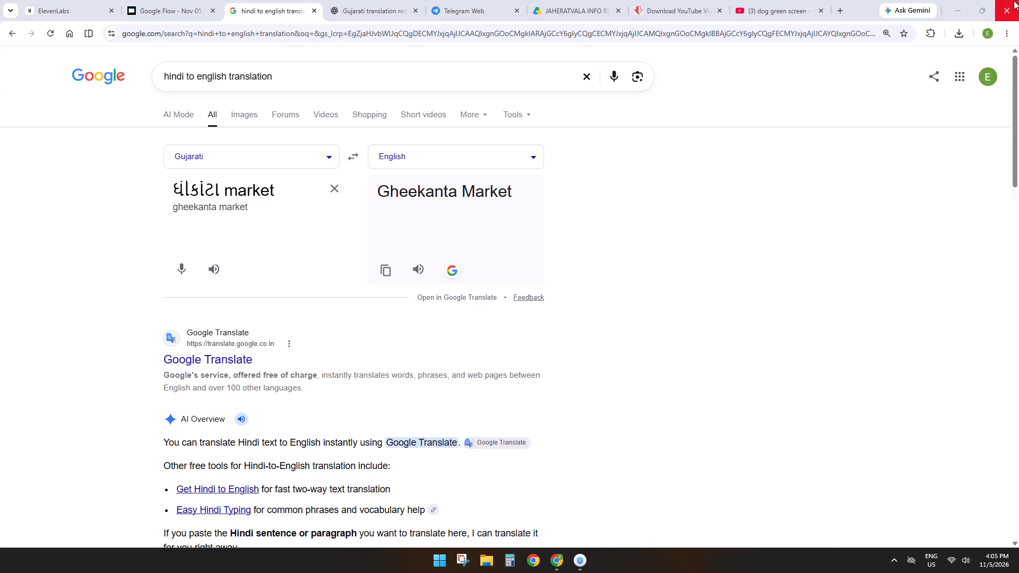
Close the Chrome browser window to return to the desktop.
{"action": "left_click", "coordinate": [1014, 1]}
{"action": "left_click", "coordinate": [572, 92]}
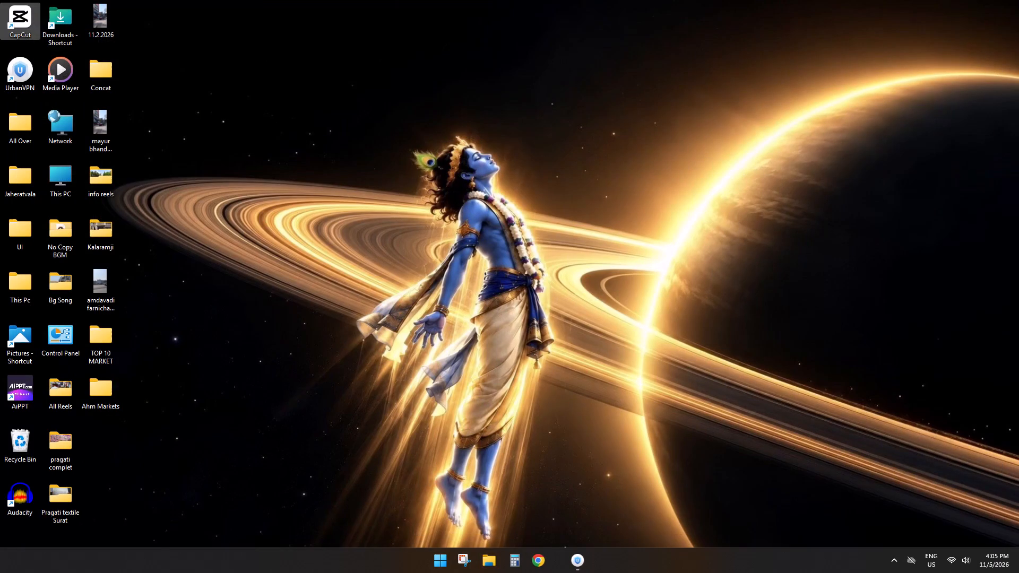
Open the Windows power options.
{"action": "left_click", "coordinate": [452, 563]}
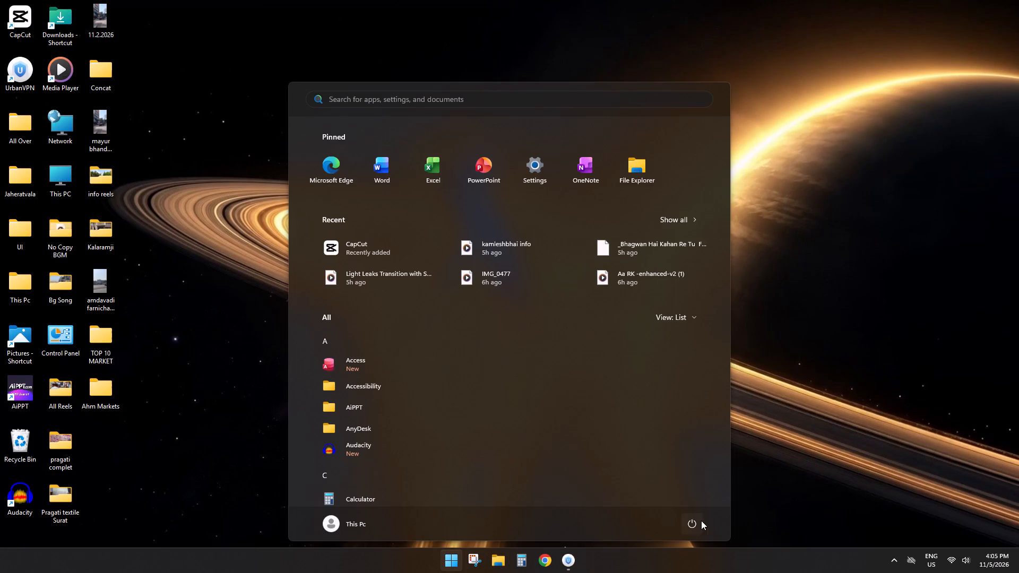
{"action": "left_click", "coordinate": [701, 520]}
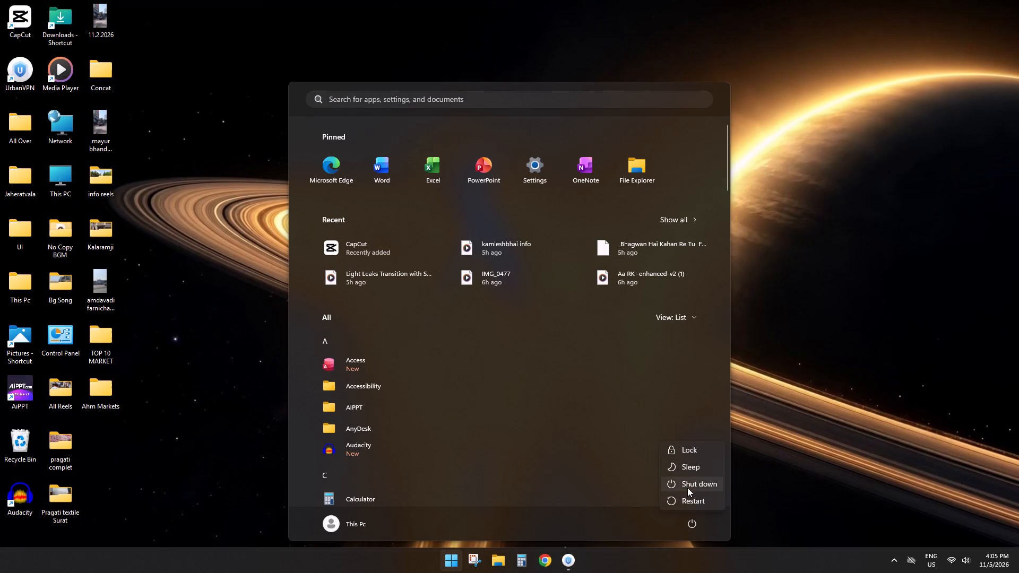